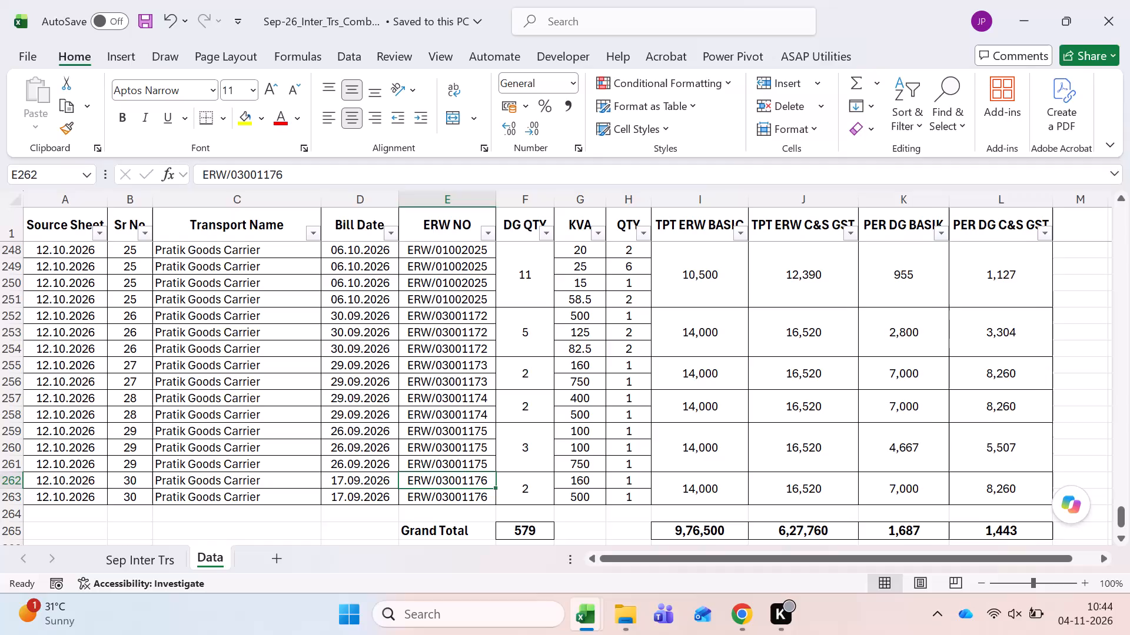
# Switch to the Kotak Neo page in Chrome.
pyautogui.click(732, 627)
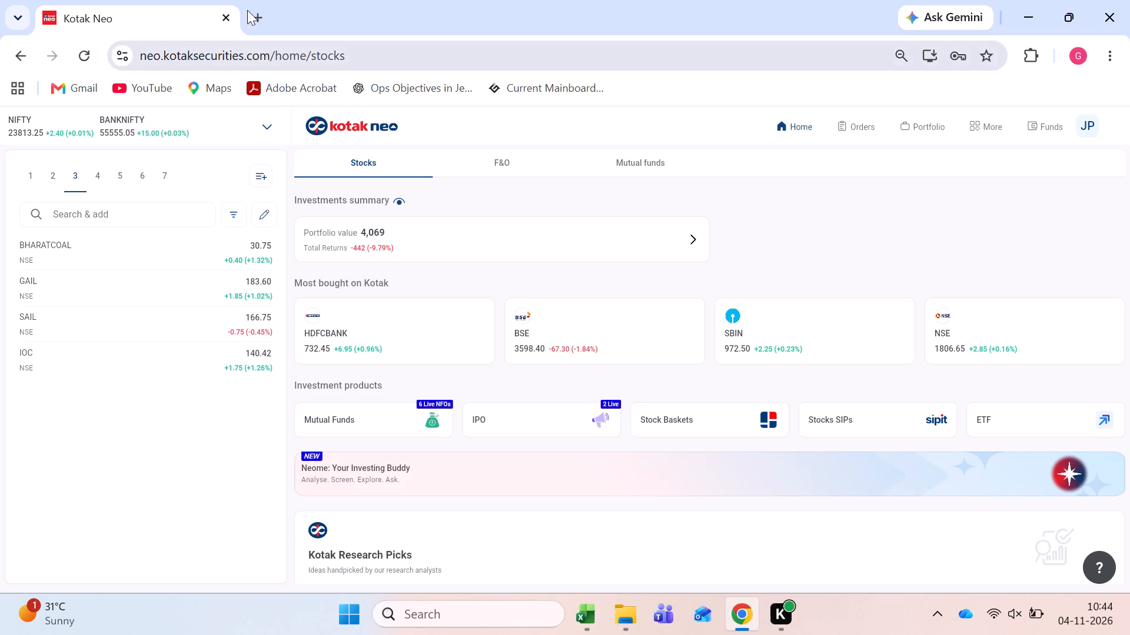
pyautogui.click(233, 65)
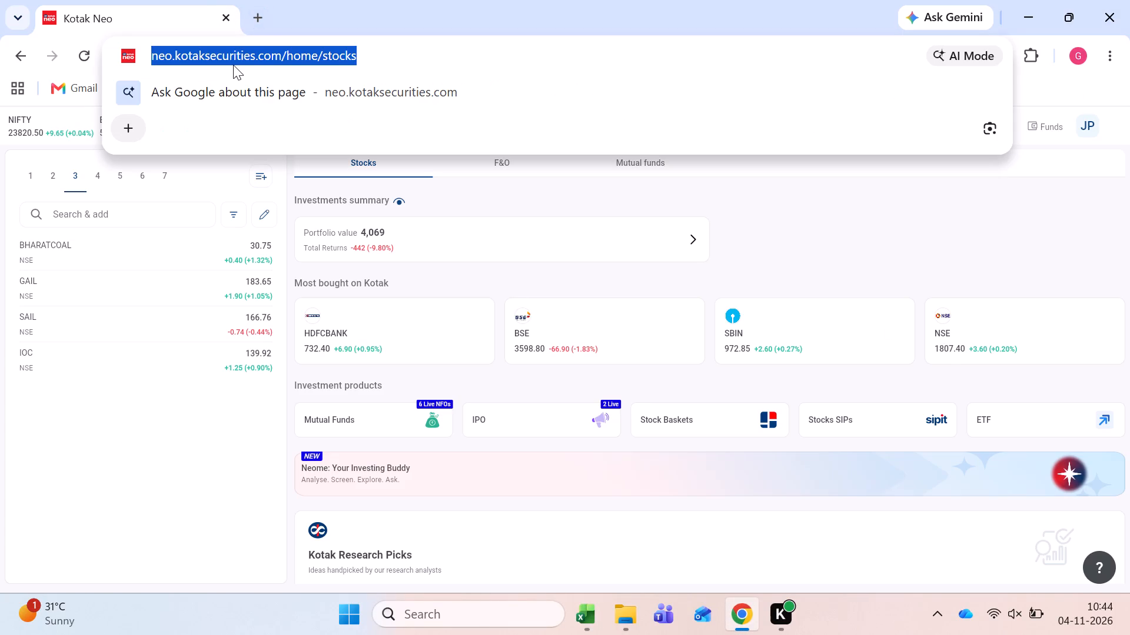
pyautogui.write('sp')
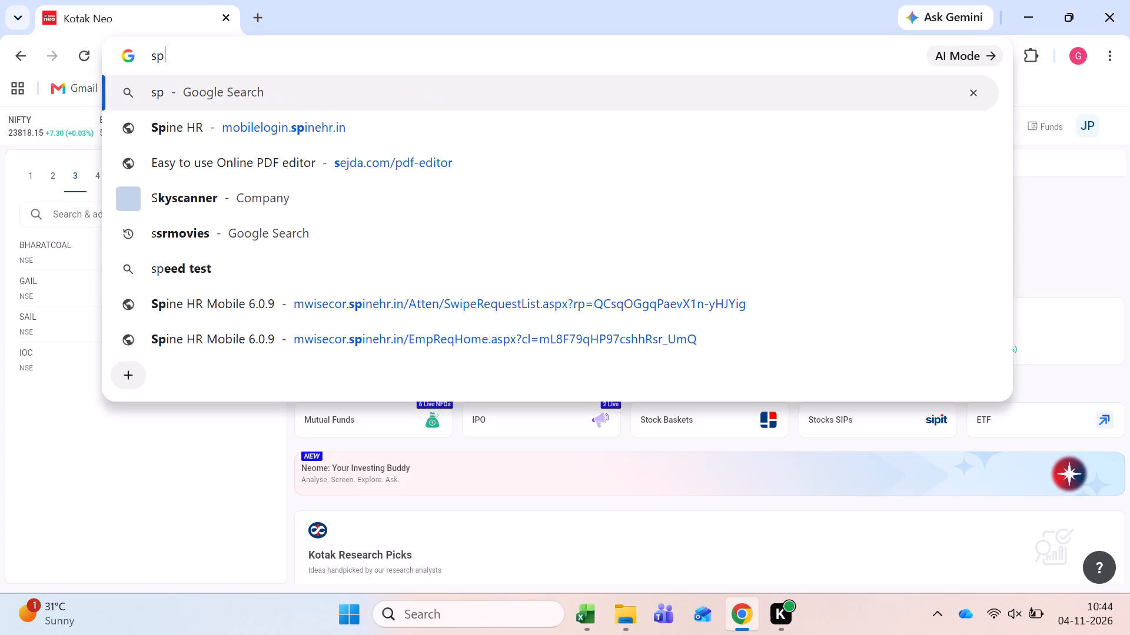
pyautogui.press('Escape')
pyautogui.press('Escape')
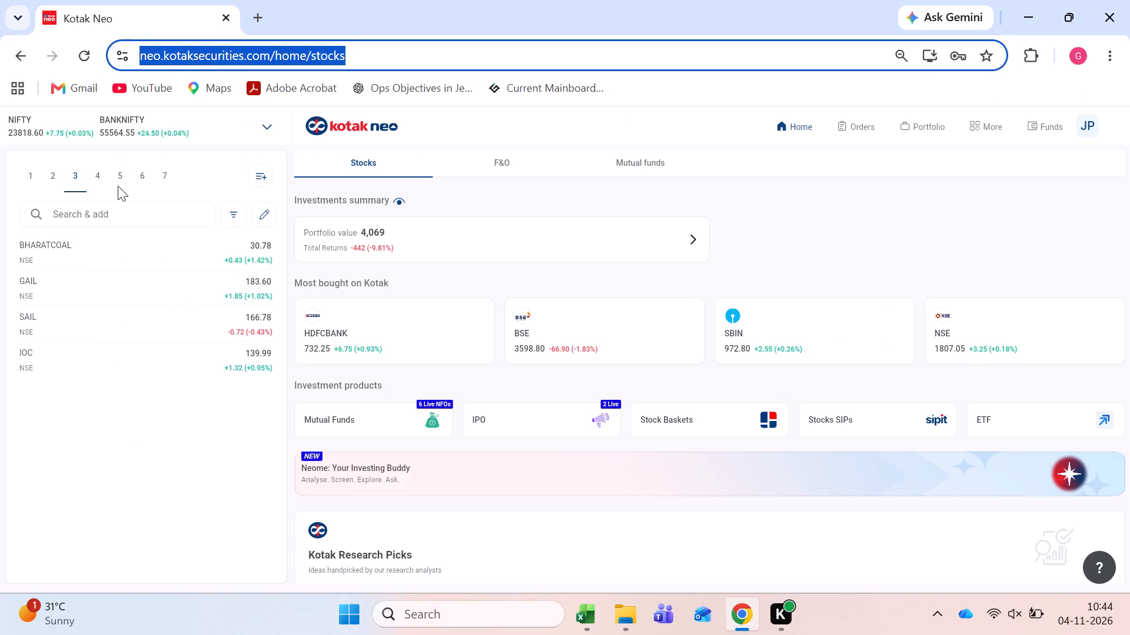
# Search the stocks for "pcjew", open the NSE listing of PC Jeweller Ltd and add it to watchlist 3.
pyautogui.click(131, 208)
pyautogui.write('pcjew')
pyautogui.click(133, 247)
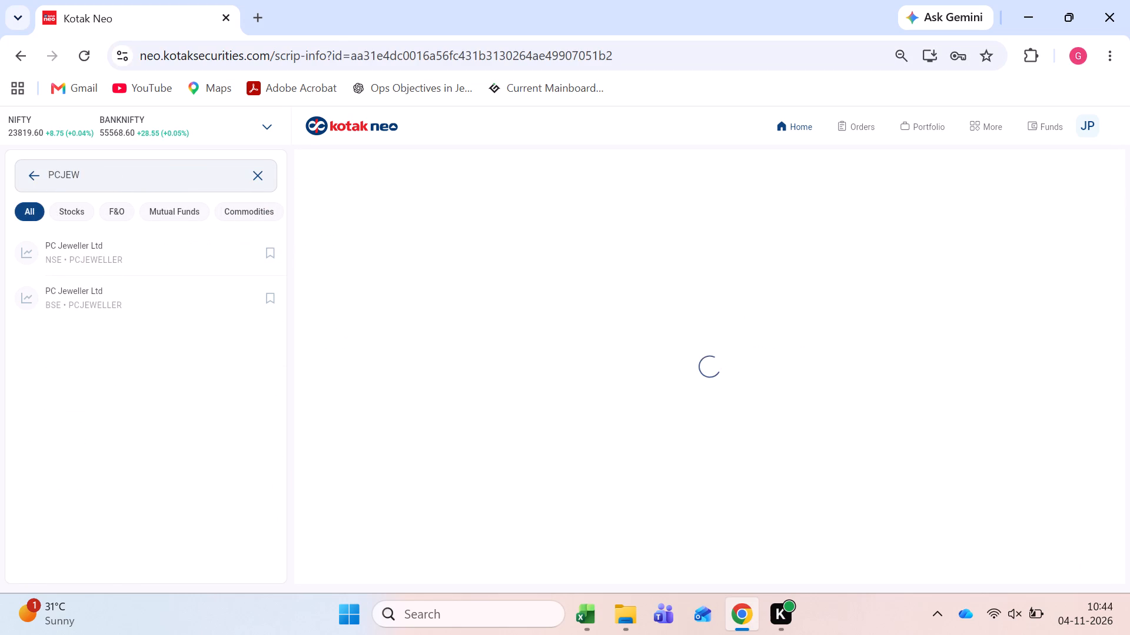
pyautogui.tripleClick(119, 178)
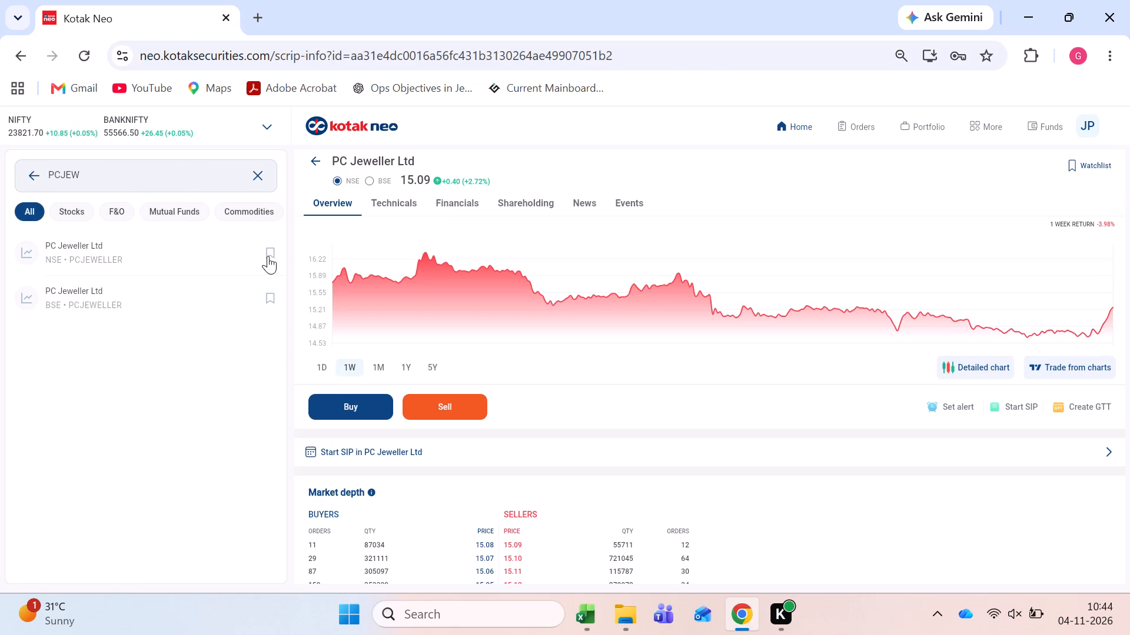
pyautogui.click(265, 257)
# Search for "nse", add the BSE listing of National Stock Exchange Of India Ltd to the watchlist, and return to the watchlist.
pyautogui.tripleClick(128, 169)
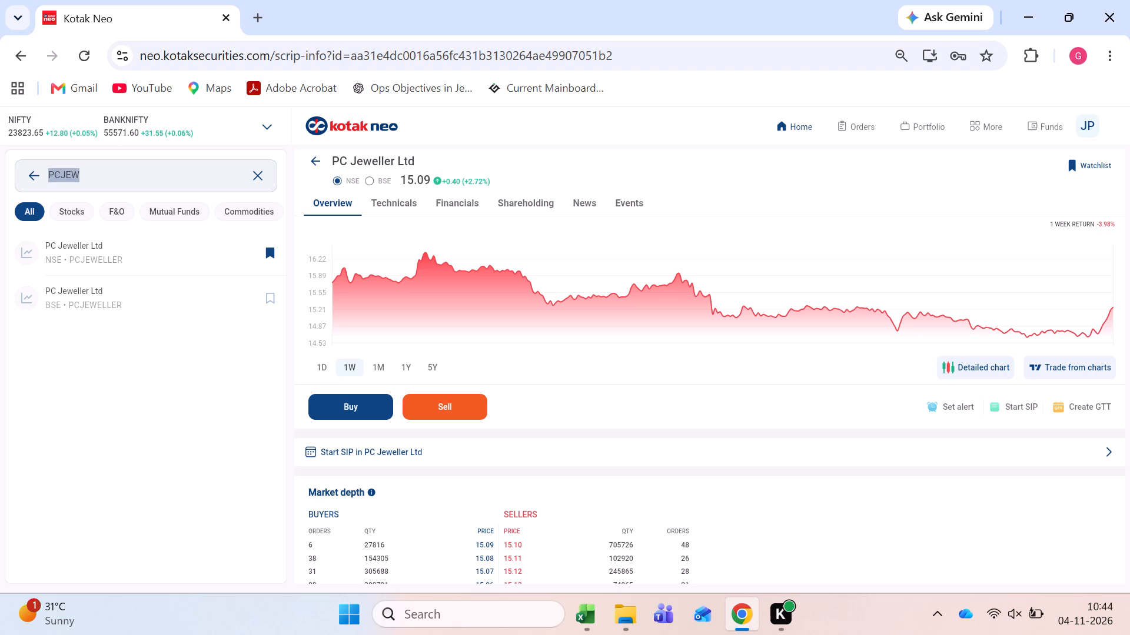
pyautogui.write('nse')
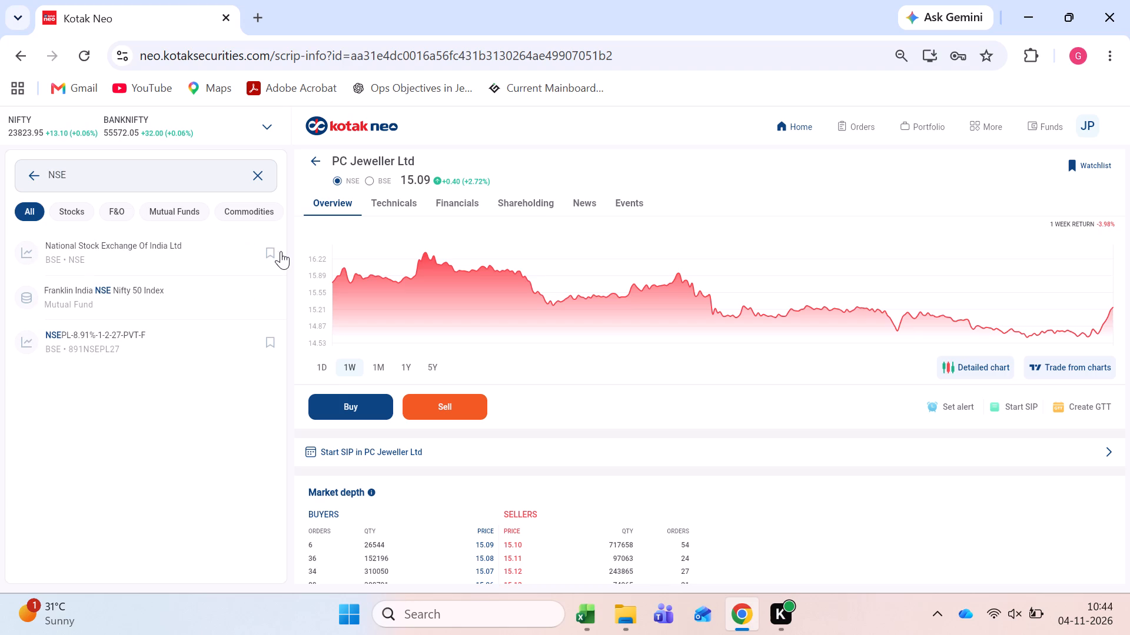
pyautogui.click(272, 250)
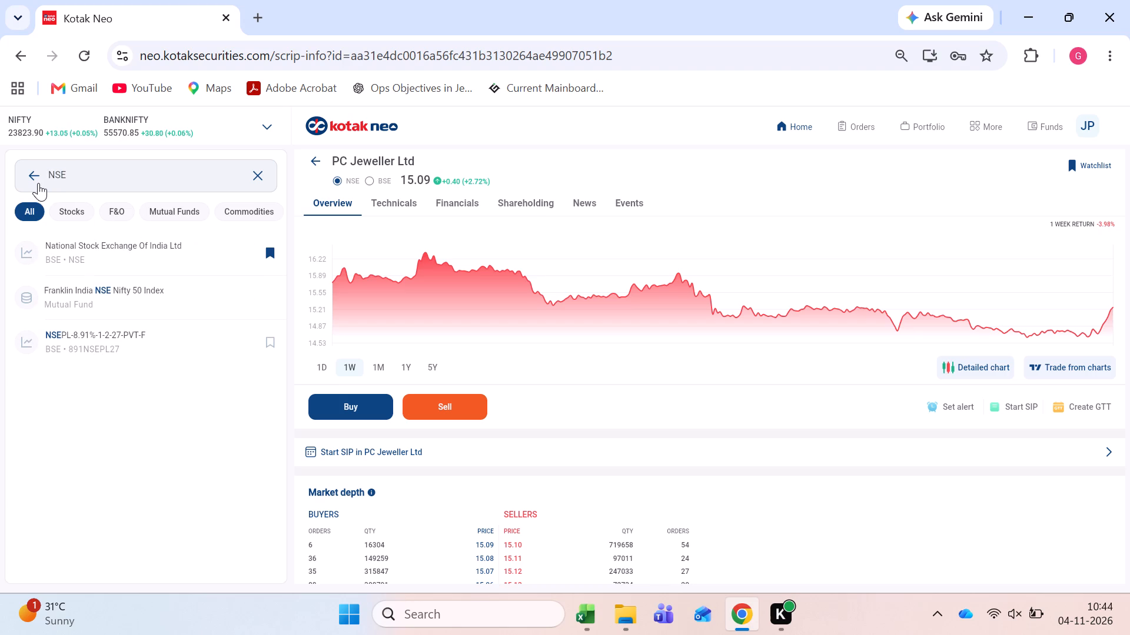
pyautogui.click(37, 181)
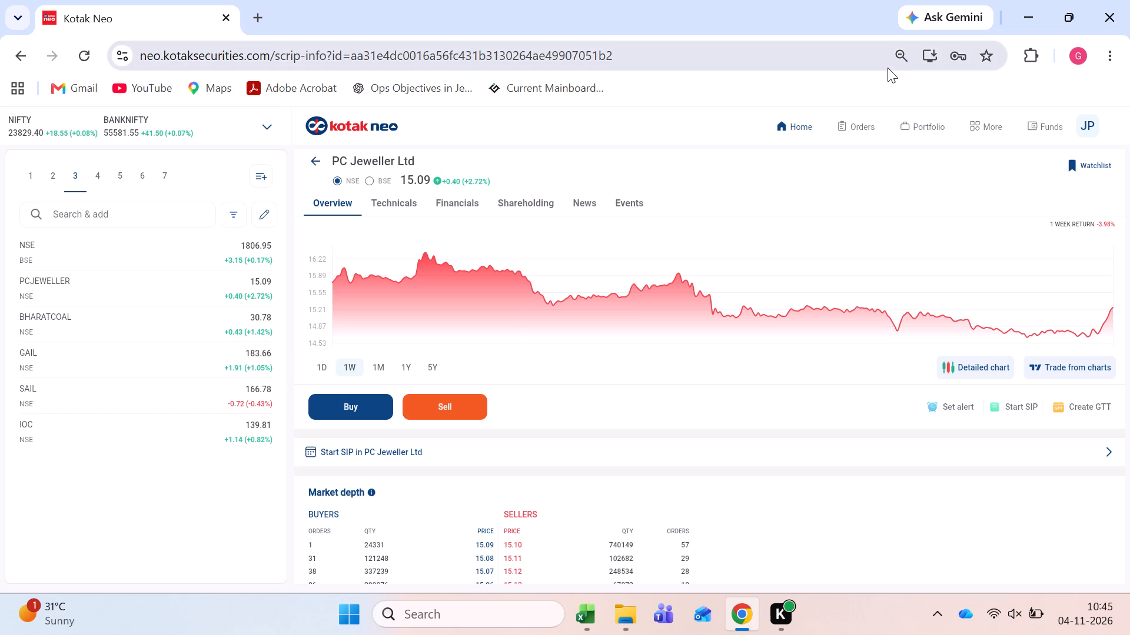
# Close the Chrome window to get back to the Excel workbook.
pyautogui.click(1109, 24)
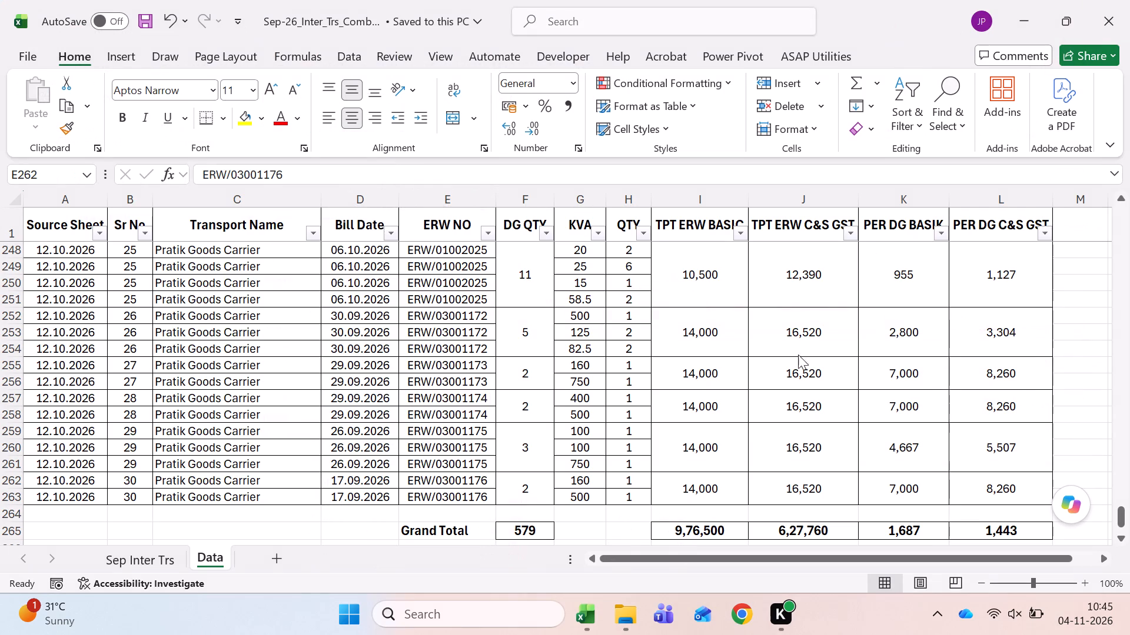
# Examine the first records on the Data sheet, from the source sheet date across to the ERW number.
pyautogui.moveTo(468, 319); pyautogui.dragTo(468, 324)
pyautogui.press('Left')
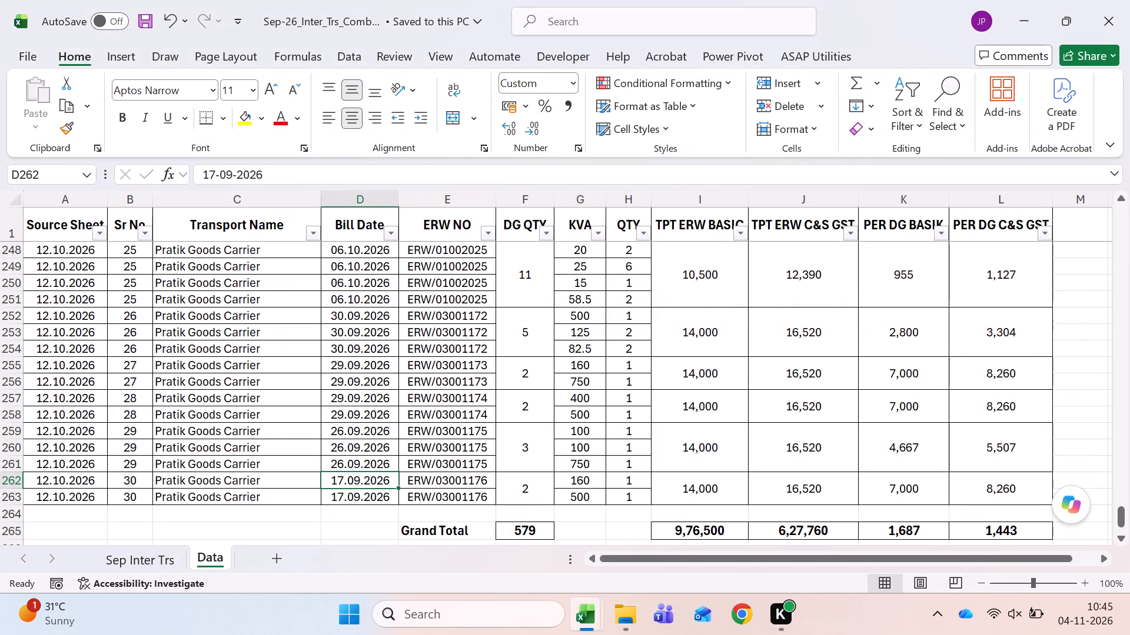
pyautogui.hotkey('ctrl', 'Left')
pyautogui.hotkey('ctrl', 'Up')
pyautogui.press('Down')
pyautogui.press('Down')
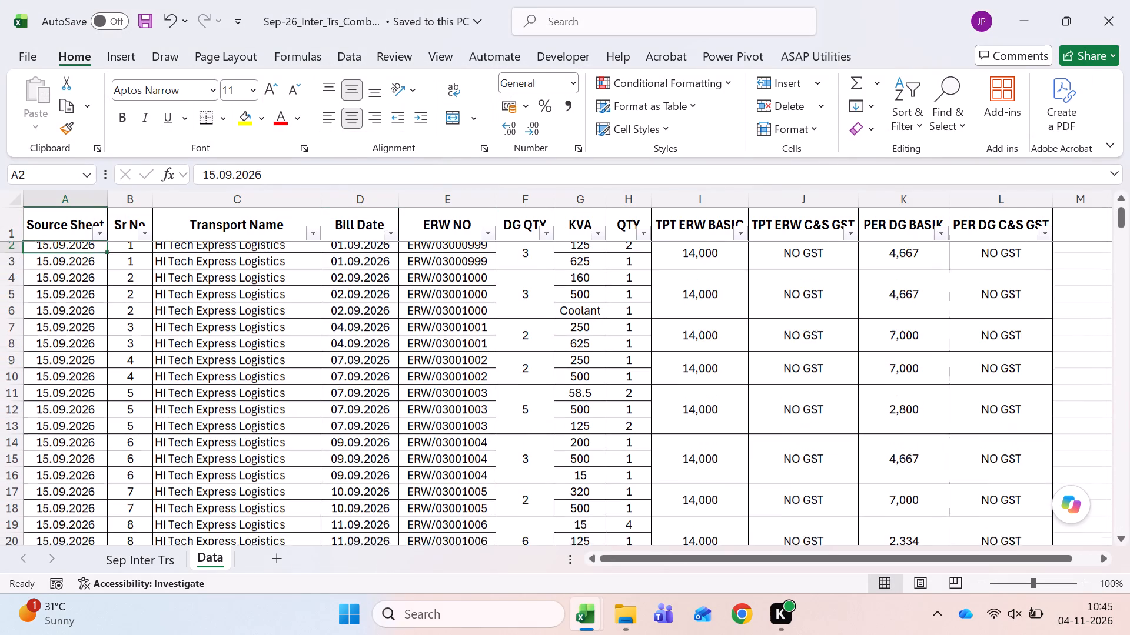
pyautogui.press('Down')
pyautogui.press('Up')
pyautogui.press('Up')
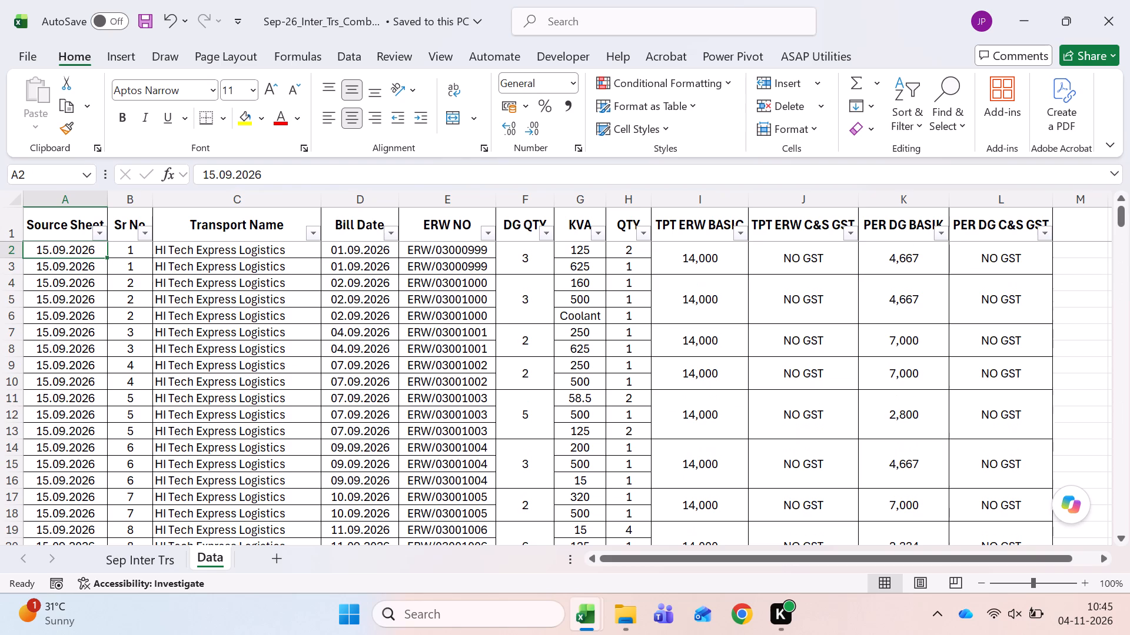
pyautogui.press('Right')
pyautogui.press('Right')
pyautogui.press('Right')
pyautogui.press('Right')
pyautogui.press('Left')
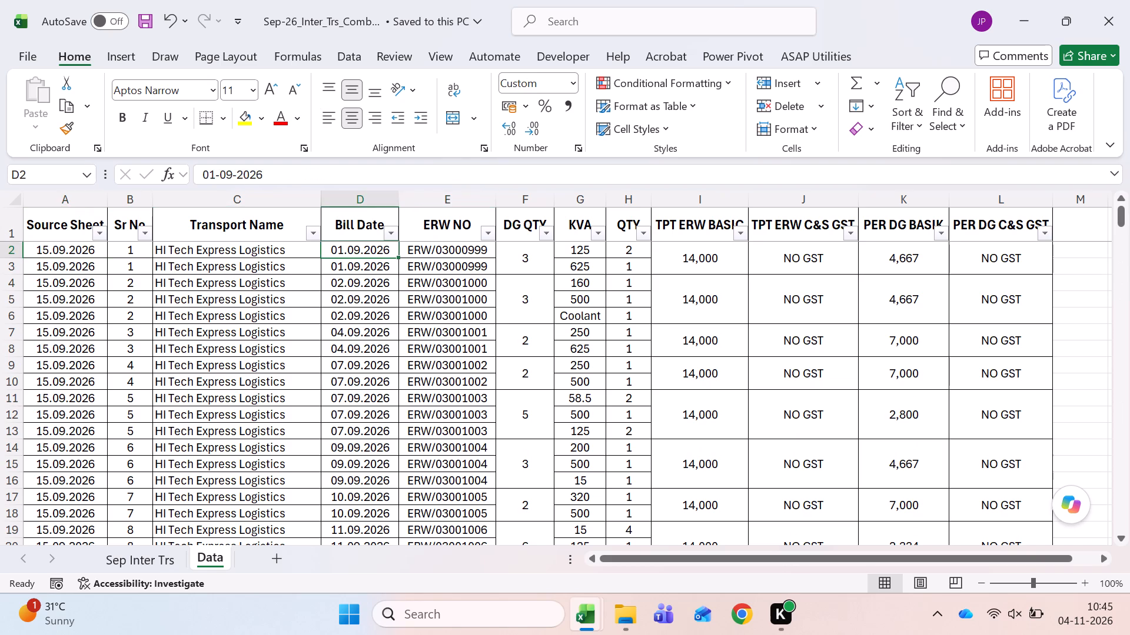
# Save the Sep-26 inter-transport combined workbook.
pyautogui.hotkey('ctrl', 's')
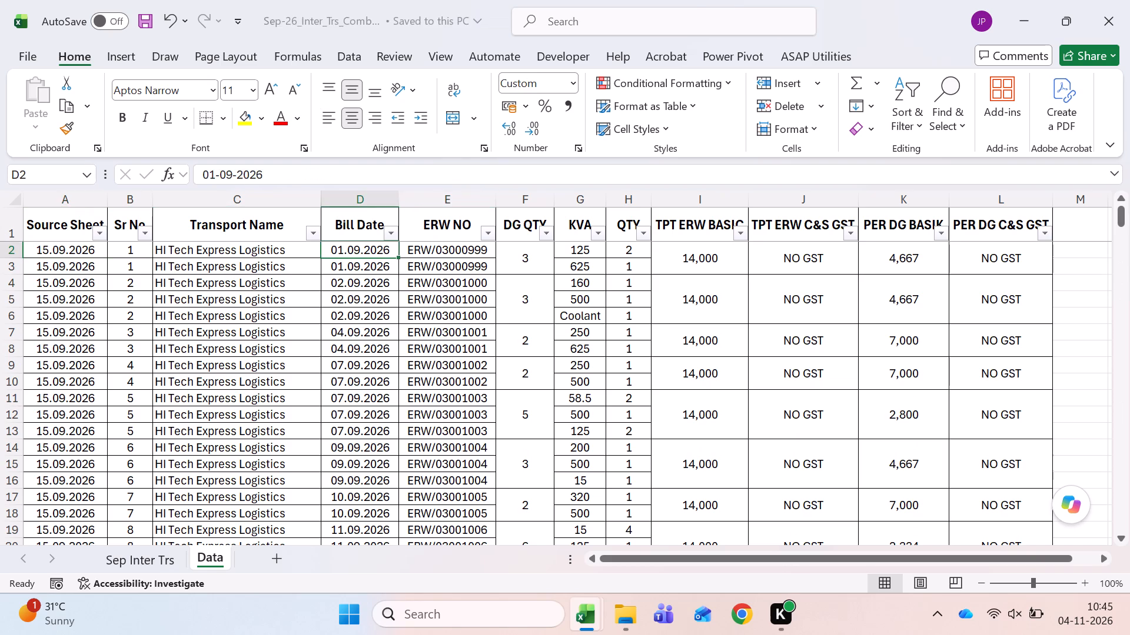
pyautogui.hotkey('ctrl', 's')
pyautogui.hotkey('ctrl', 's')
pyautogui.hotkey('ctrl', 's')
pyautogui.hotkey('ctrl', 's')
pyautogui.hotkey('ctrl', 's')
pyautogui.hotkey('ctrl', 's')
pyautogui.hotkey('ctrl', 's')
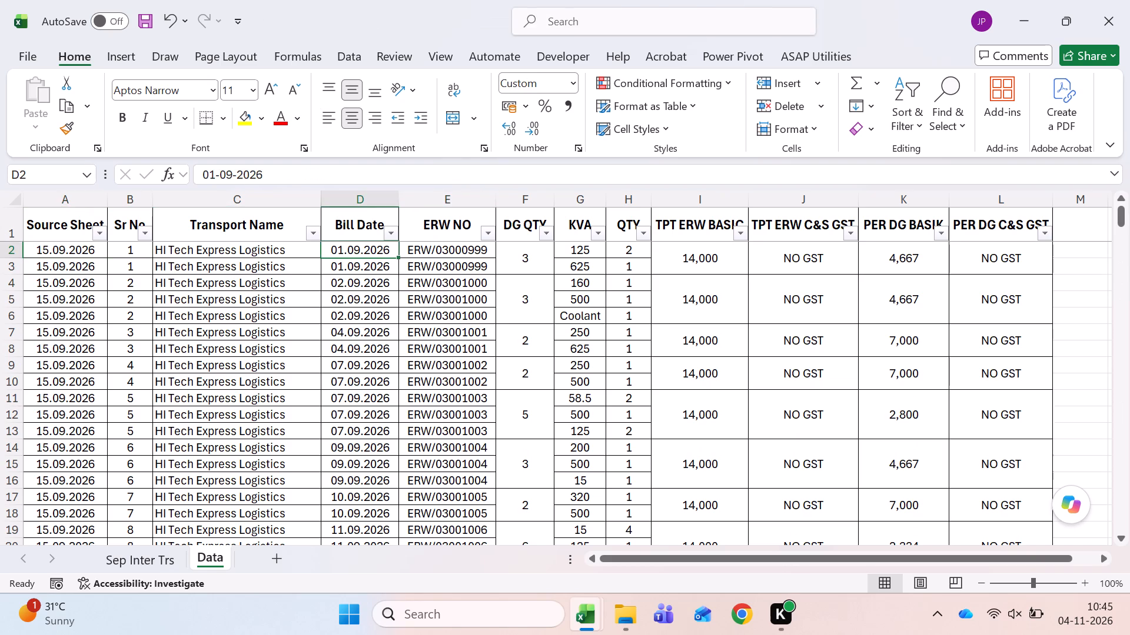
pyautogui.hotkey('ctrl', 'Left')
pyautogui.hotkey('ctrl', 'Left')
pyautogui.hotkey('ctrl', 's')
# Look across the first record's quantity and transport rate columns on the Data sheet, and check the Sep Inter Trs sheet briefly.
pyautogui.press('Right')
pyautogui.press('Right')
pyautogui.press('Right')
pyautogui.press('Right')
pyautogui.press('Right')
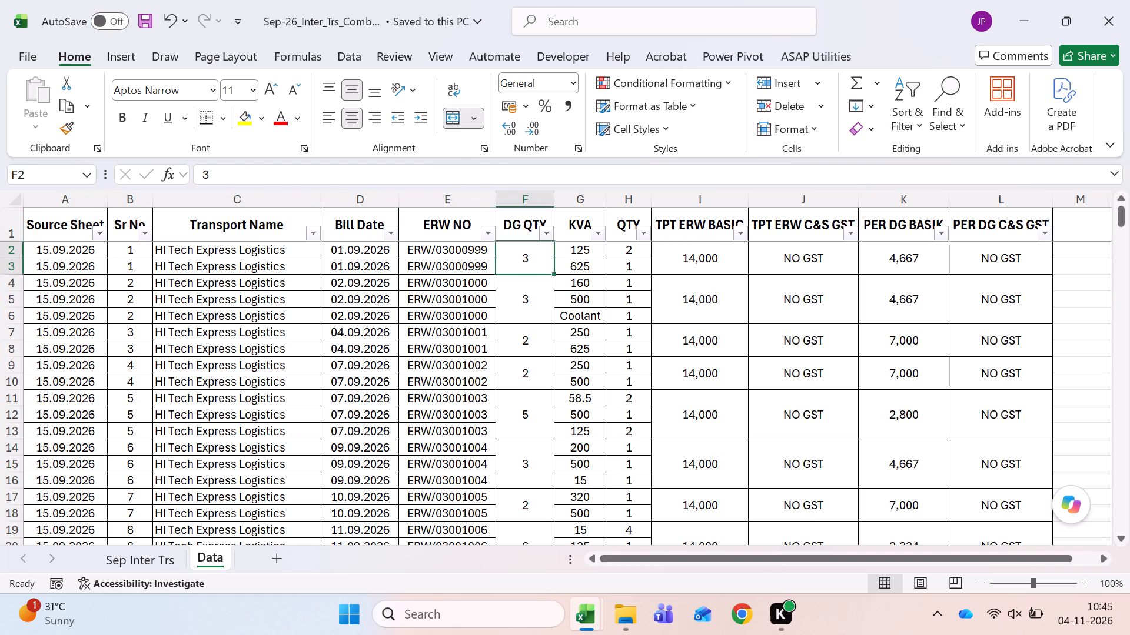
pyautogui.press('Right')
pyautogui.press('Right')
pyautogui.hotkey('shift', 'Down')
pyautogui.hotkey('shift', 'Down')
pyautogui.press('Right')
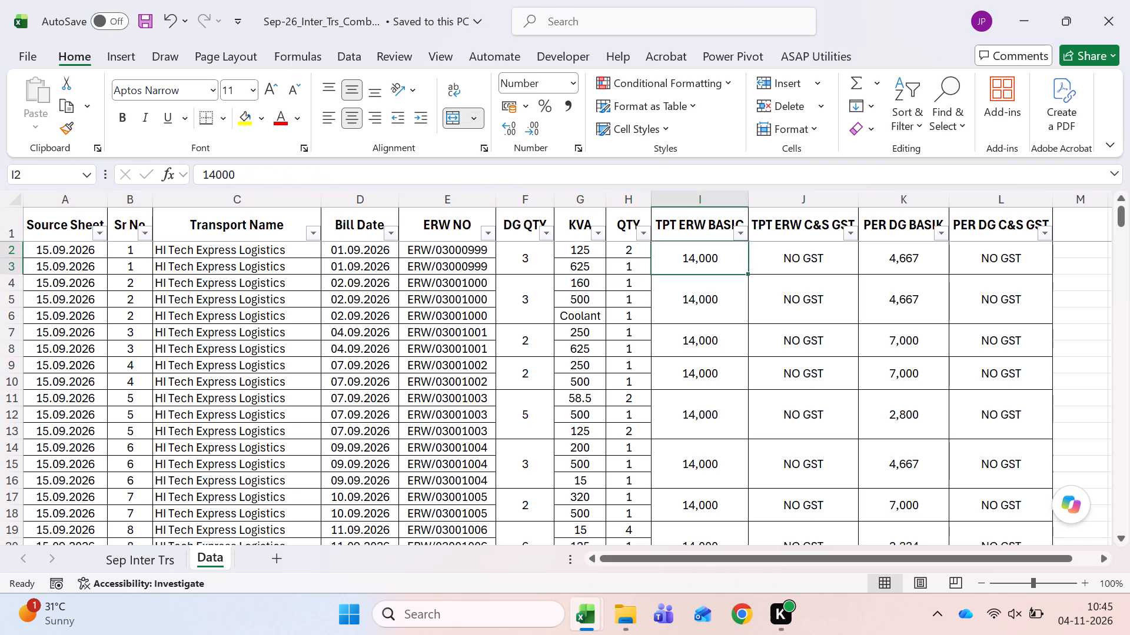
pyautogui.hotkey('ctrl', 'Left')
pyautogui.hotkey('ctrl', 'Left')
pyautogui.hotkey('ctrl', 'Left')
pyautogui.hotkey('ctrl', 's')
pyautogui.hotkey('ctrl', 'pageup')
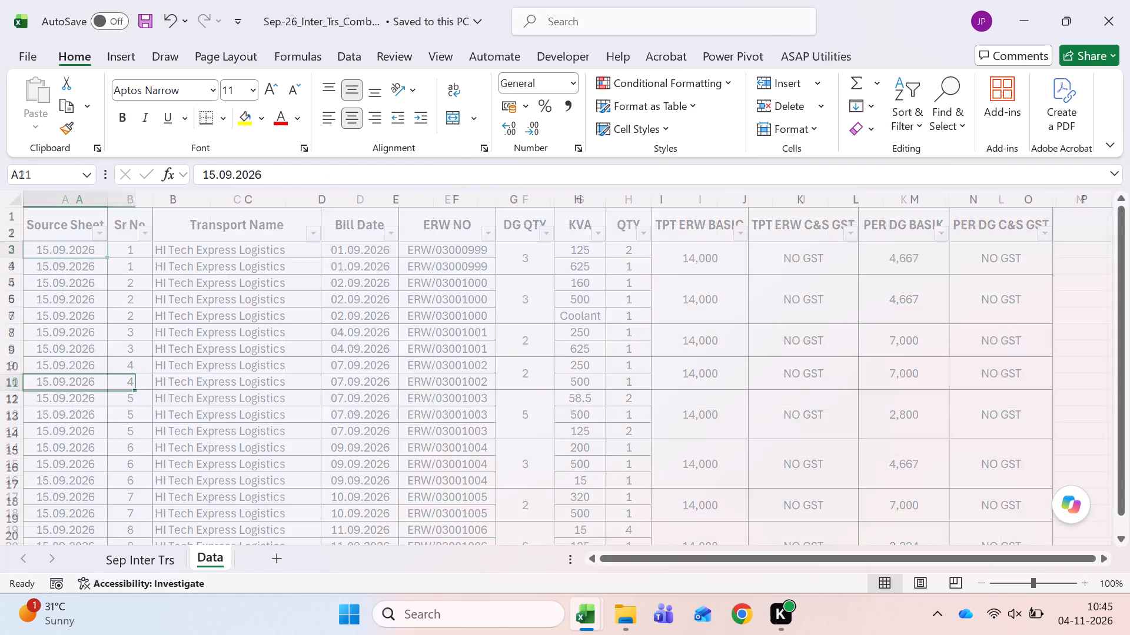
pyautogui.hotkey('ctrl', 'pagedown')
# Examine the Grand Total row below the last record on the Data sheet, from DG QTY to TPT ERW BASIC.
pyautogui.press('Right')
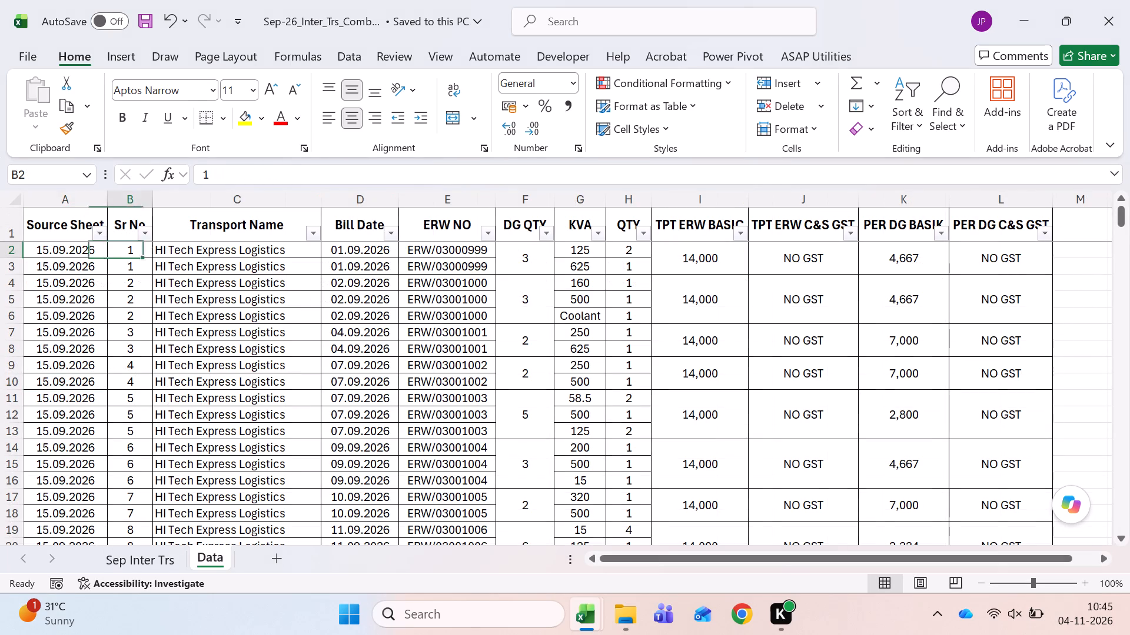
pyautogui.press('Right')
pyautogui.press('Right')
pyautogui.press('Right')
pyautogui.hotkey('ctrl', 'Down')
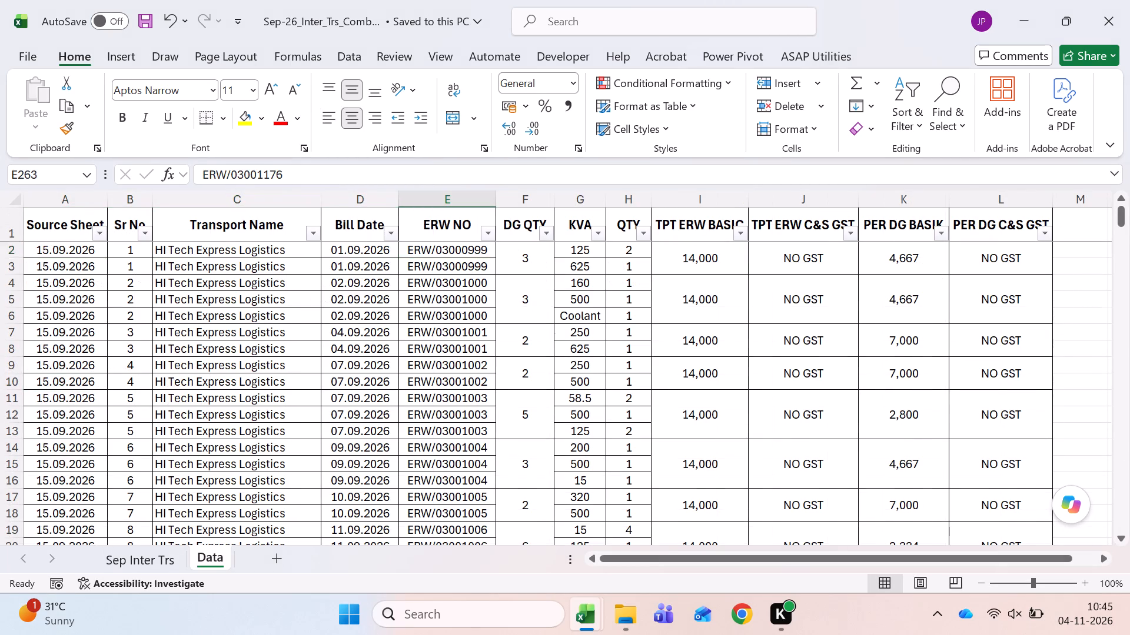
pyautogui.hotkey('ctrl', 'Down')
pyautogui.press('Down')
pyautogui.press('Down')
pyautogui.press('Down')
pyautogui.press('Up')
pyautogui.press('Up')
pyautogui.press('Up')
pyautogui.press('Right')
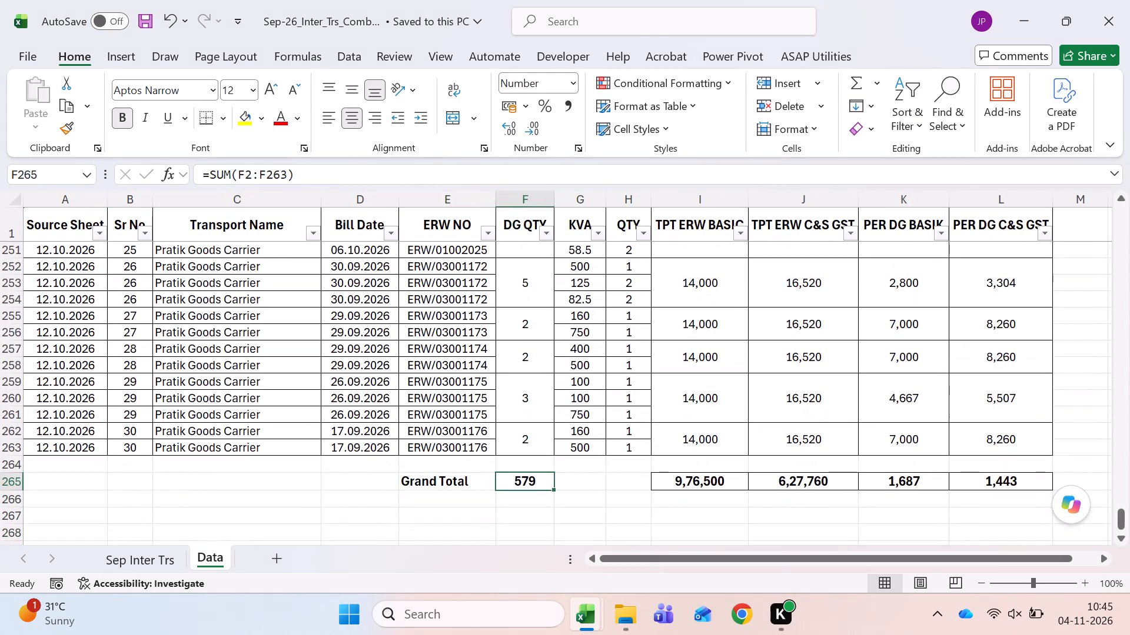
pyautogui.press('Right')
pyautogui.press('Right')
pyautogui.press('Right')
# Save the workbook again with the DG QTY grand total cell selected.
pyautogui.hotkey('ctrl', 's')
pyautogui.hotkey('ctrl', 's')
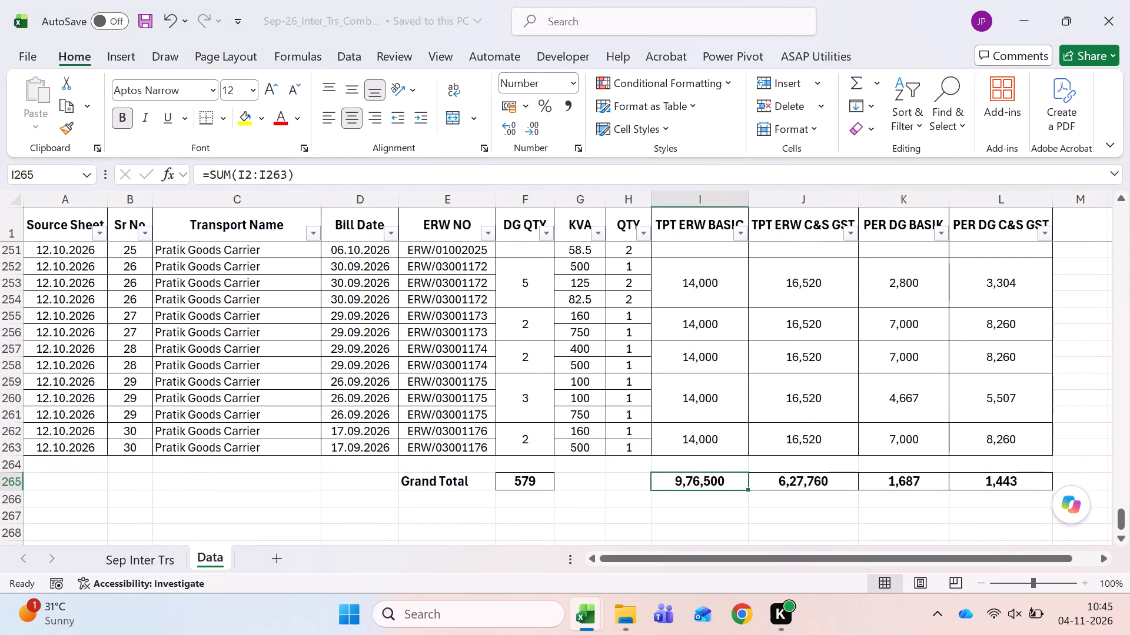
pyautogui.hotkey('ctrl', 'Left')
pyautogui.press('Right')
pyautogui.press('Left')
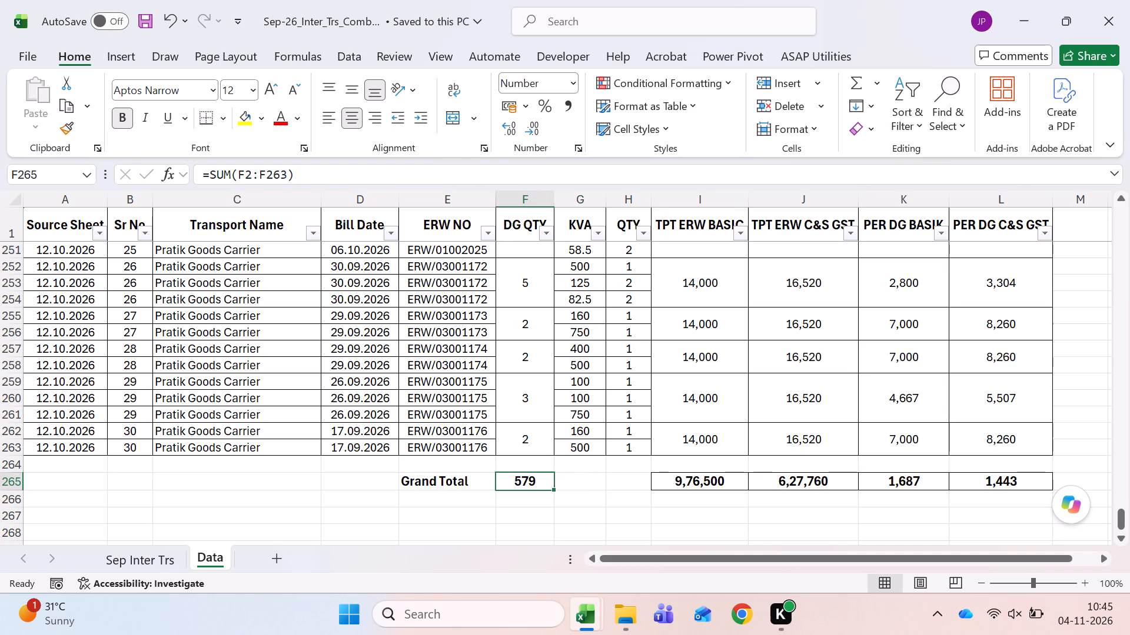
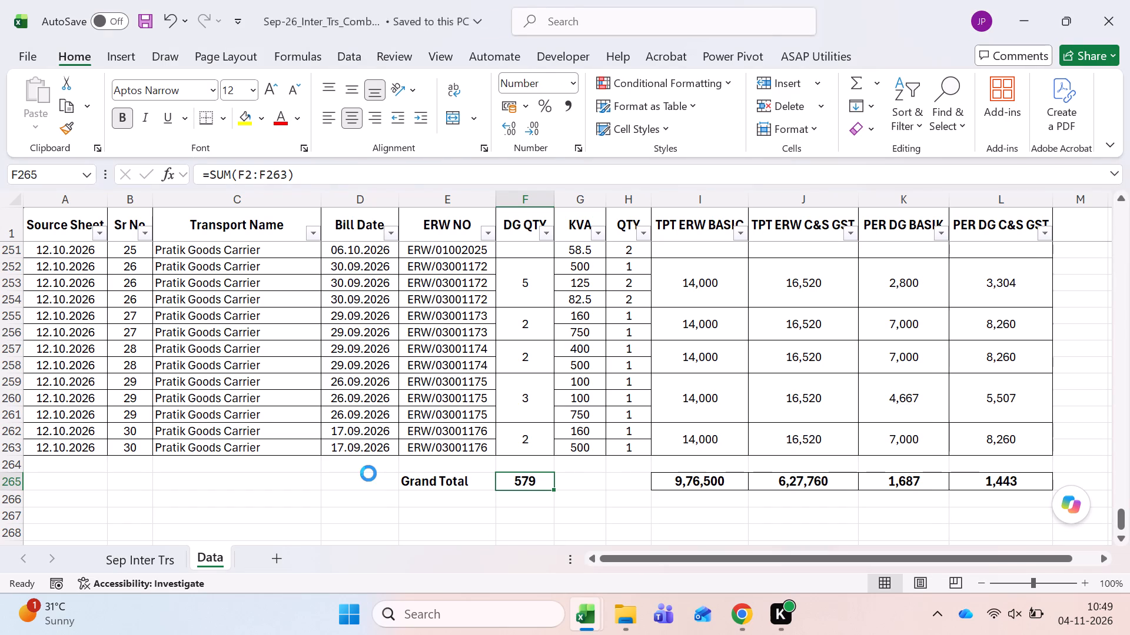
# Examine the Grand Total row and the ERW NO and DG QTY columns on the Data sheet.
pyautogui.press('Left')
pyautogui.press('Left')
pyautogui.press('Left')
pyautogui.press('Right')
pyautogui.press('Right')
pyautogui.press('Right')
pyautogui.press('Left')
pyautogui.press('Left')
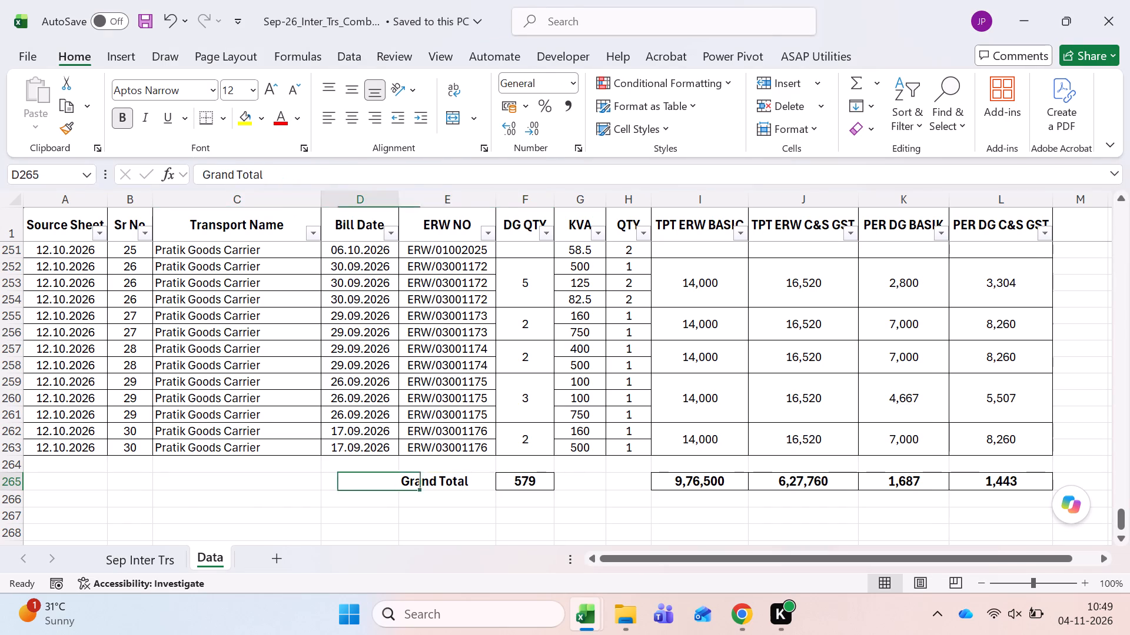
pyautogui.press('Right')
pyautogui.press('Right')
pyautogui.press('Right')
pyautogui.press('Right')
pyautogui.press('Right')
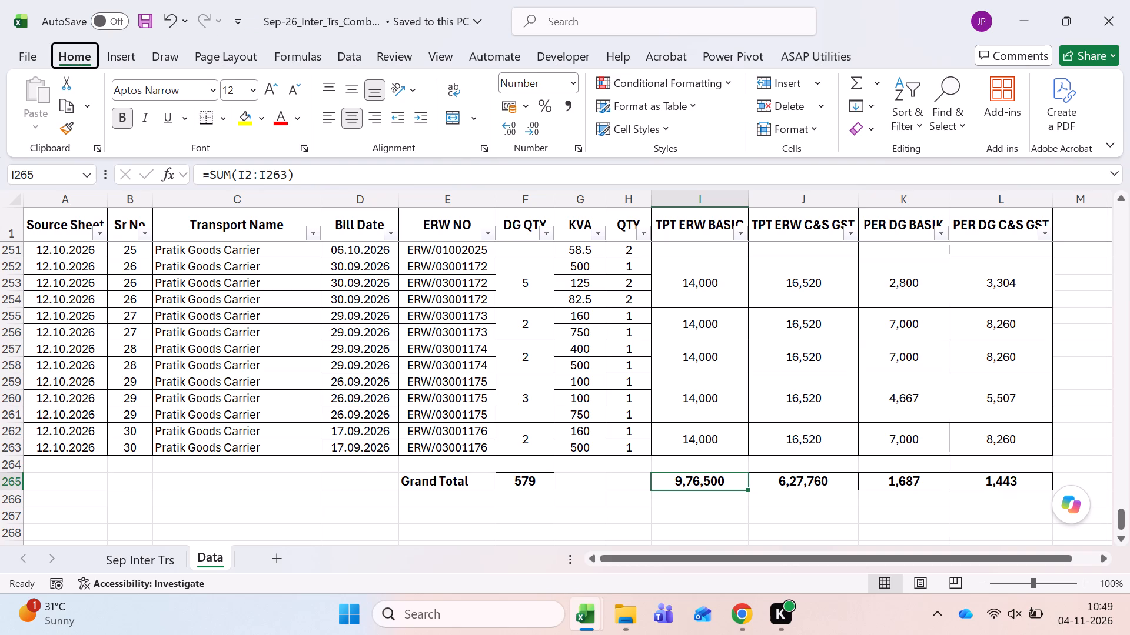
pyautogui.click(465, 374)
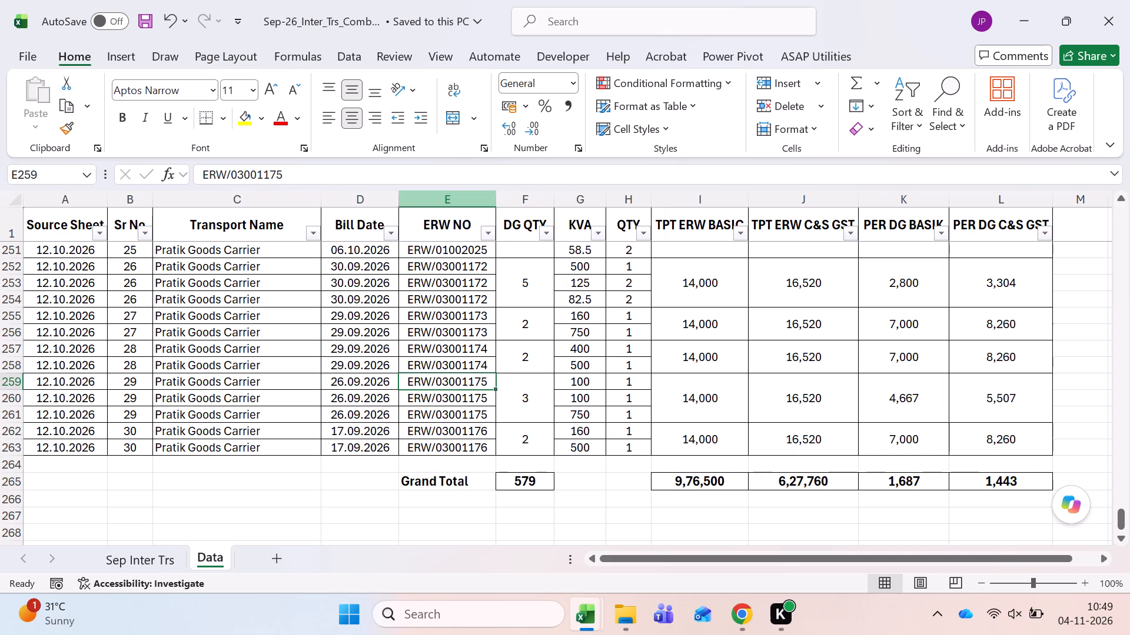
pyautogui.click(445, 205)
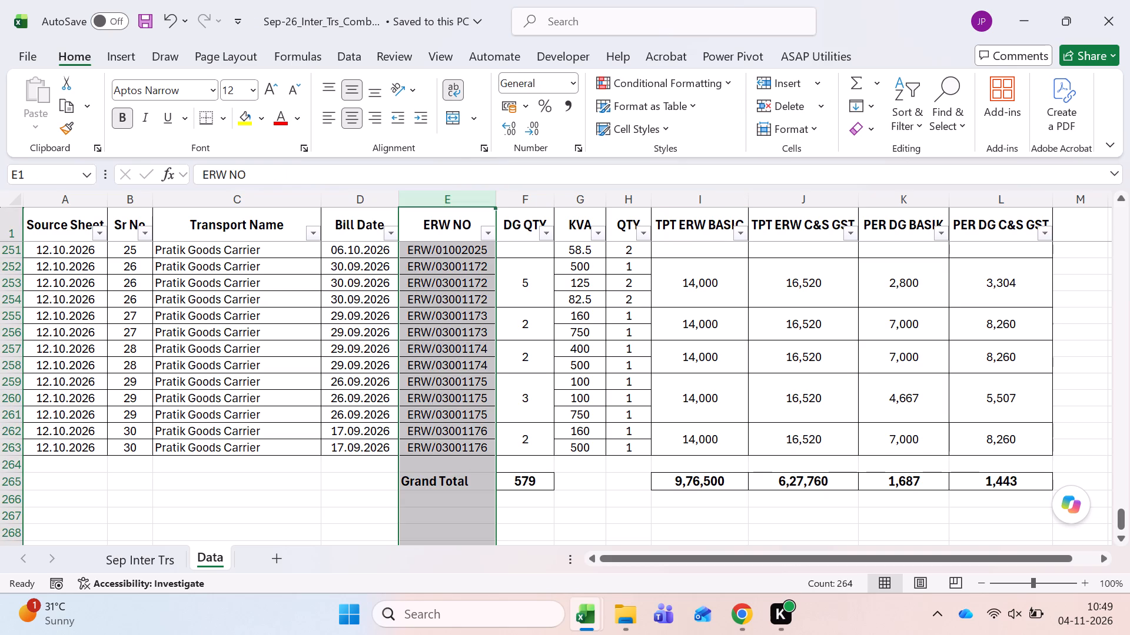
pyautogui.click(518, 197)
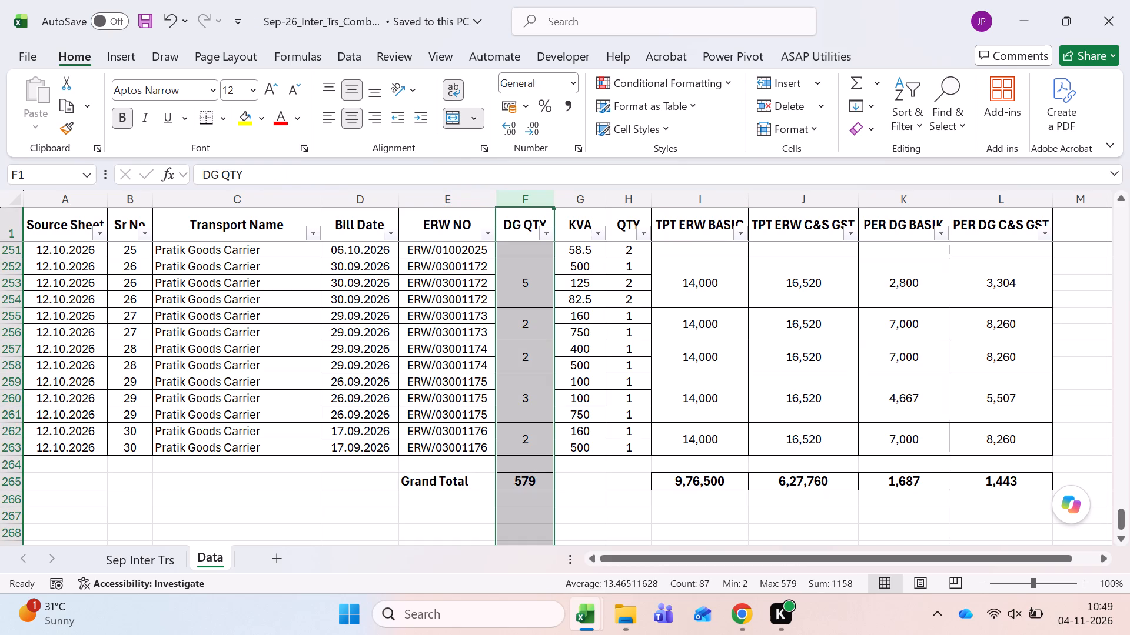
pyautogui.click(273, 504)
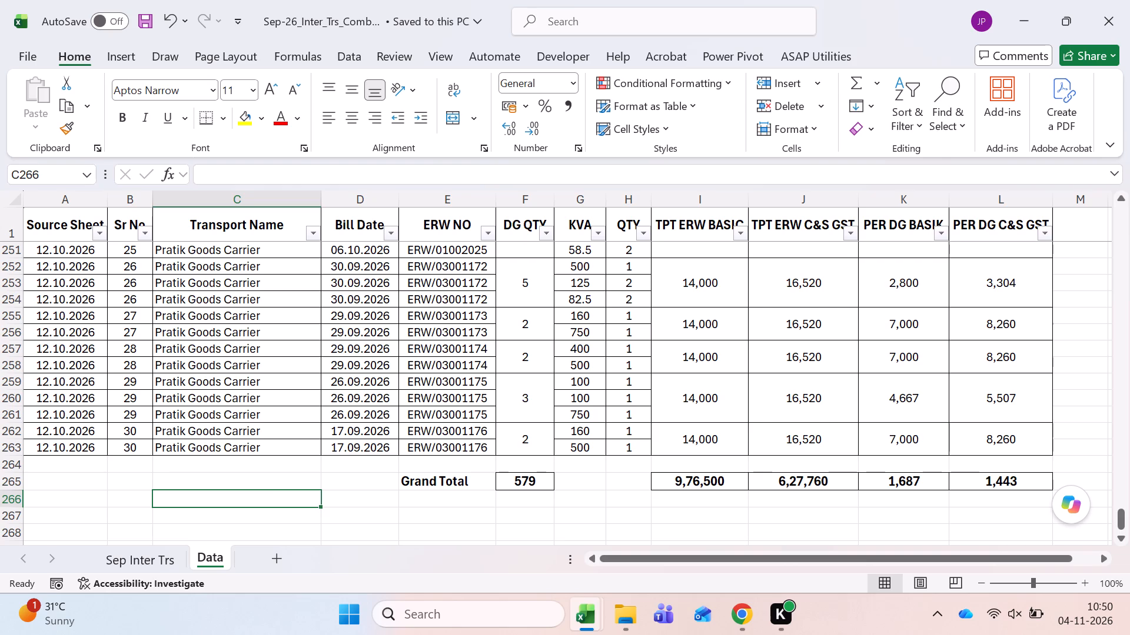
pyautogui.hotkey('alt', 'Tab')
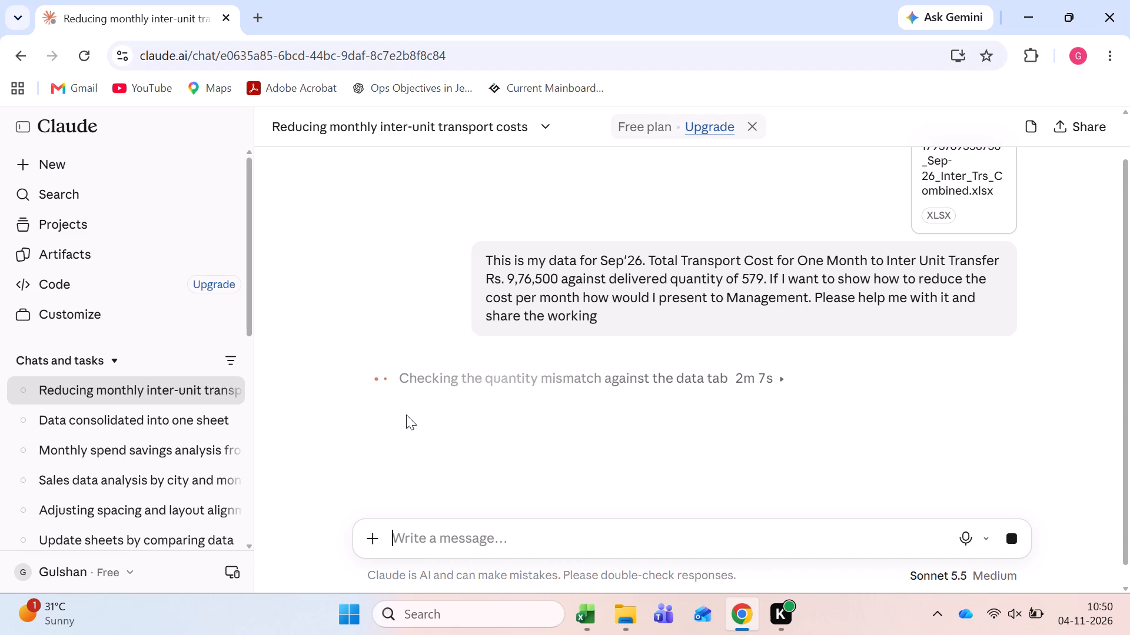
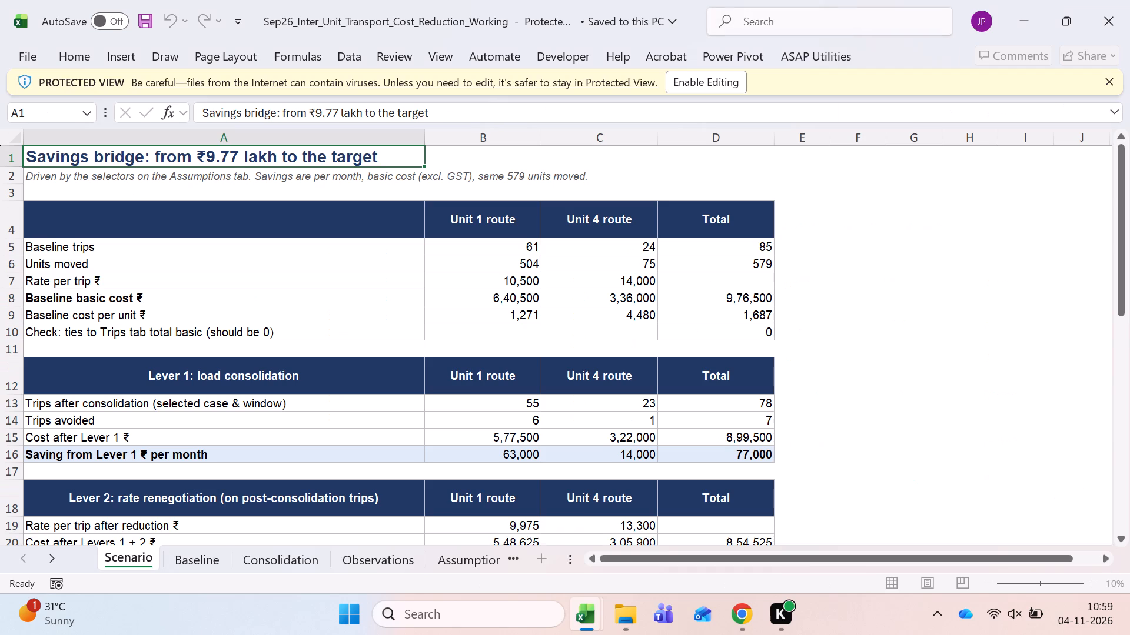
pyautogui.click(702, 88)
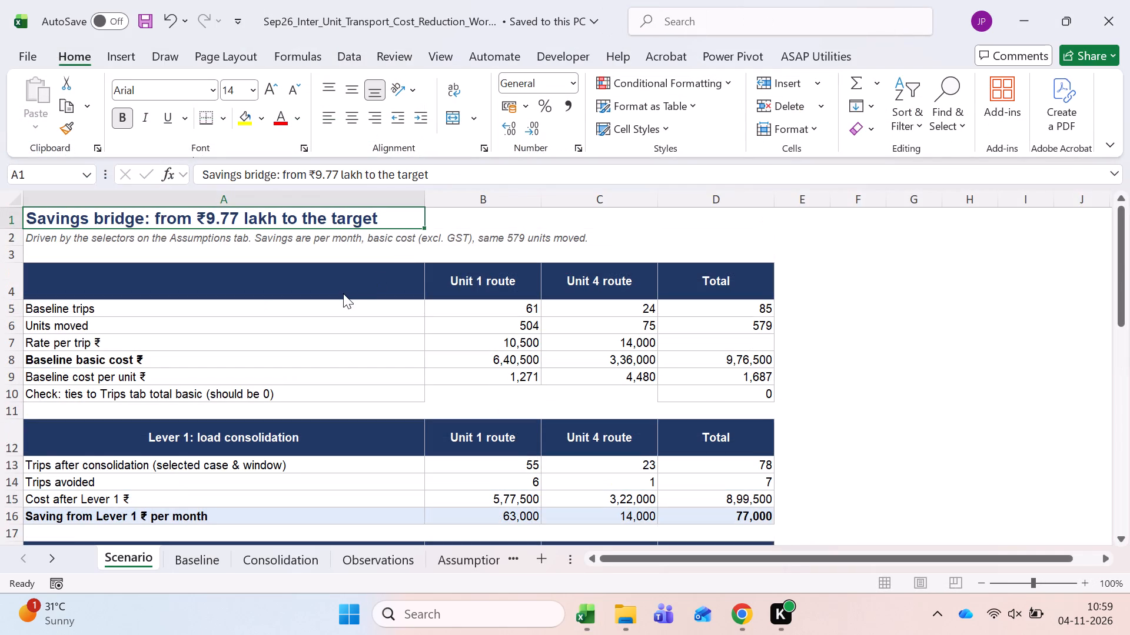
# Delete row 2 holding the note about the Assumptions selectors from the Scenario sheet.
pyautogui.press('Down')
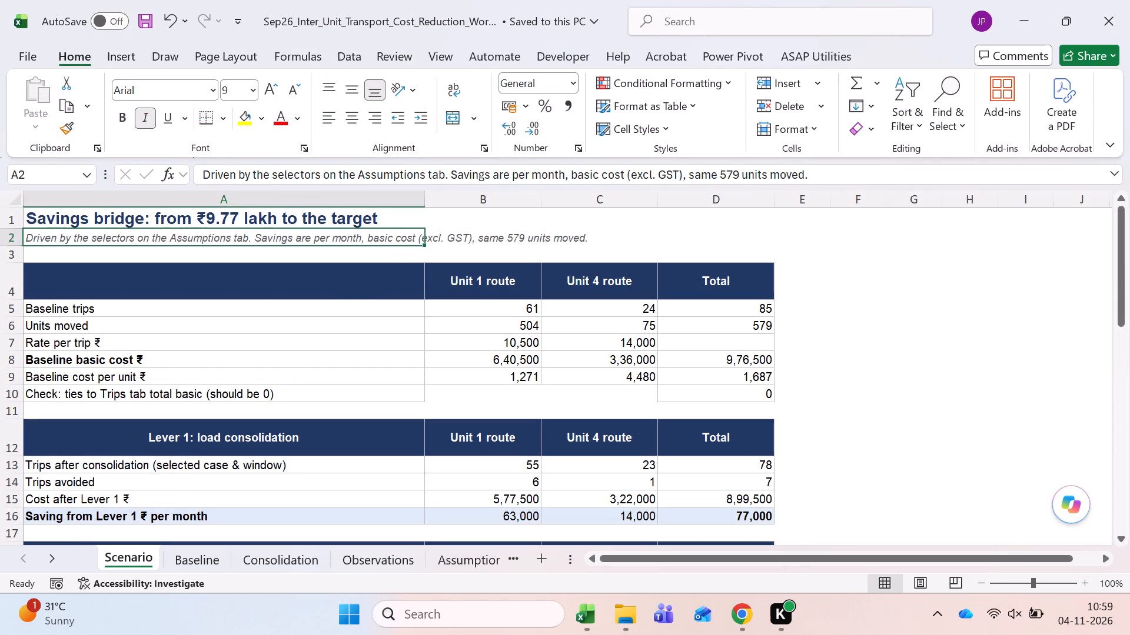
pyautogui.hotkey('shift', 'space')
pyautogui.hotkey('ctrl', '-')
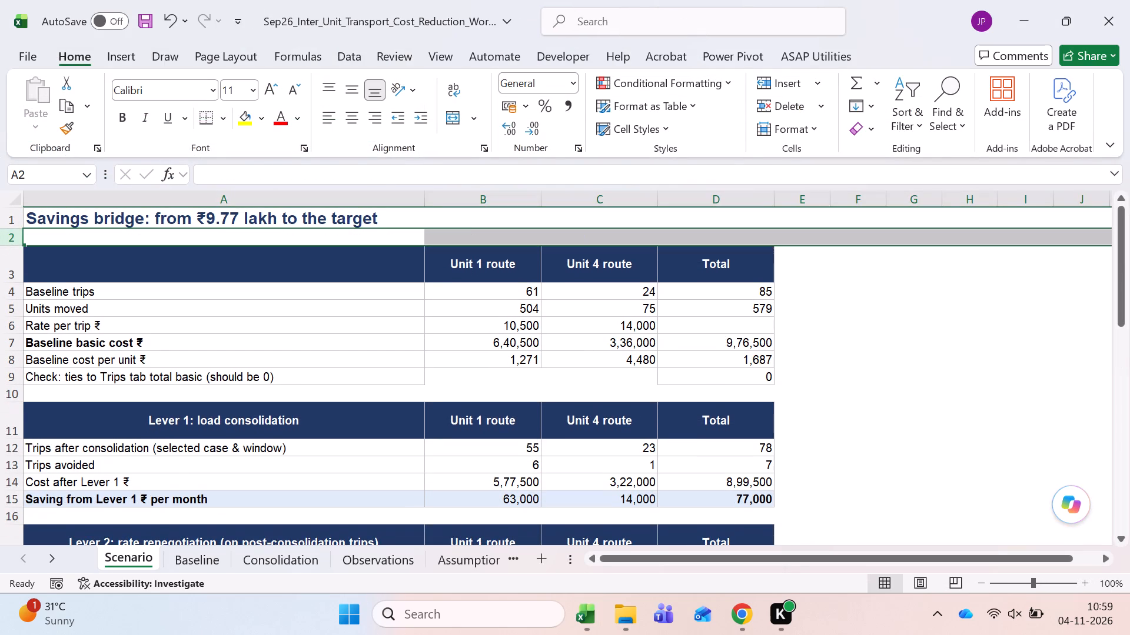
# Shorten the "Baseline trips" label in cell A4 to "Trips".
pyautogui.press('Down')
pyautogui.press('Down')
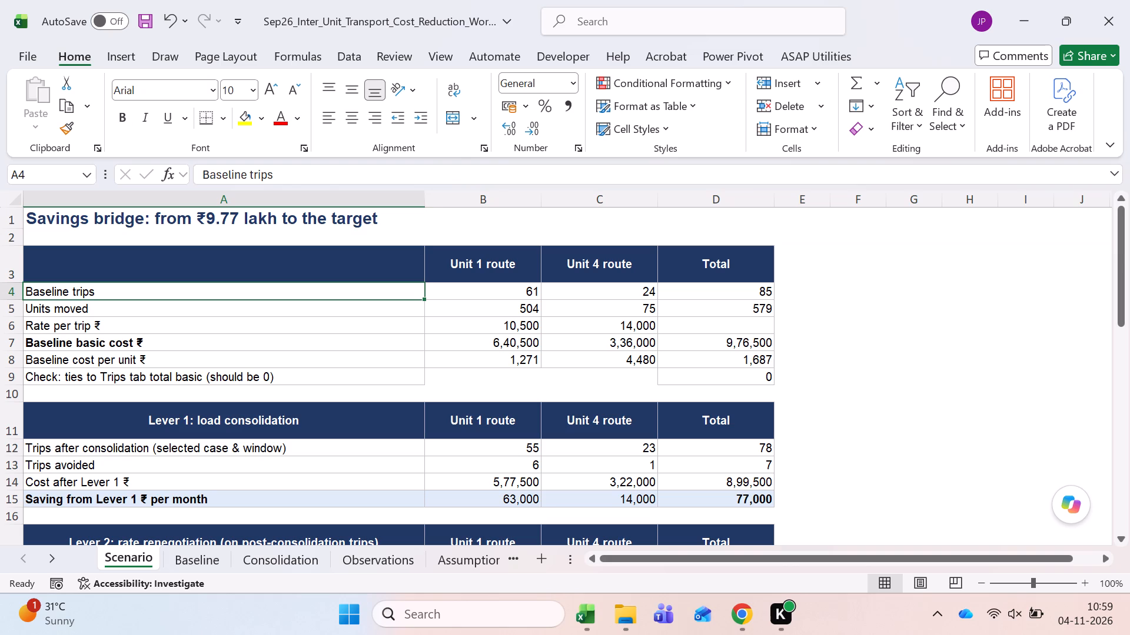
pyautogui.press('F2')
pyautogui.hotkey('ctrl', 'Left')
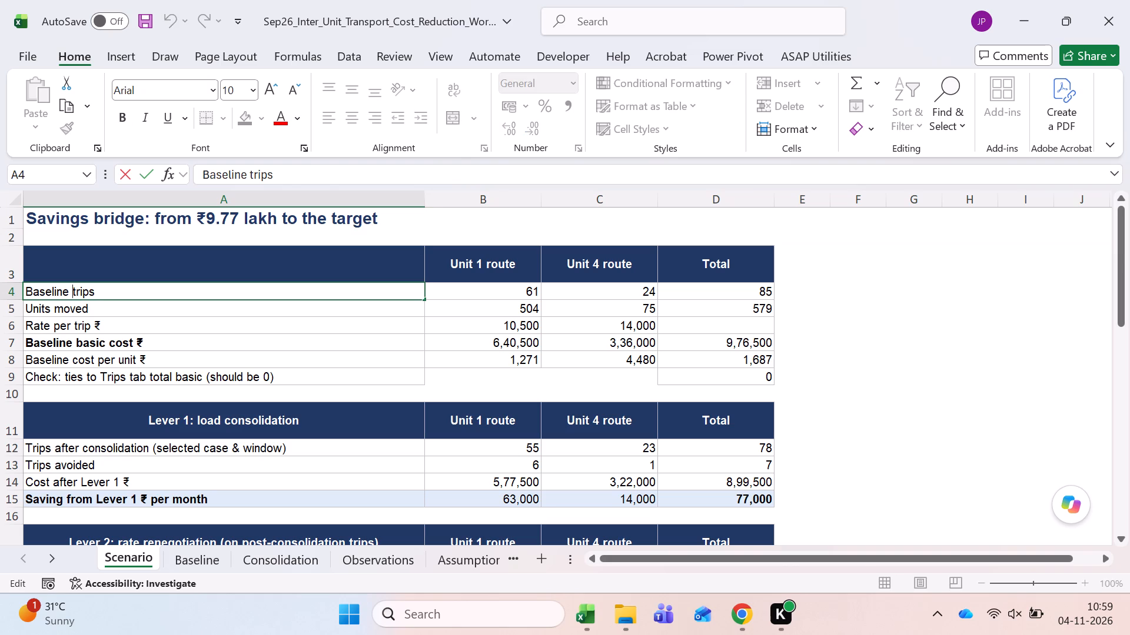
pyautogui.hotkey('ctrl', 'shift', 'Left')
pyautogui.hotkey('ctrl', 'shift', 'Left')
pyautogui.press('BackSpace')
pyautogui.press('Delete')
pyautogui.hotkey('shift', 't')
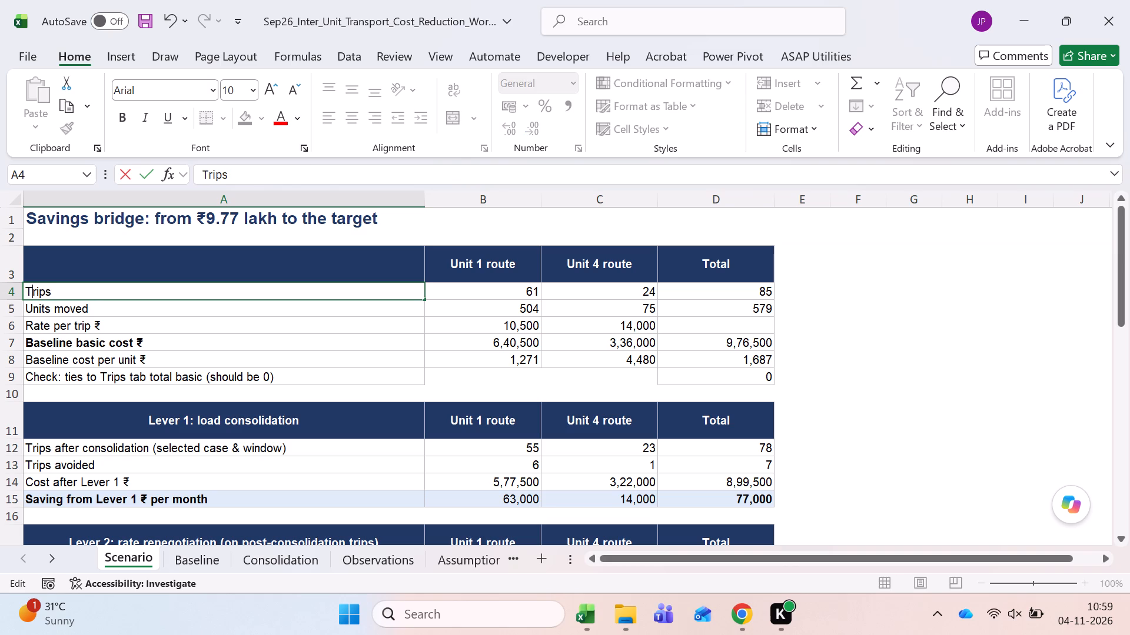
pyautogui.press('Tab')
# Format the first table's header row A3:D3 with the lightest orange fill and automatic font colour.
pyautogui.press('Up')
pyautogui.press('Left')
pyautogui.hotkey('shift', 'Right')
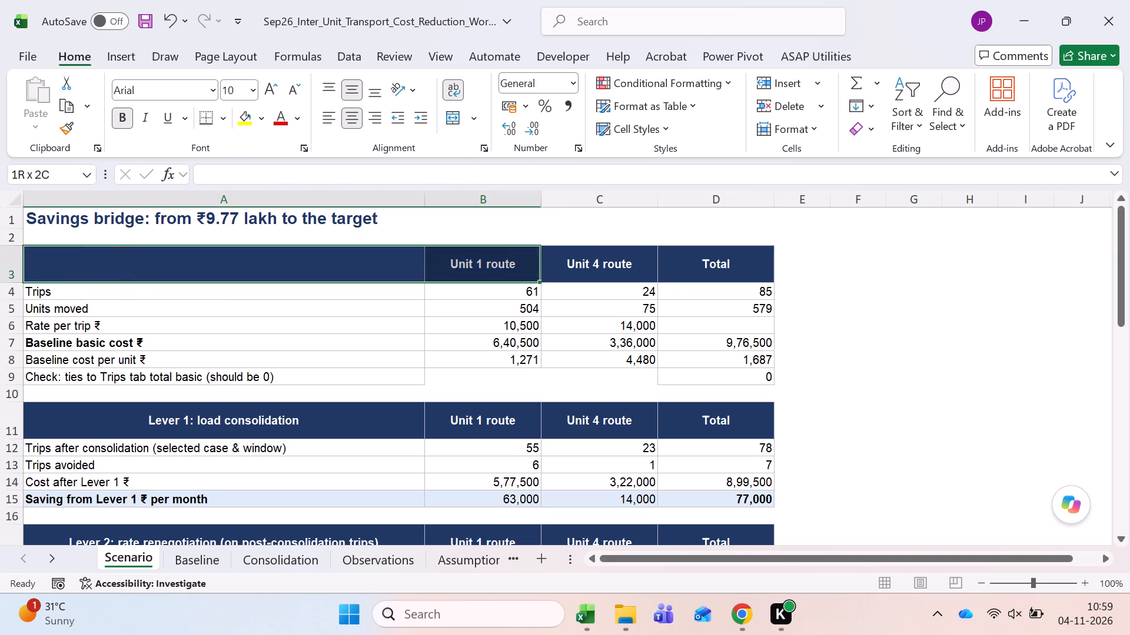
pyautogui.hotkey('shift', 'Right')
pyautogui.hotkey('shift', 'Right')
pyautogui.click(263, 112)
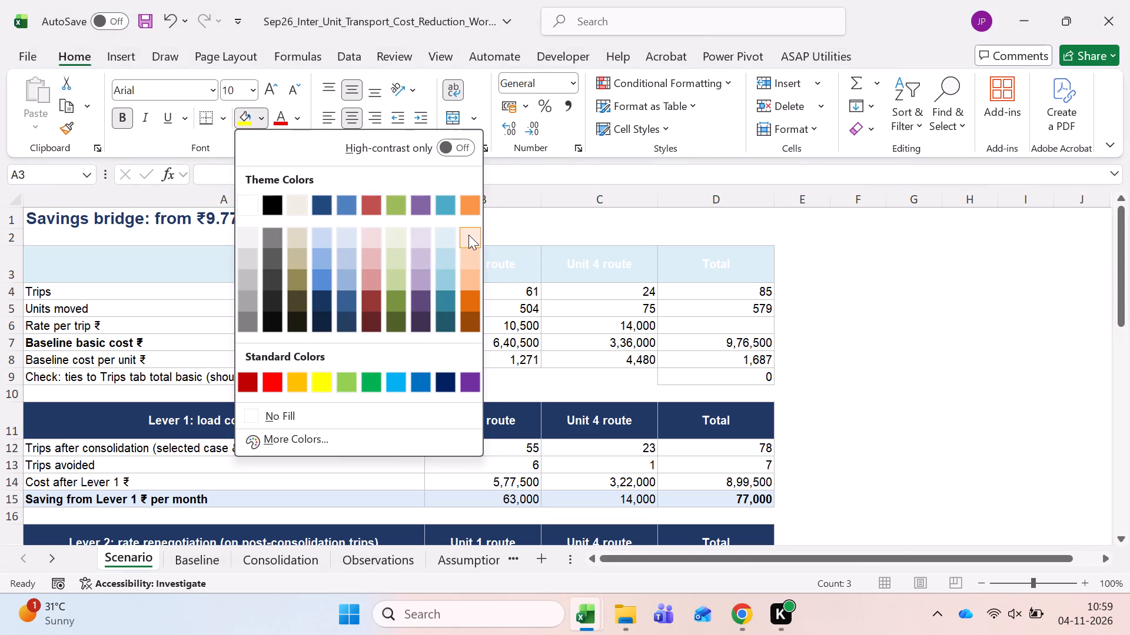
pyautogui.click(468, 235)
pyautogui.click(300, 121)
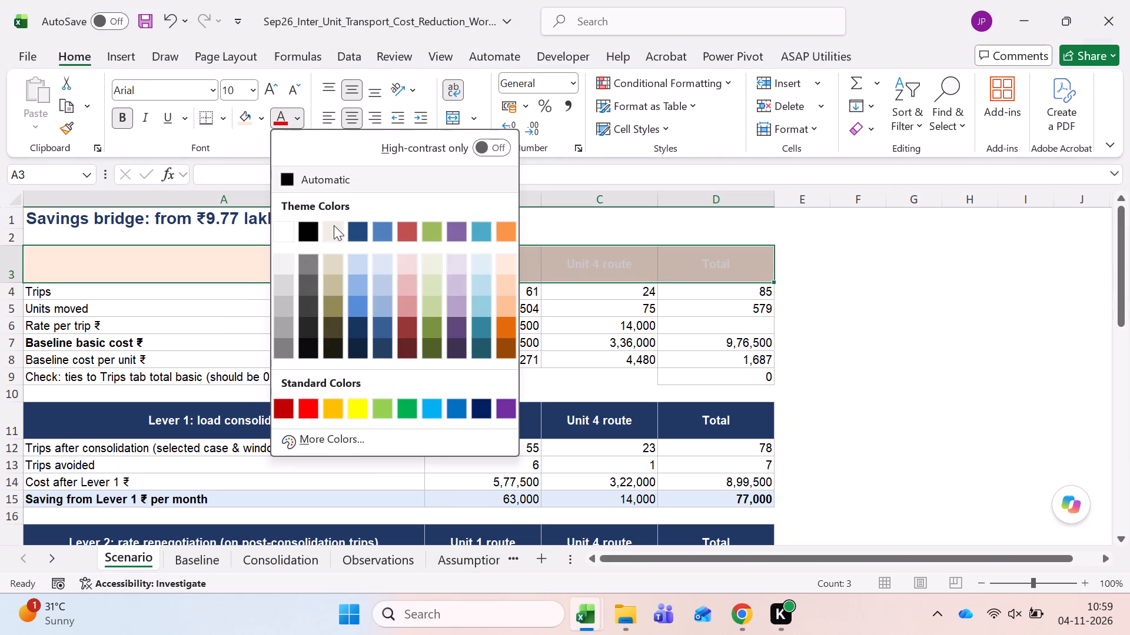
pyautogui.click(310, 175)
pyautogui.click(346, 342)
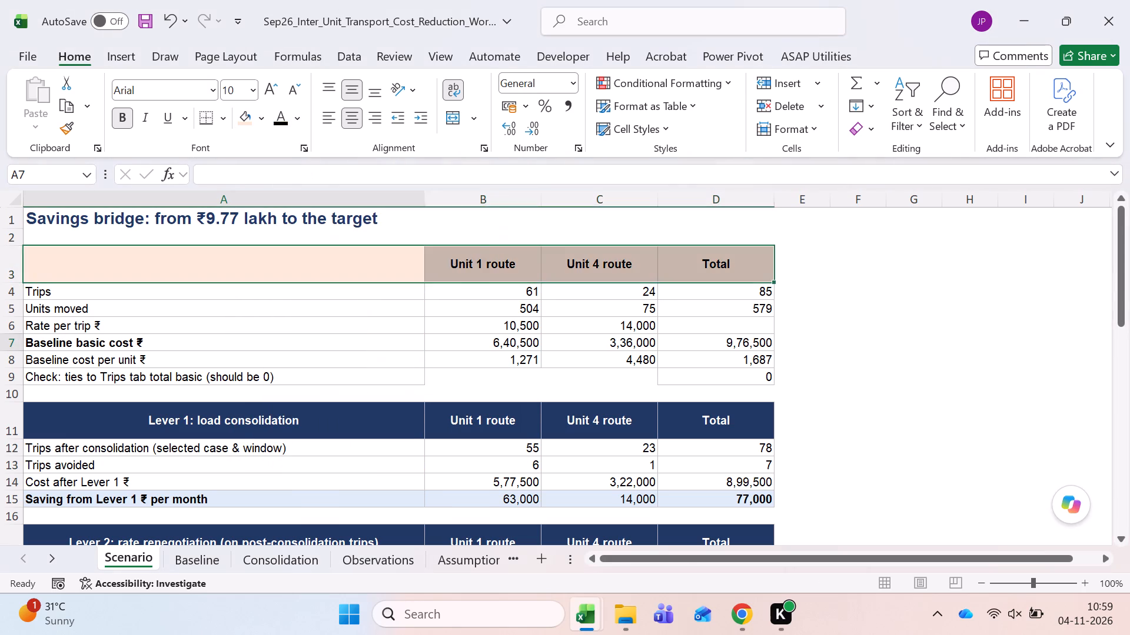
# Enter "Particulars" as the heading in the empty header cell A3.
pyautogui.click(258, 279)
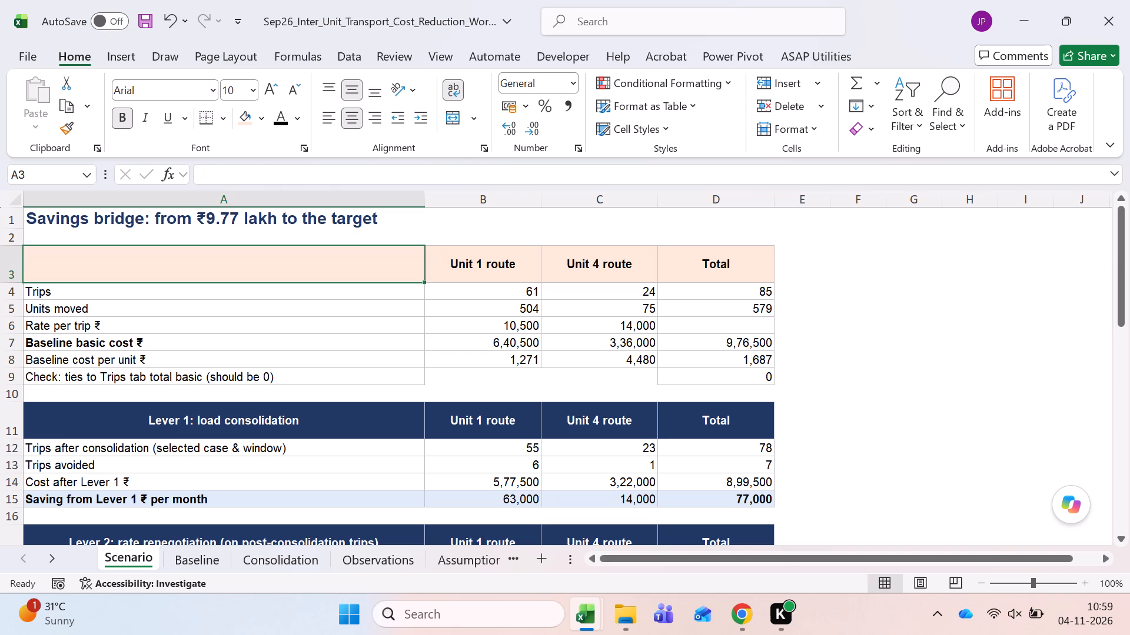
pyautogui.write('Particulars')
pyautogui.press('Return')
# Examine the formulas behind the Units moved row for Unit 1, Unit 4 and the total.
pyautogui.press('Down')
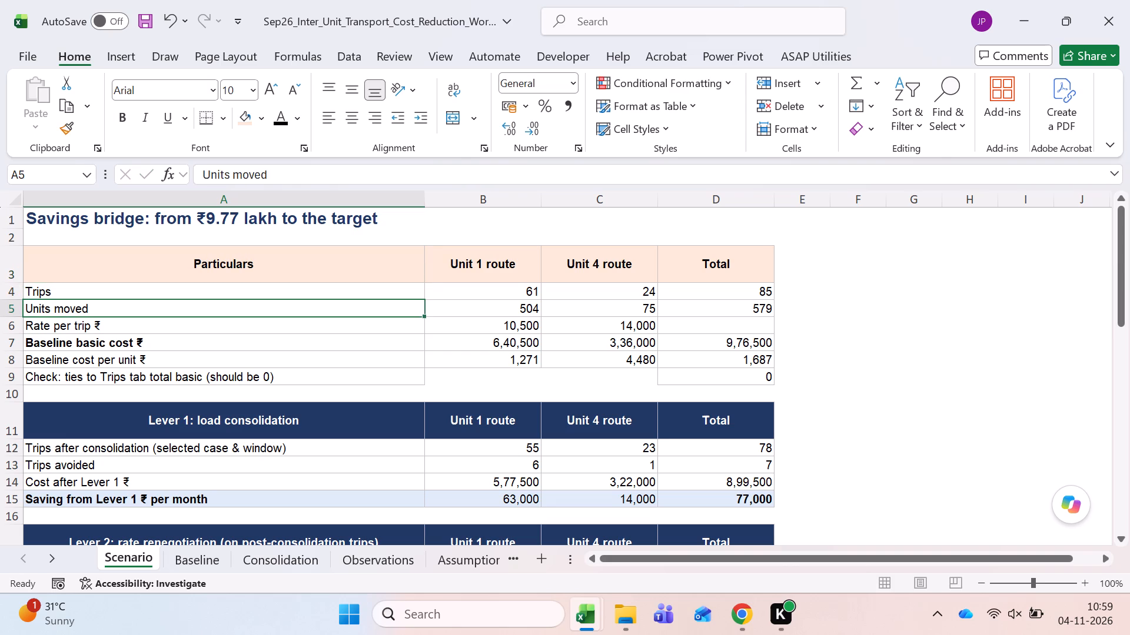
pyautogui.press('Right')
pyautogui.press('Right')
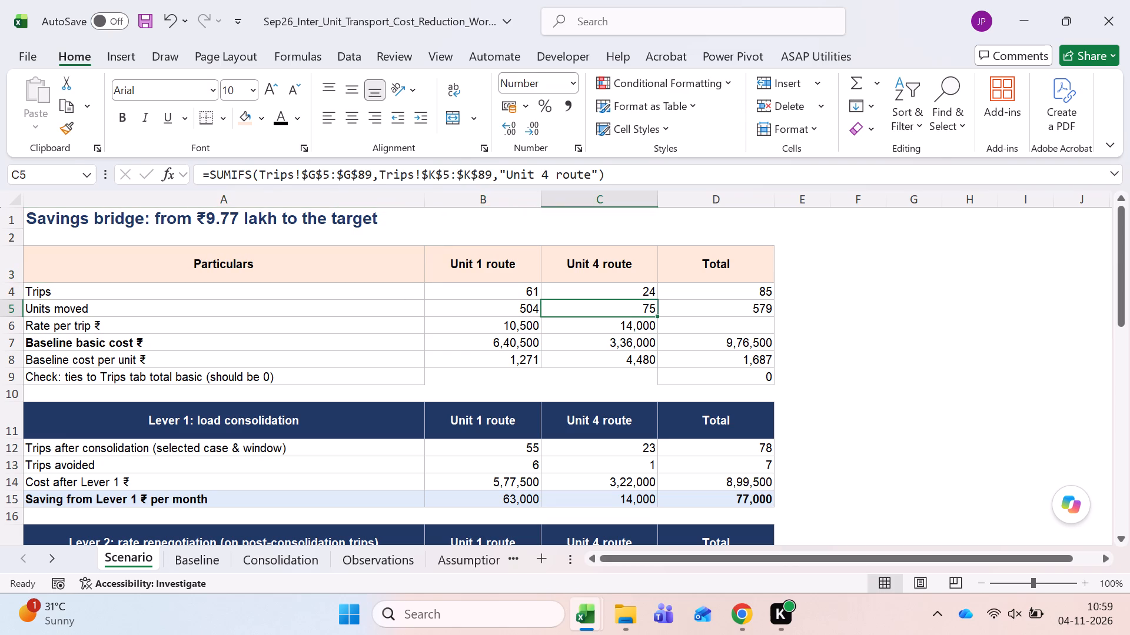
pyautogui.press('Left')
pyautogui.press('Right')
pyautogui.press('Right')
pyautogui.press('Left')
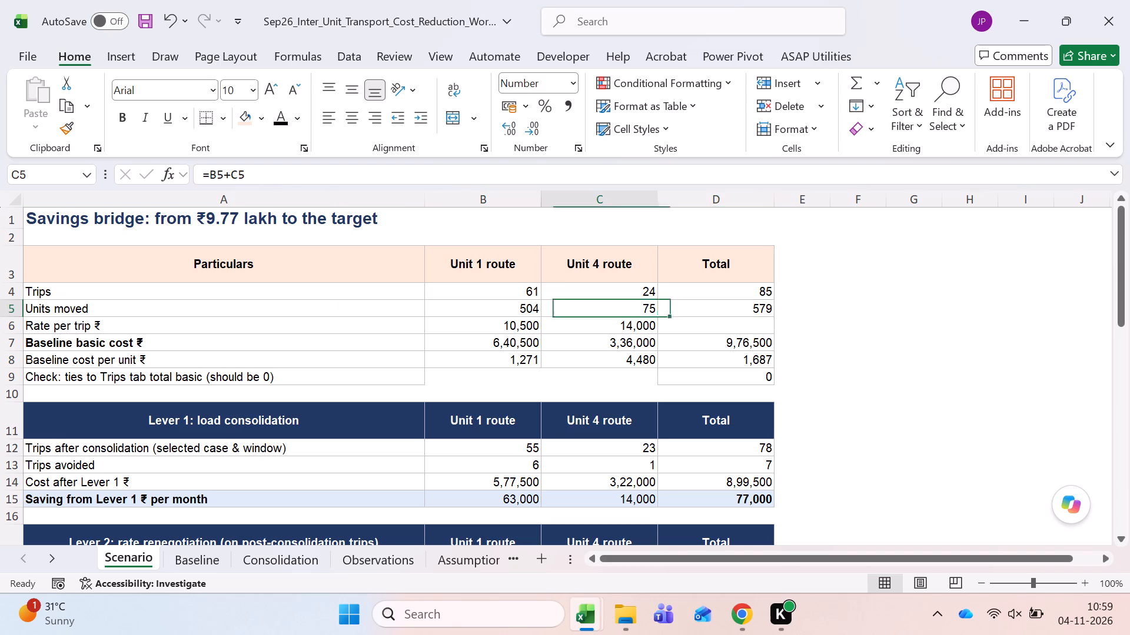
pyautogui.press('Left')
pyautogui.press('Left')
pyautogui.press('Left')
# Remove the rupee symbol from the label in cell A6, leaving "Rate per trip".
pyautogui.press('Down')
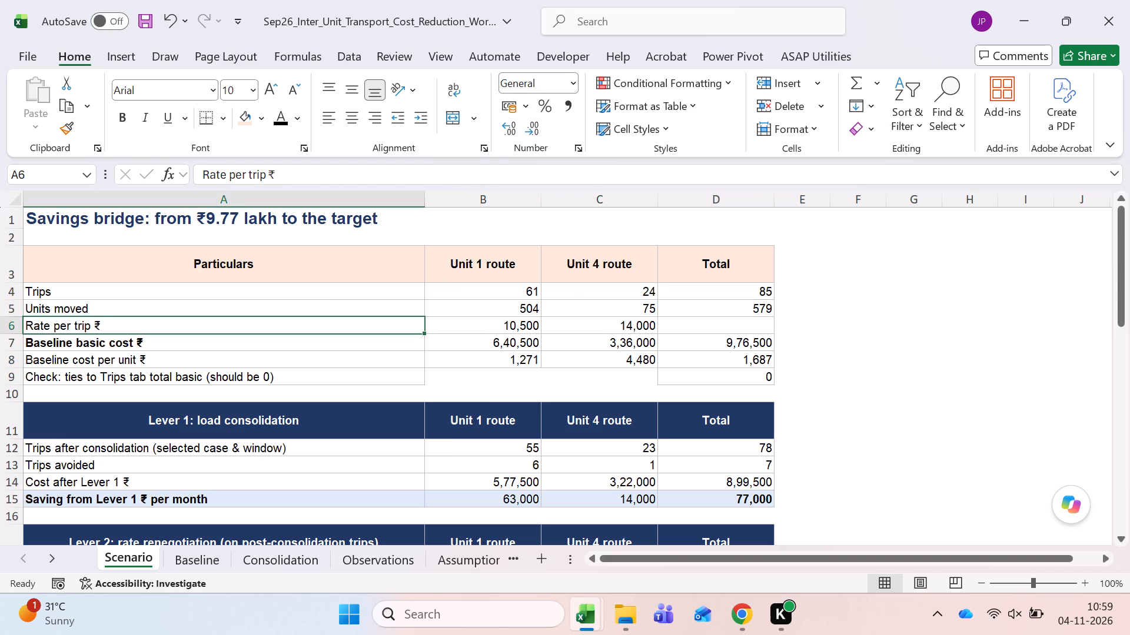
pyautogui.press('F2')
pyautogui.press('BackSpace')
pyautogui.press('BackSpace')
pyautogui.press('Return')
# Examine the formulas behind the Rate per trip row for Unit 1 and Unit 4.
pyautogui.press('Right')
pyautogui.press('Up')
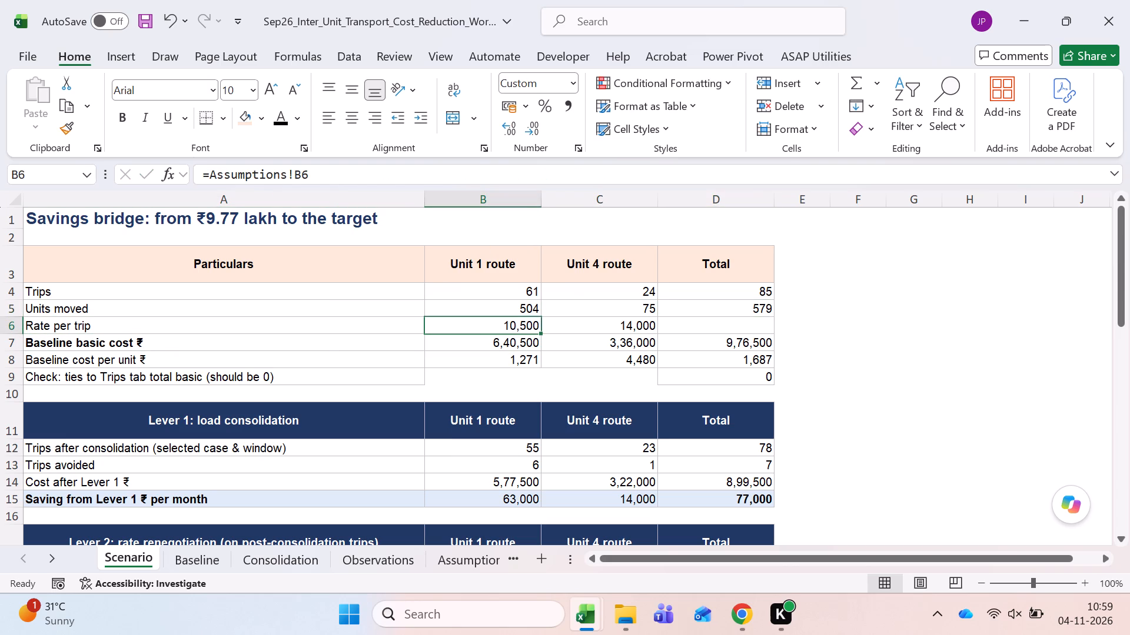
pyautogui.press('F2')
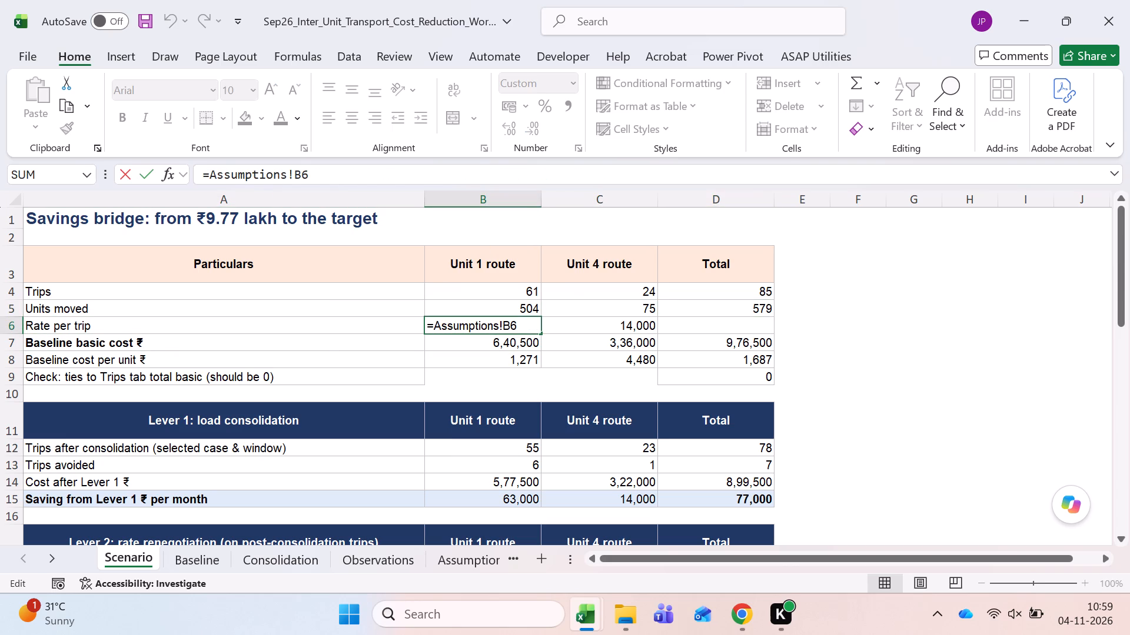
pyautogui.press('Escape')
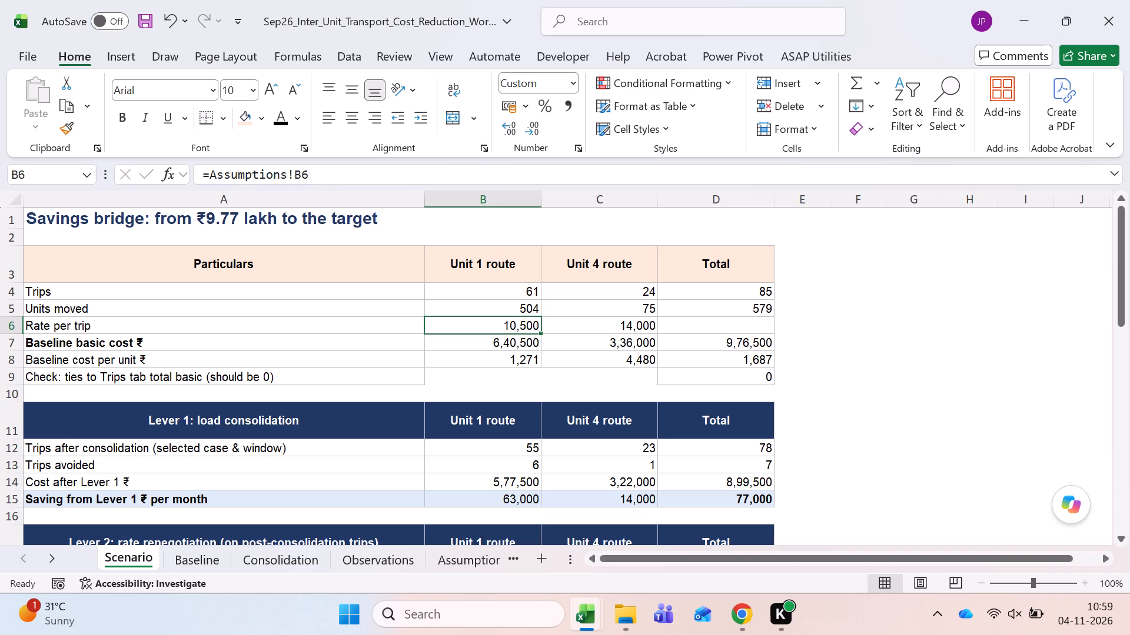
pyautogui.press('F2')
pyautogui.press('Escape')
pyautogui.press('Right')
pyautogui.press('F2')
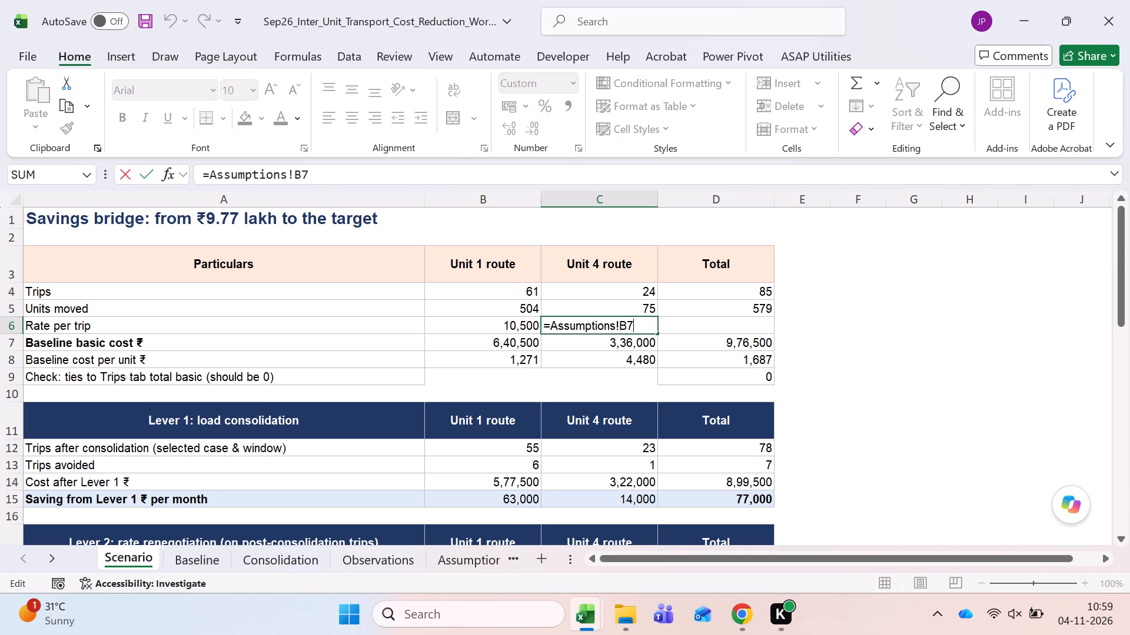
pyautogui.press('Escape')
pyautogui.press('Right')
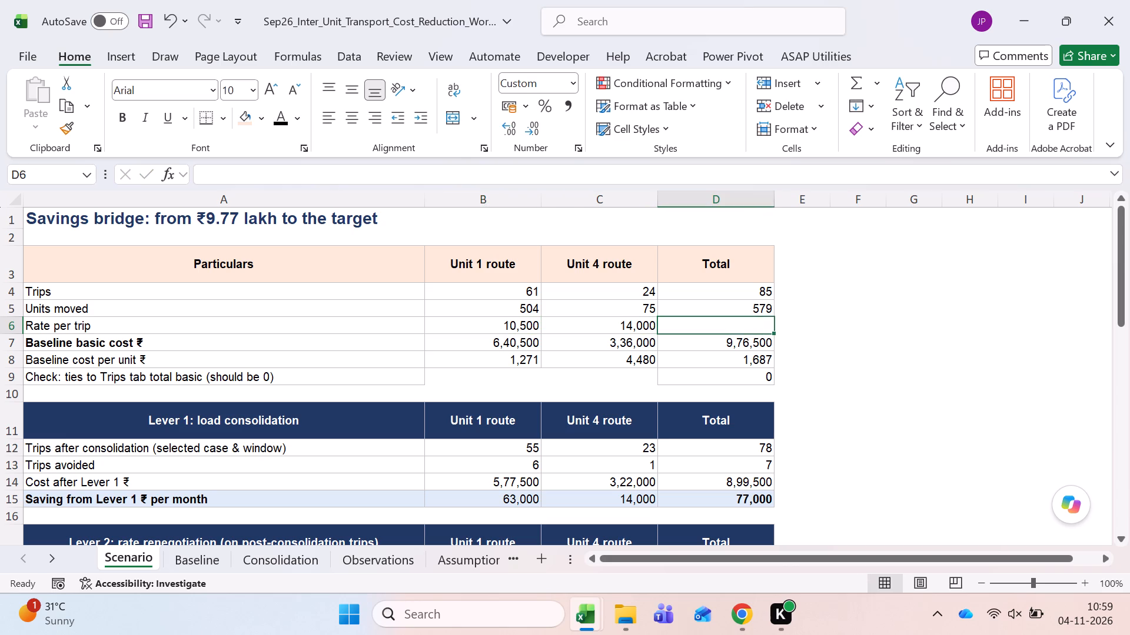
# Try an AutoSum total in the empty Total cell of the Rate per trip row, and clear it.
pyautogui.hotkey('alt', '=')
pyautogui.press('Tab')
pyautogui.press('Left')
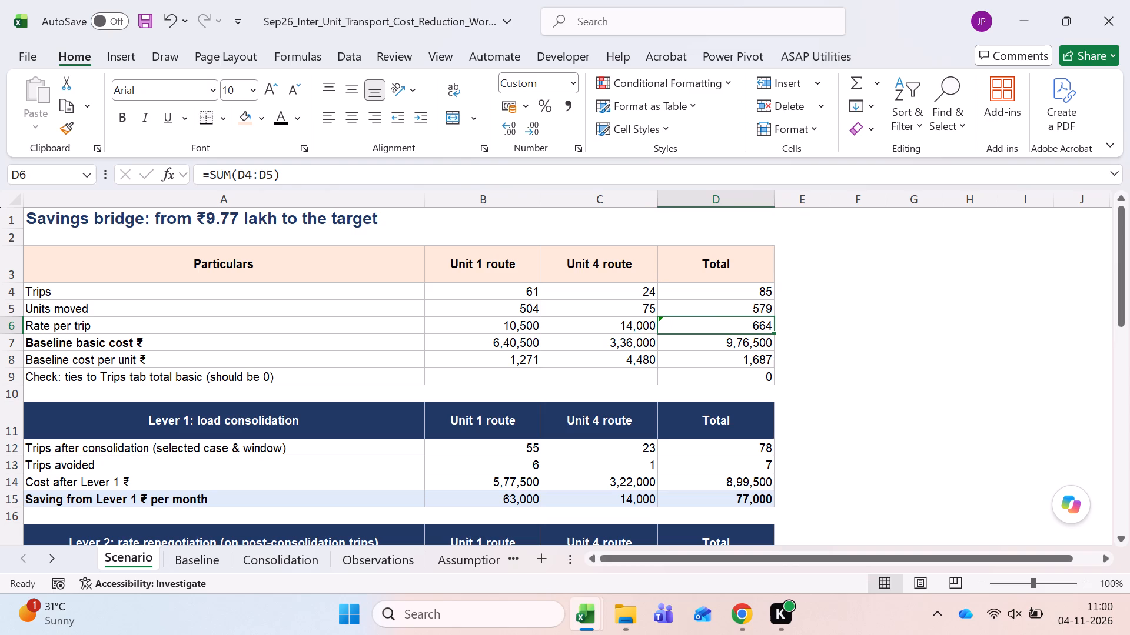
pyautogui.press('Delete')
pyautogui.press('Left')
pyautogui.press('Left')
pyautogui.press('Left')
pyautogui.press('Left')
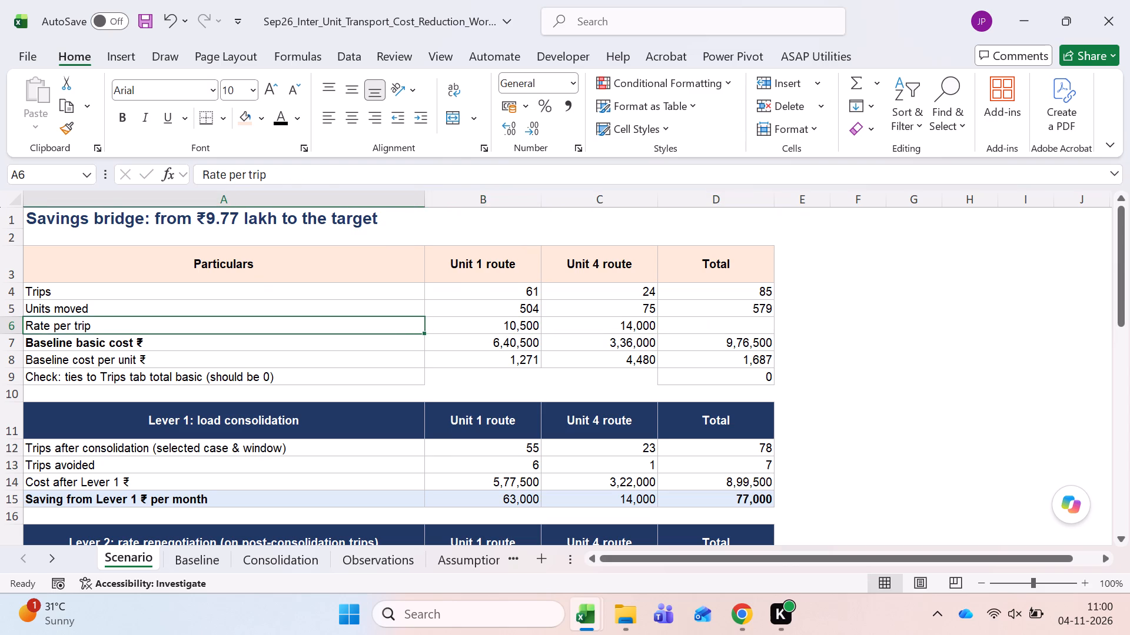
# Remove the rupee symbol from the label in cell A7, leaving "Baseline basic cost".
pyautogui.press('Right')
pyautogui.press('Down')
pyautogui.press('Left')
pyautogui.press('F2')
pyautogui.press('BackSpace')
pyautogui.press('BackSpace')
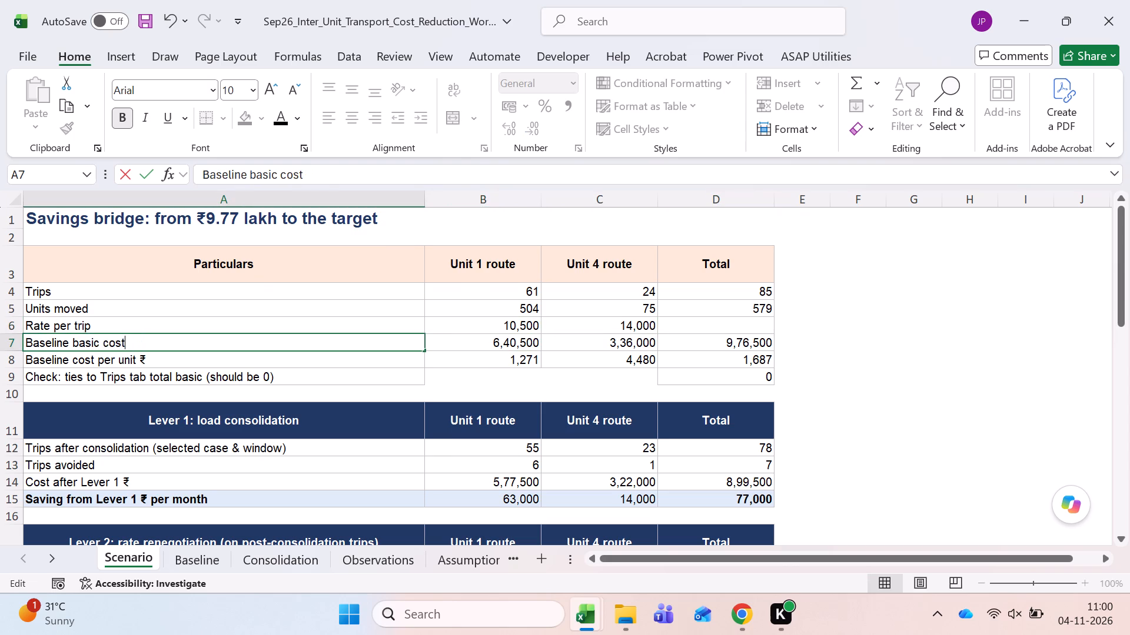
pyautogui.press('Return')
# Examine the formulas behind the Baseline basic cost row for Unit 1 and Unit 4.
pyautogui.press('Down')
pyautogui.press('Up')
pyautogui.press('Up')
pyautogui.press('Right')
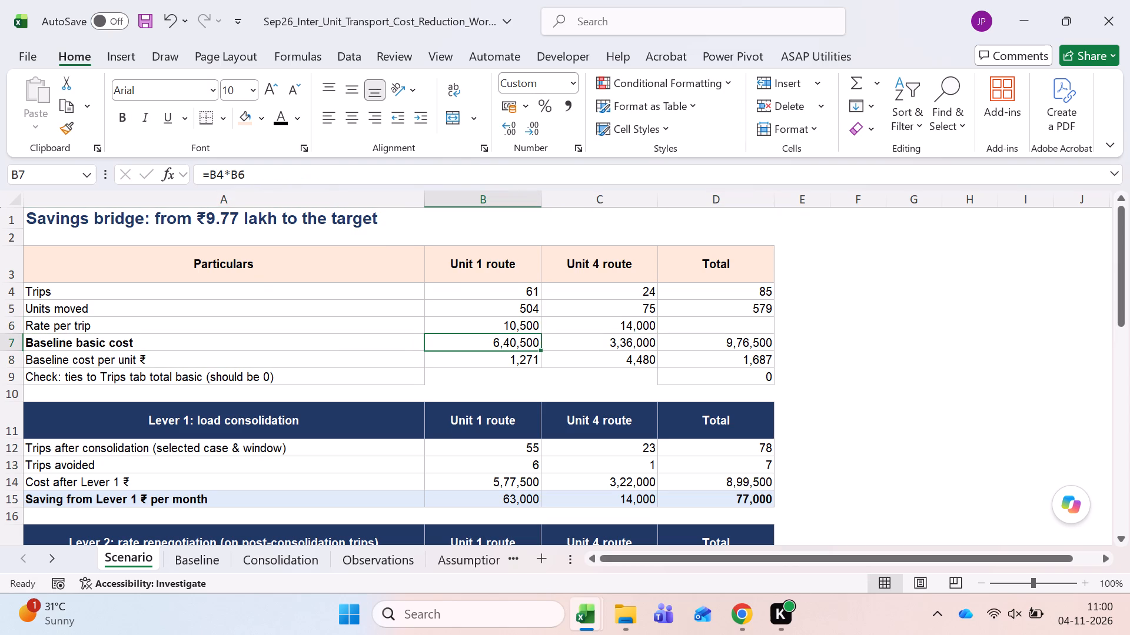
pyautogui.press('F2')
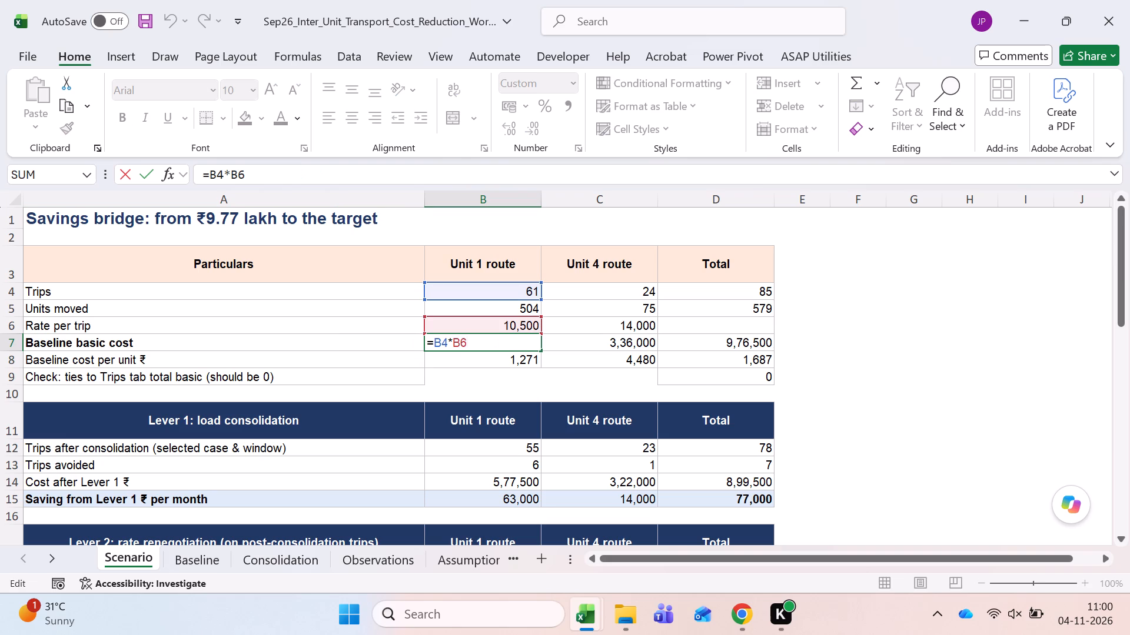
pyautogui.press('Escape')
pyautogui.press('Right')
pyautogui.press('F2')
pyautogui.press('Escape')
pyautogui.press('Left')
pyautogui.press('Left')
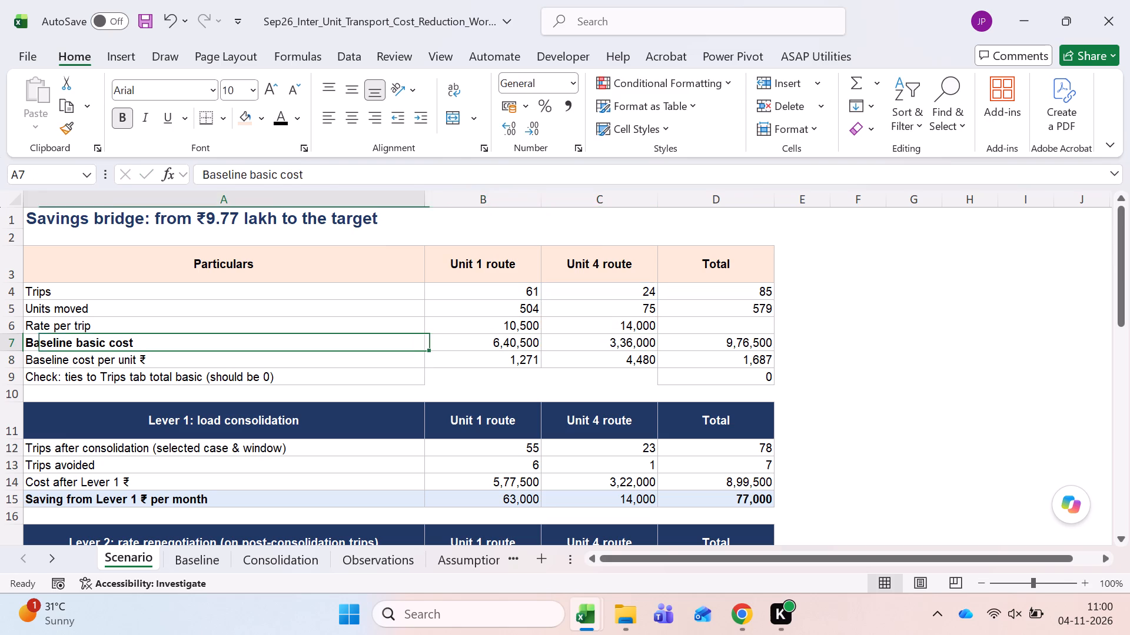
# Shorten the label in cell A7 to "Basic cost".
pyautogui.press('Left')
pyautogui.press('F2')
pyautogui.hotkey('ctrl', 'Left')
pyautogui.hotkey('ctrl', 'Left')
pyautogui.hotkey('ctrl', 'shift', 'Left')
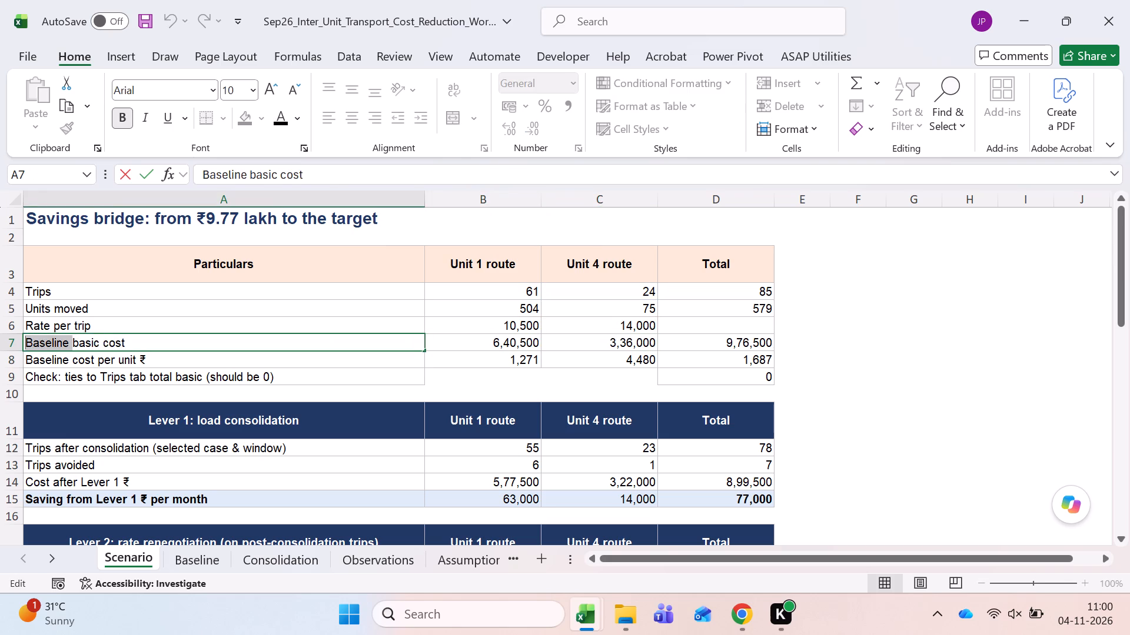
pyautogui.press('BackSpace')
pyautogui.press('Delete')
pyautogui.hotkey('shift', 'b')
pyautogui.press('Tab')
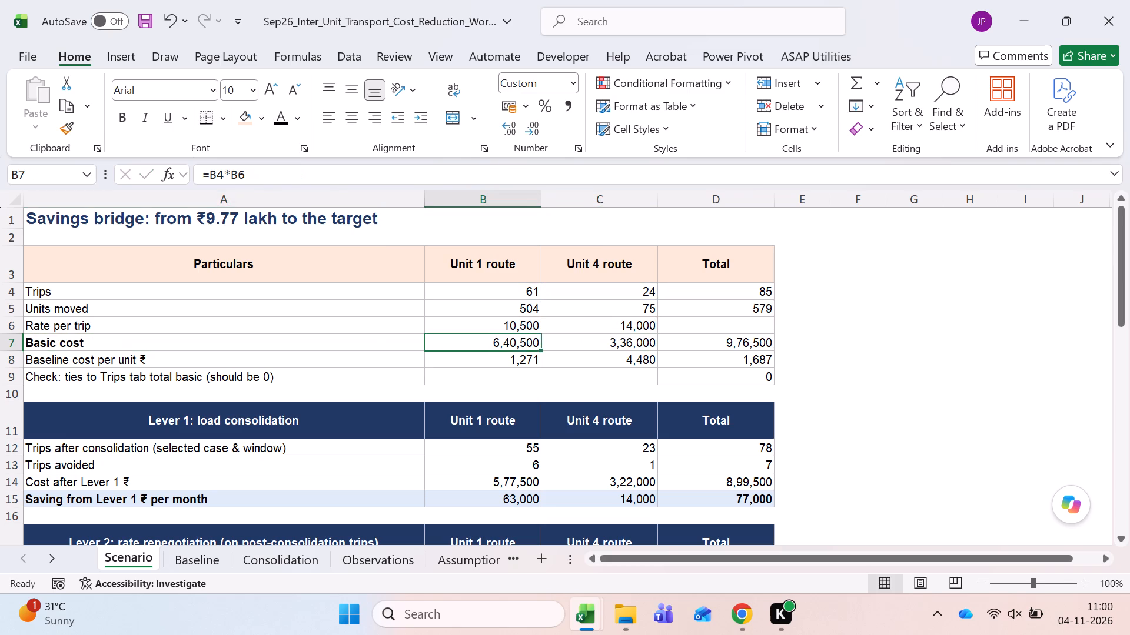
# Change the label in cell A8 to "Cost per unit", dropping the word Baseline and the rupee symbol.
pyautogui.press('Left')
pyautogui.press('Left')
pyautogui.press('Right')
pyautogui.press('Right')
pyautogui.press('Right')
pyautogui.press('Down')
pyautogui.press('Left')
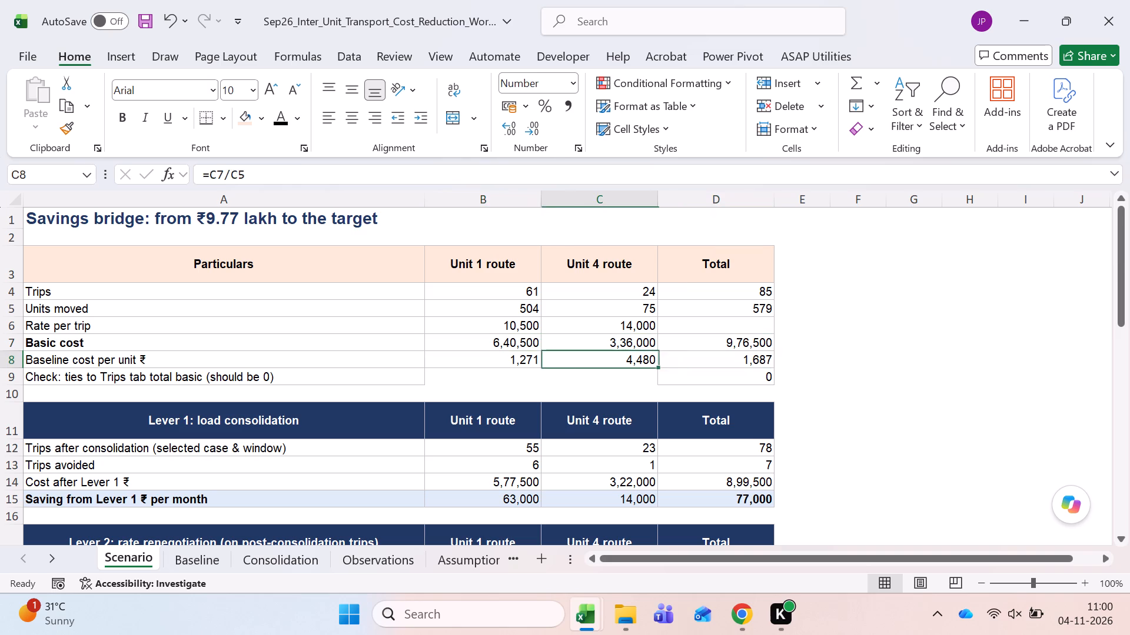
pyautogui.press('Left')
pyautogui.press('Left')
pyautogui.press('F2')
pyautogui.press('BackSpace')
pyautogui.press('BackSpace')
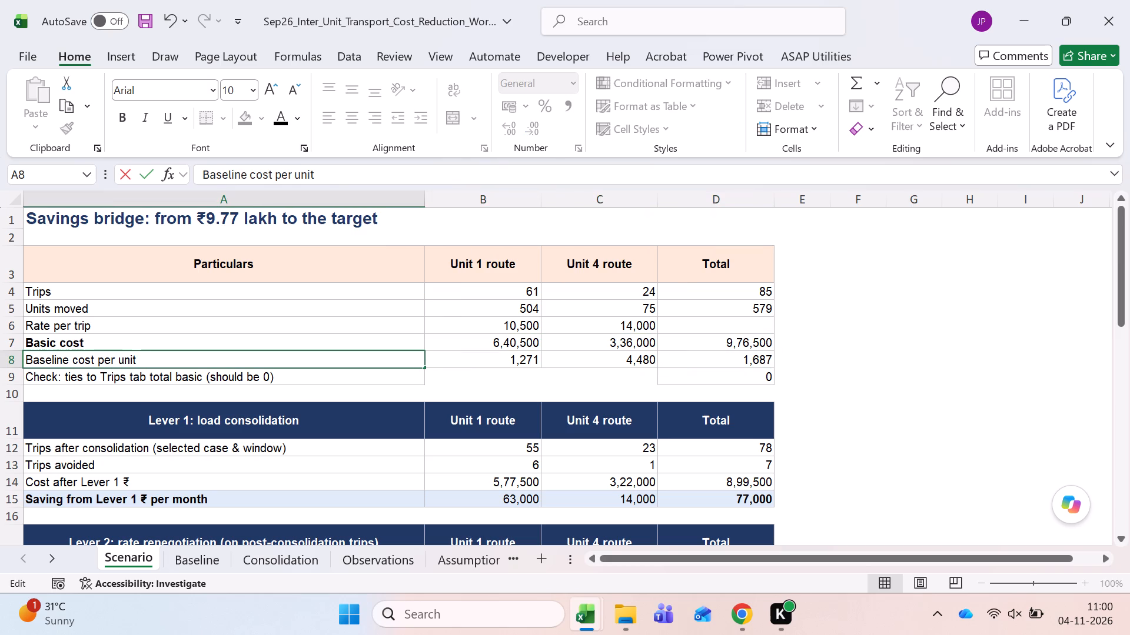
pyautogui.hotkey('ctrl', 'Left')
pyautogui.hotkey('ctrl', 'Left')
pyautogui.hotkey('ctrl', 'Left')
pyautogui.hotkey('ctrl', 'shift', 'Left')
pyautogui.hotkey('ctrl', 'shift', 'Left')
pyautogui.hotkey('ctrl', 'shift', 'Left')
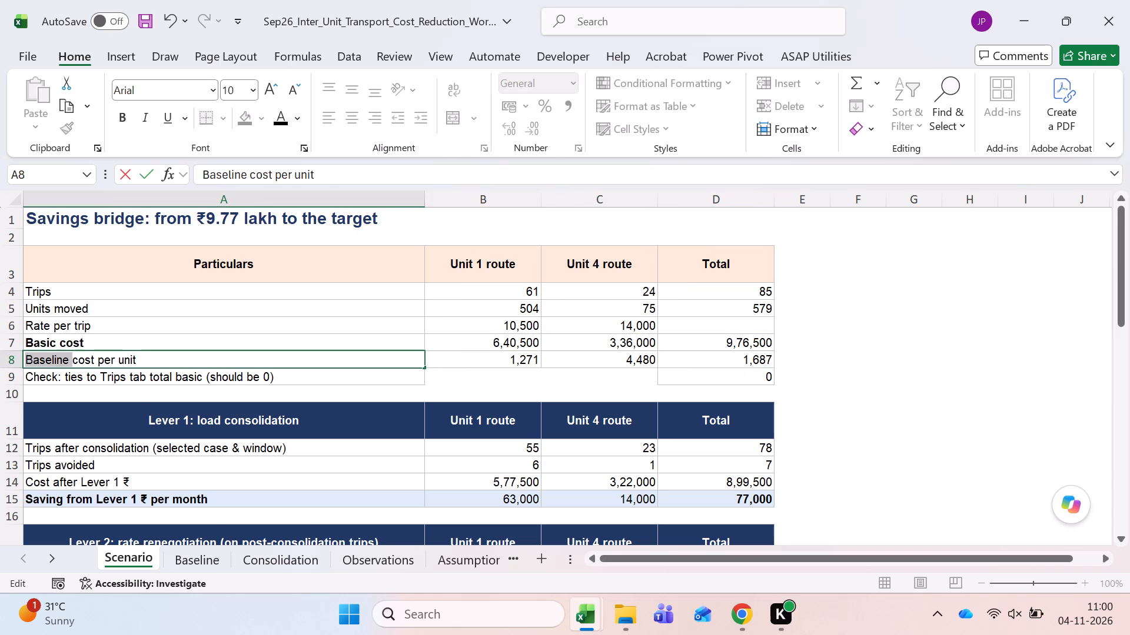
pyautogui.press('BackSpace')
pyautogui.press('Delete')
pyautogui.hotkey('shift', 'c')
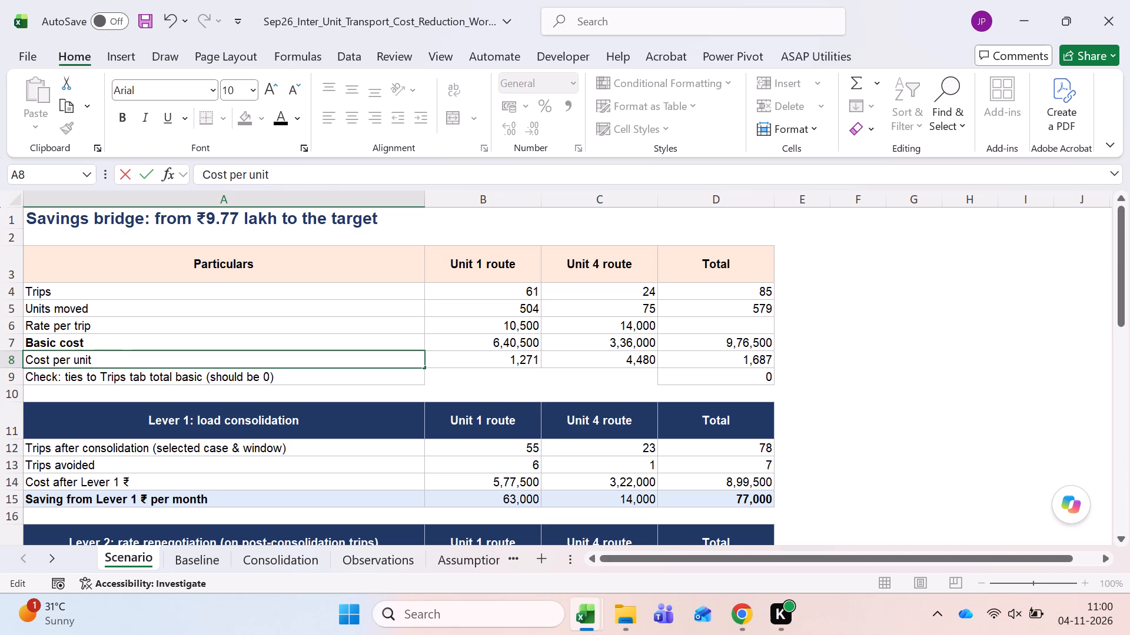
pyautogui.press('Tab')
# Check the Unit 1 and total formulas of the Cost per unit row and make values B8:D8 bold.
pyautogui.press('F2')
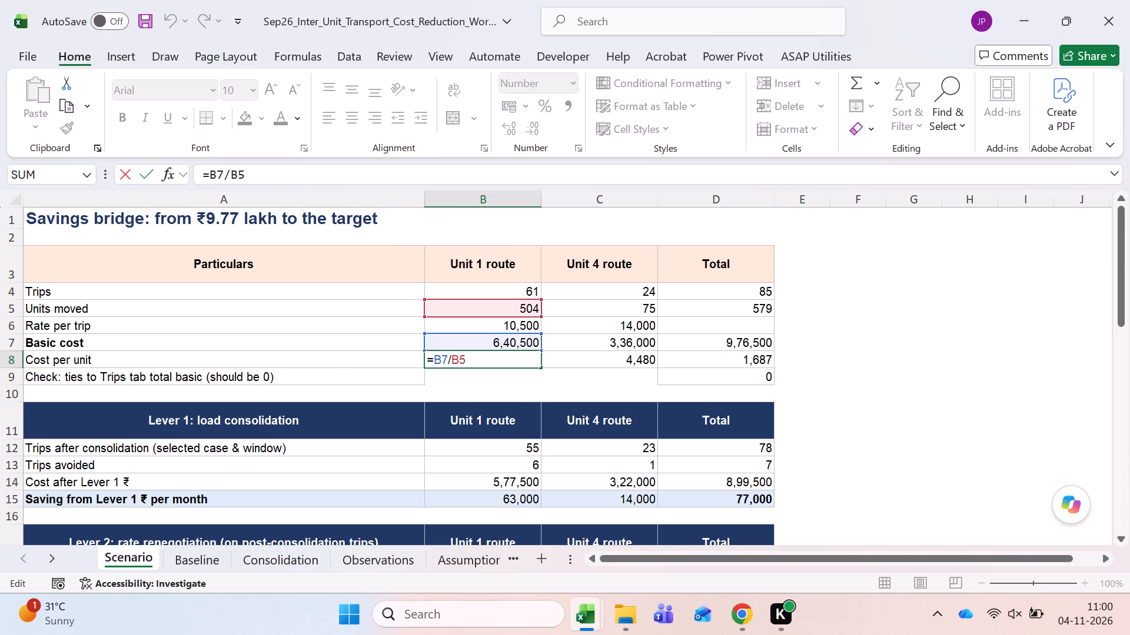
pyautogui.press('Escape')
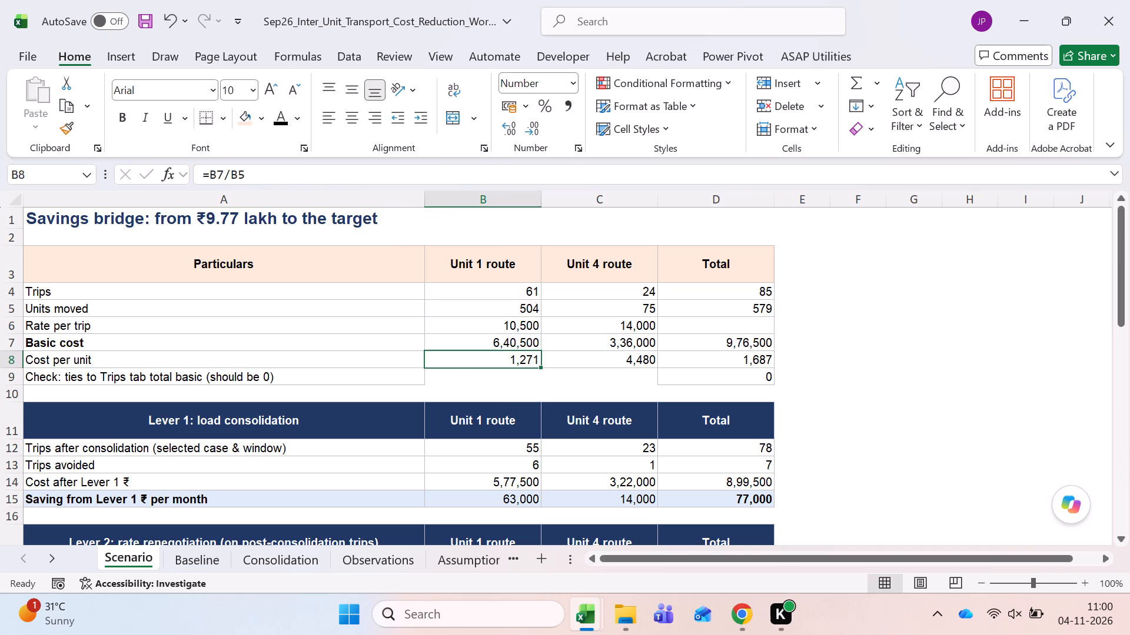
pyautogui.hotkey('shift', 'Right')
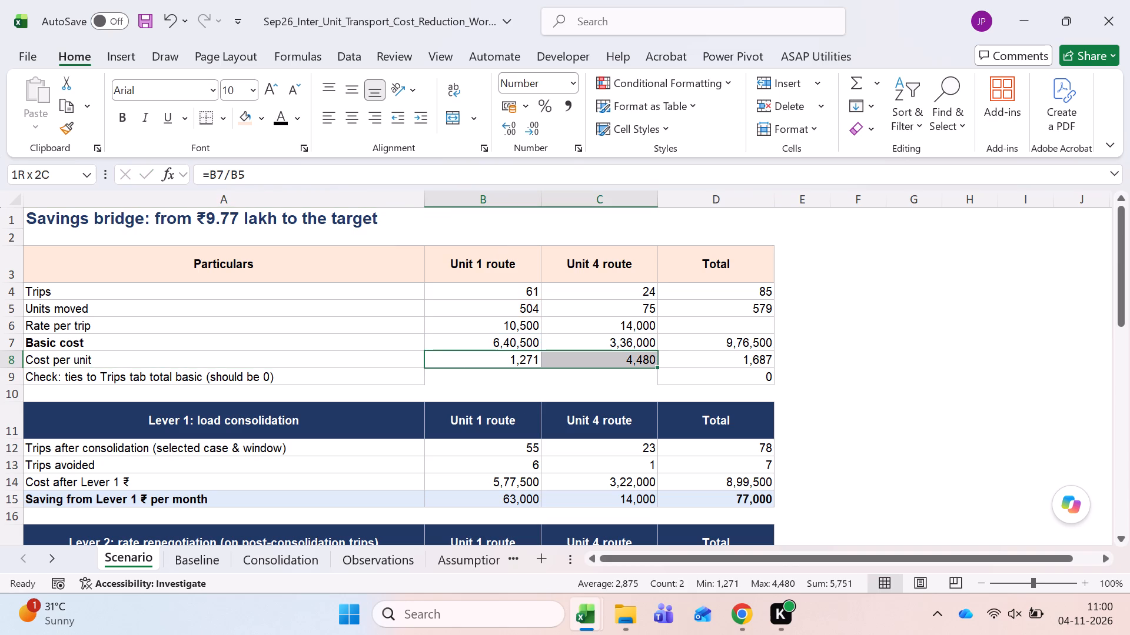
pyautogui.hotkey('ctrl', 'b')
pyautogui.press('Right')
pyautogui.press('Right')
pyautogui.press('F2')
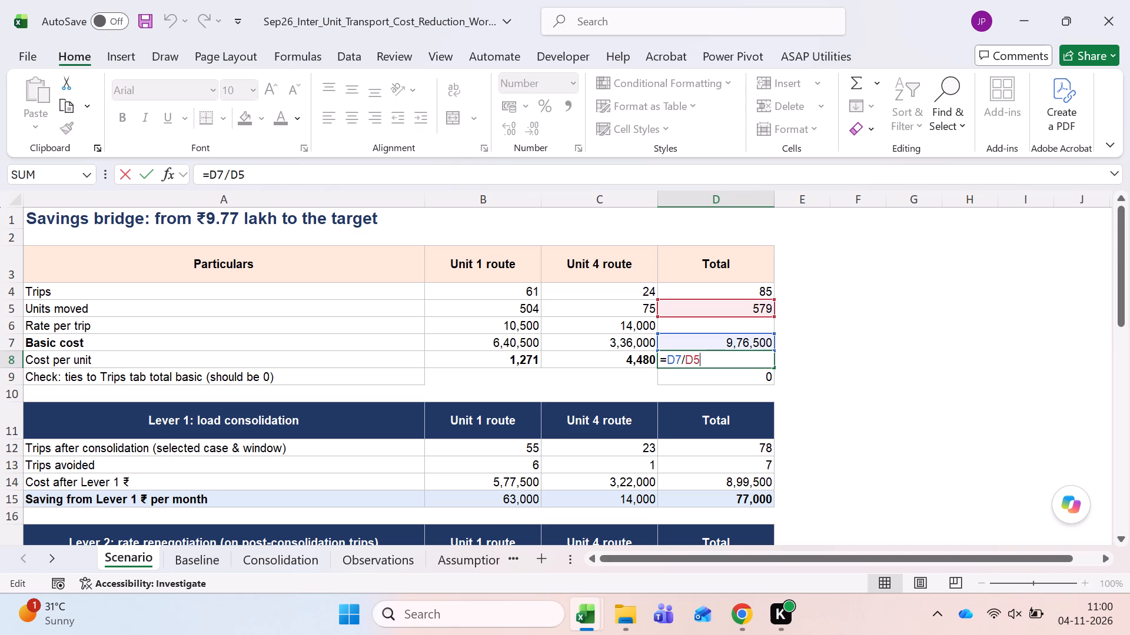
pyautogui.press('Escape')
pyautogui.hotkey('ctrl', 'b')
pyautogui.press('Right')
pyautogui.press('Right')
pyautogui.press('Left')
pyautogui.press('Left')
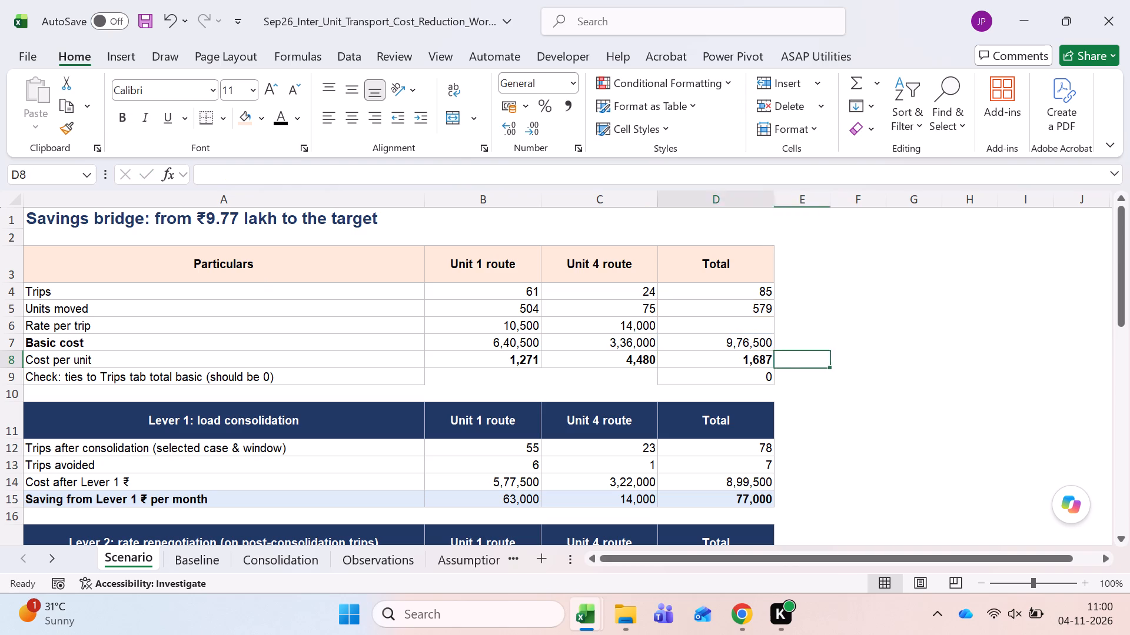
# Review the formula in D9 and delete row 9, the check against the Trips sheet's total basic cost.
pyautogui.press('Left')
pyautogui.press('Left')
pyautogui.press('Left')
pyautogui.press('Left')
pyautogui.press('Down')
pyautogui.press('Right')
pyautogui.press('Right')
pyautogui.press('Right')
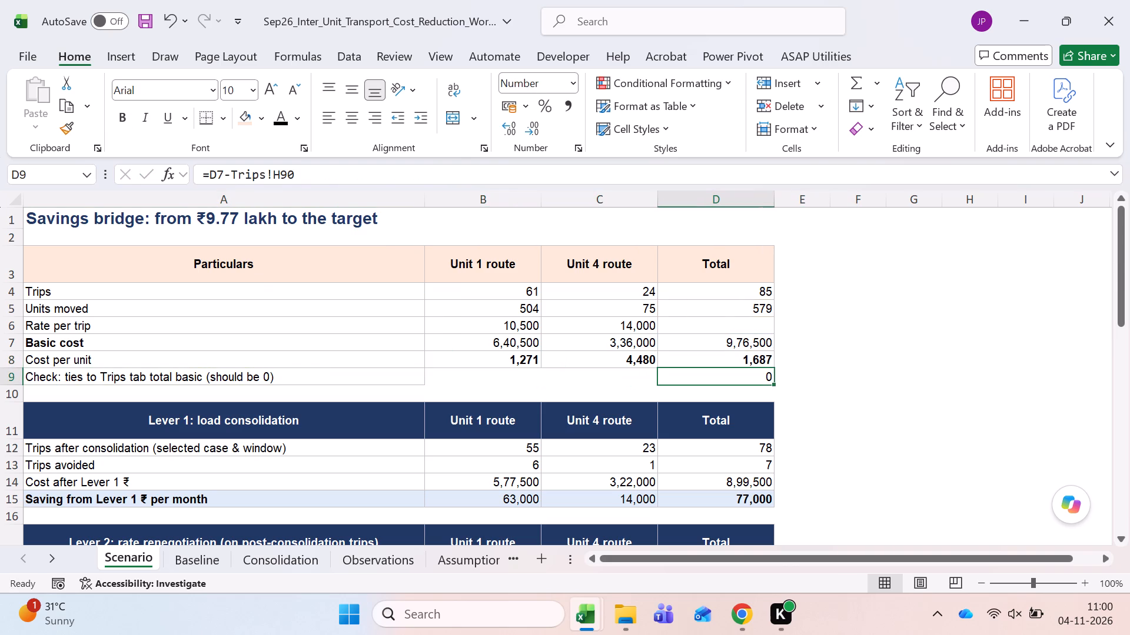
pyautogui.press('F2')
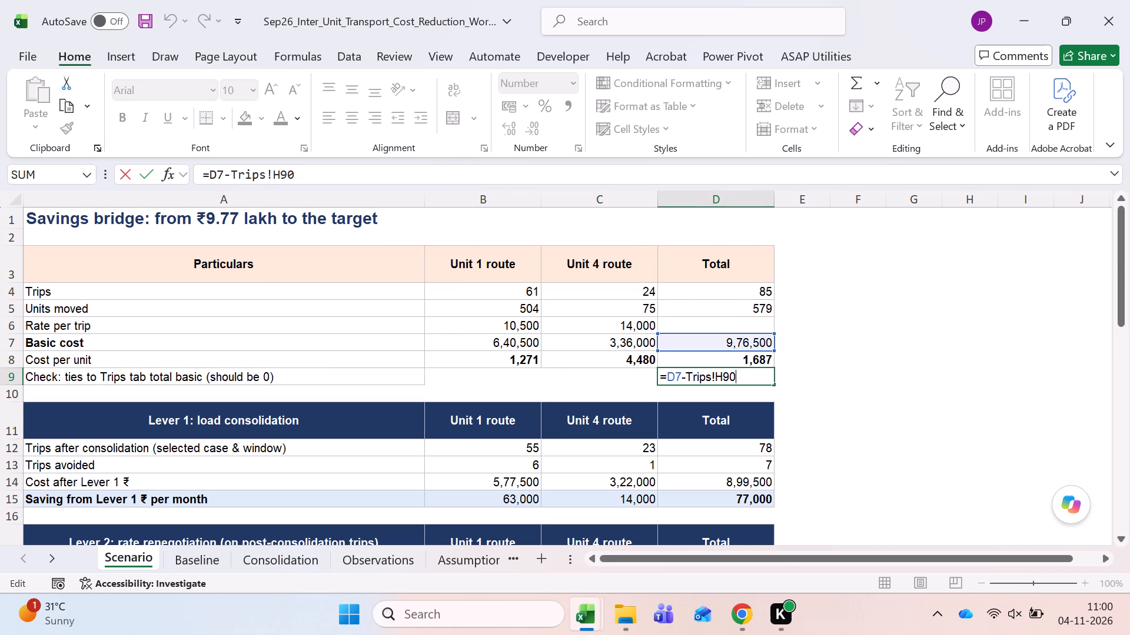
pyautogui.press('Escape')
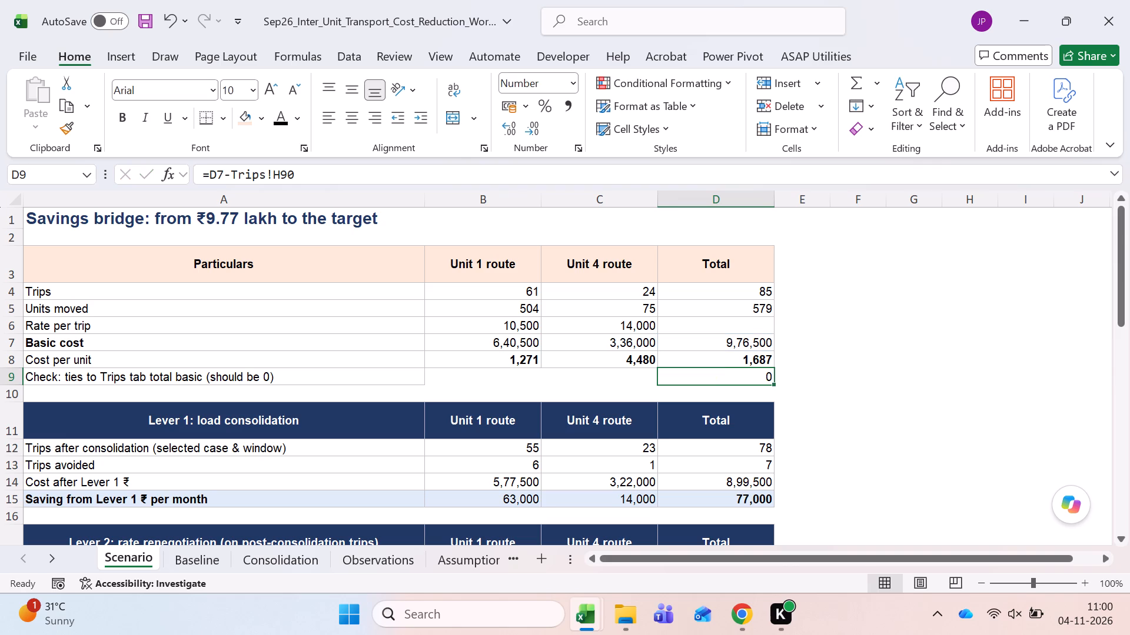
pyautogui.hotkey('shift', 'space')
pyautogui.hotkey('ctrl', '-')
# Examine the Lever 1 load consolidation table, including the formulas for total trips, Unit 1 trips avoided and Unit 1 saving.
pyautogui.press('Down')
pyautogui.press('Down')
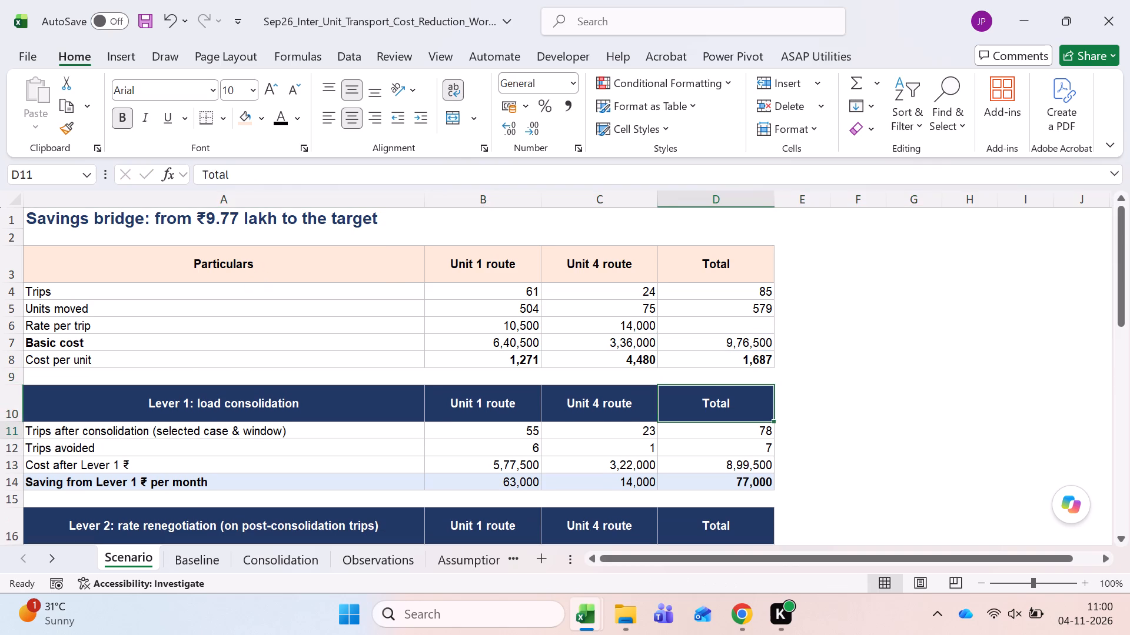
pyautogui.press('Down')
pyautogui.press('Up')
pyautogui.press('Up')
pyautogui.press('Left')
pyautogui.press('Left')
pyautogui.press('Left')
pyautogui.press('Left')
pyautogui.press('Down')
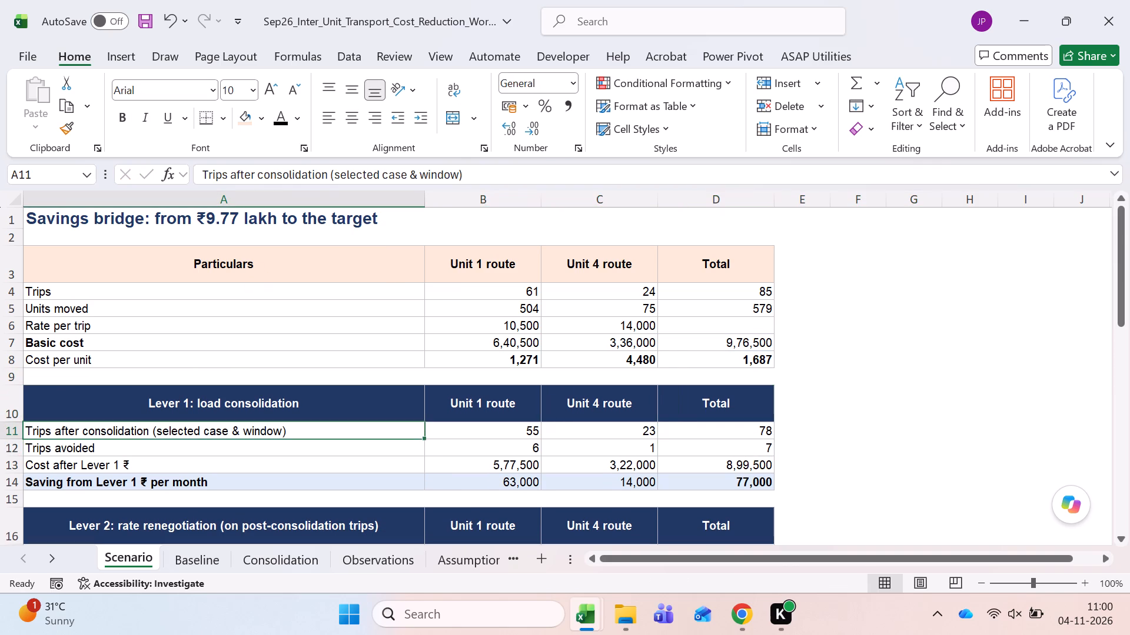
pyautogui.press('Right')
pyautogui.press('Right')
pyautogui.press('Right')
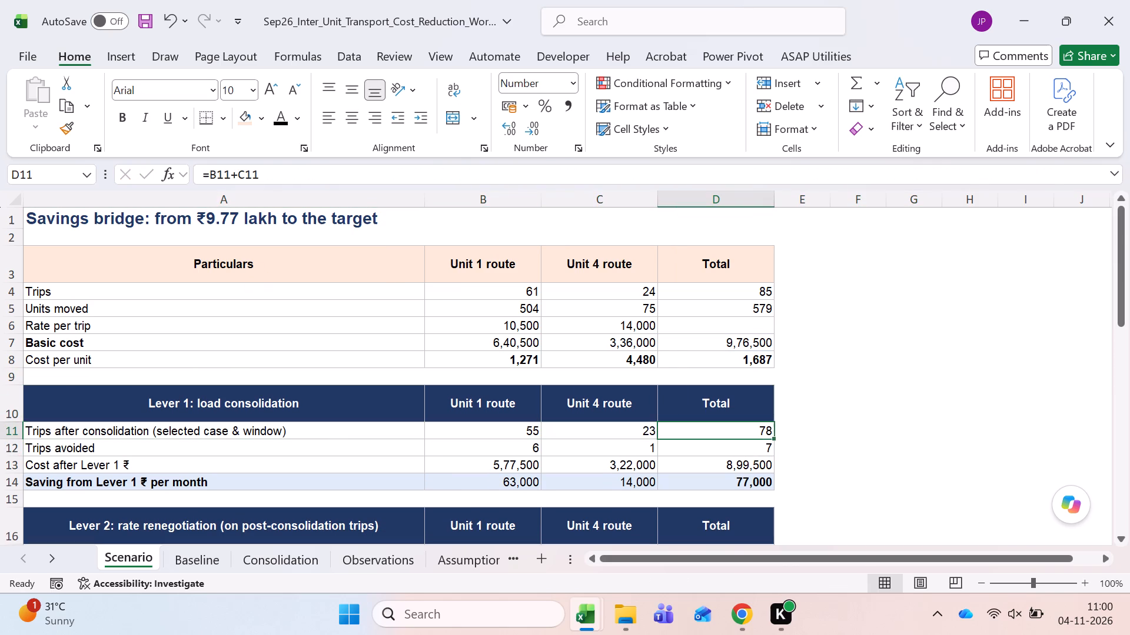
pyautogui.press('Down')
pyautogui.press('Down')
pyautogui.press('Down')
pyautogui.press('Left')
pyautogui.press('Left')
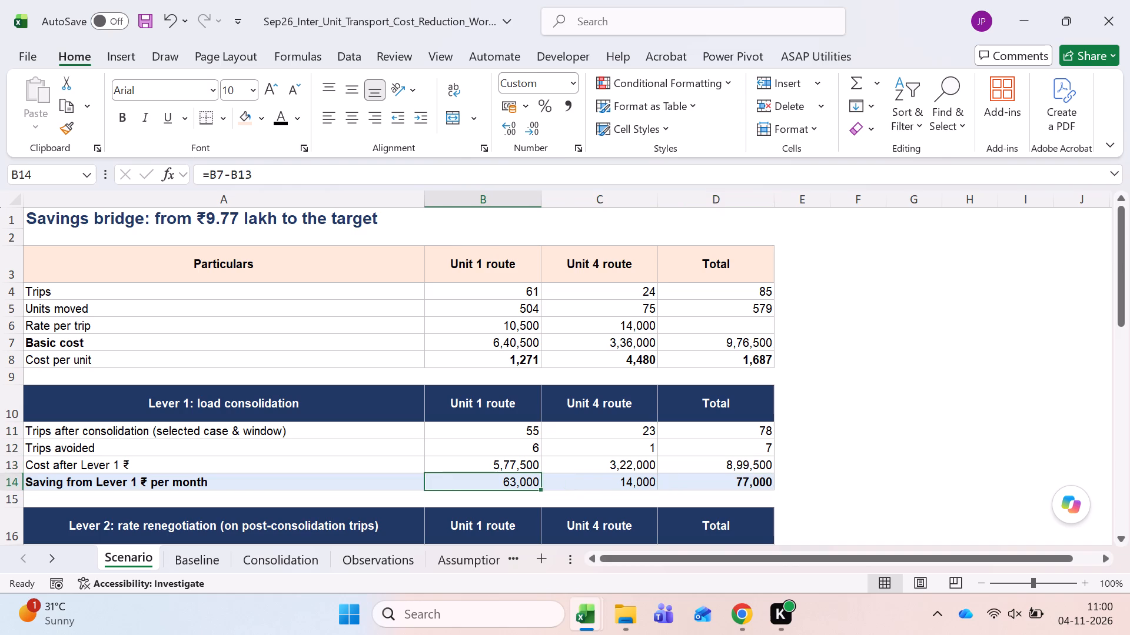
pyautogui.press('Up')
pyautogui.press('Up')
pyautogui.press('F2')
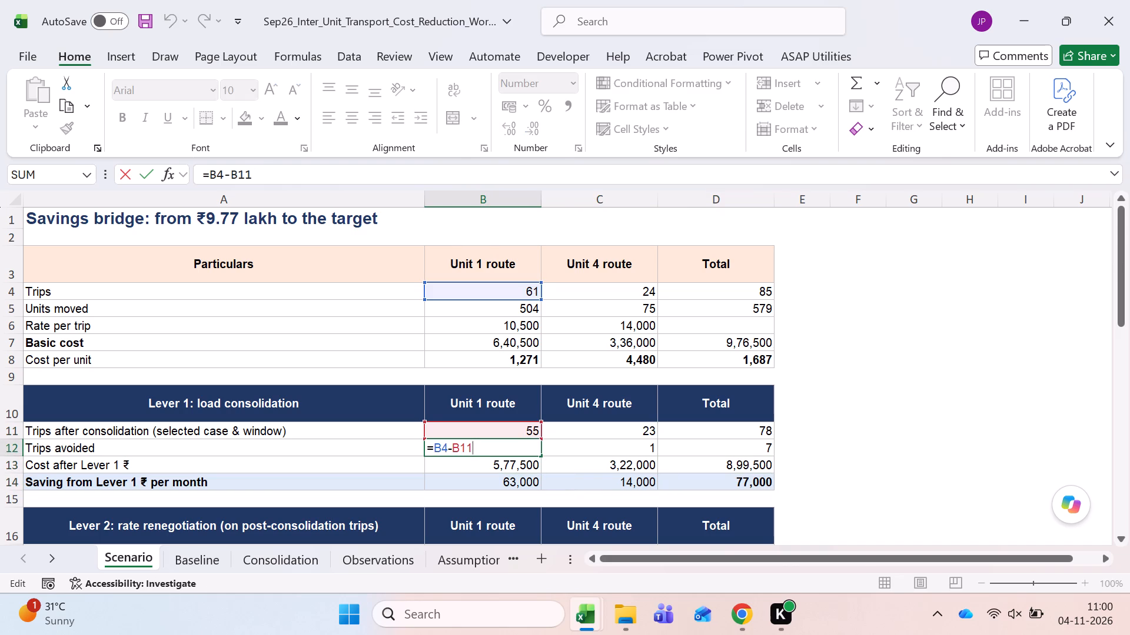
pyautogui.press('Escape')
pyautogui.press('Down')
# Look through the following sheets and examine the Unit 1 route's rate per trip on the Assumptions sheet.
pyautogui.hotkey('ctrl', 'pagedown')
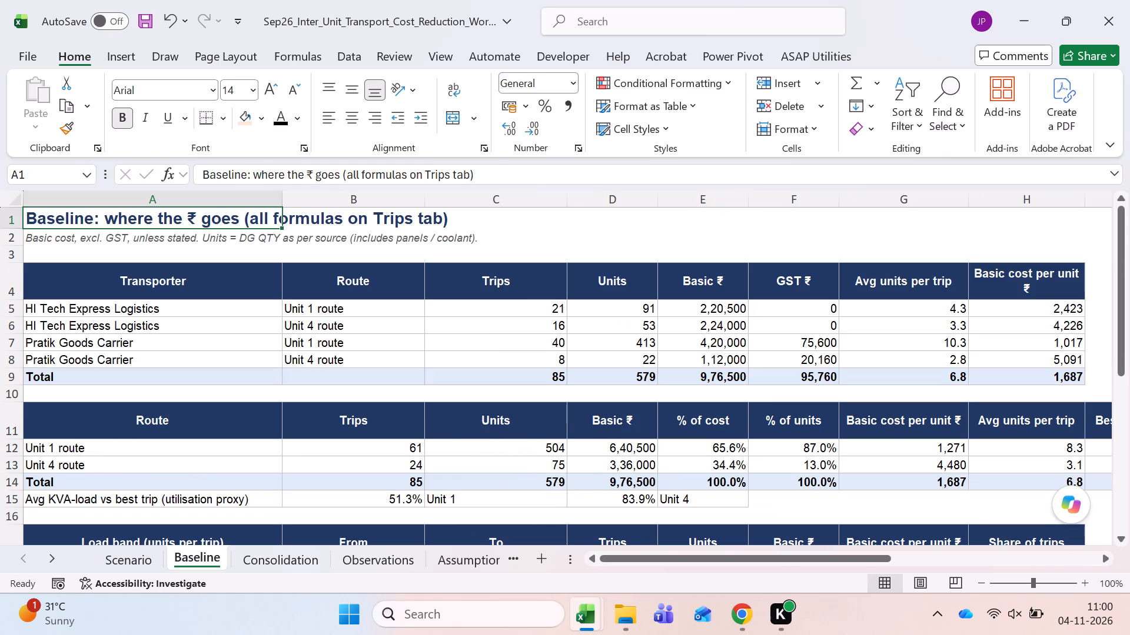
pyautogui.hotkey('ctrl', 'pagedown')
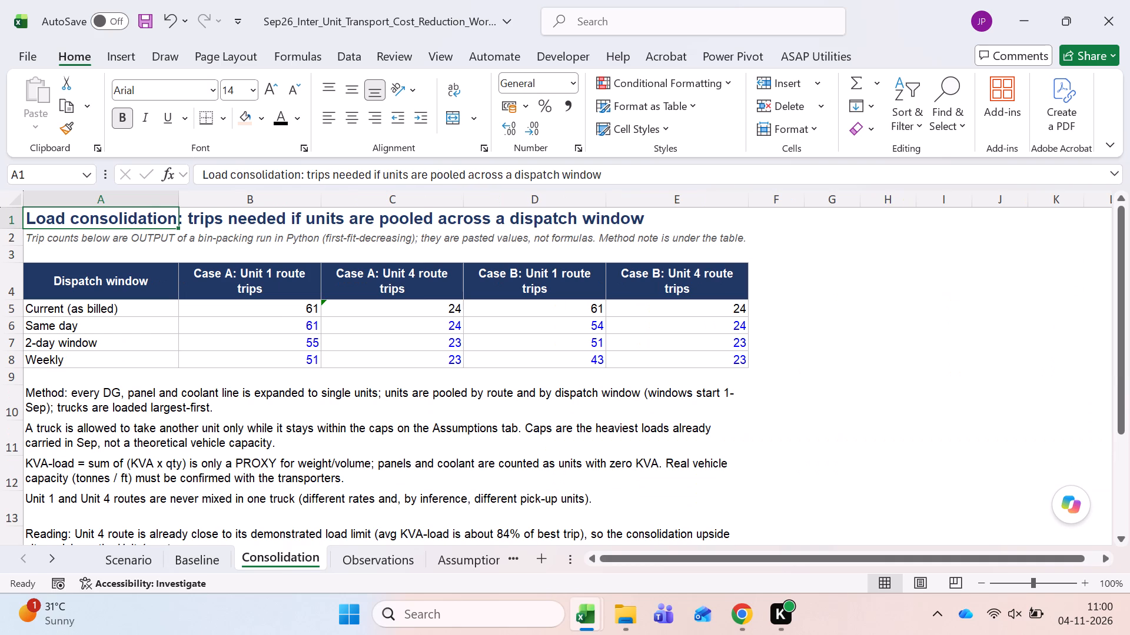
pyautogui.hotkey('ctrl', 'pagedown')
pyautogui.hotkey('ctrl', 'pagedown')
pyautogui.hotkey('ctrl', 'pagedown')
pyautogui.hotkey('ctrl', 'pageup')
pyautogui.hotkey('ctrl', 'Left')
pyautogui.hotkey('ctrl', 'Left')
pyautogui.press('Down')
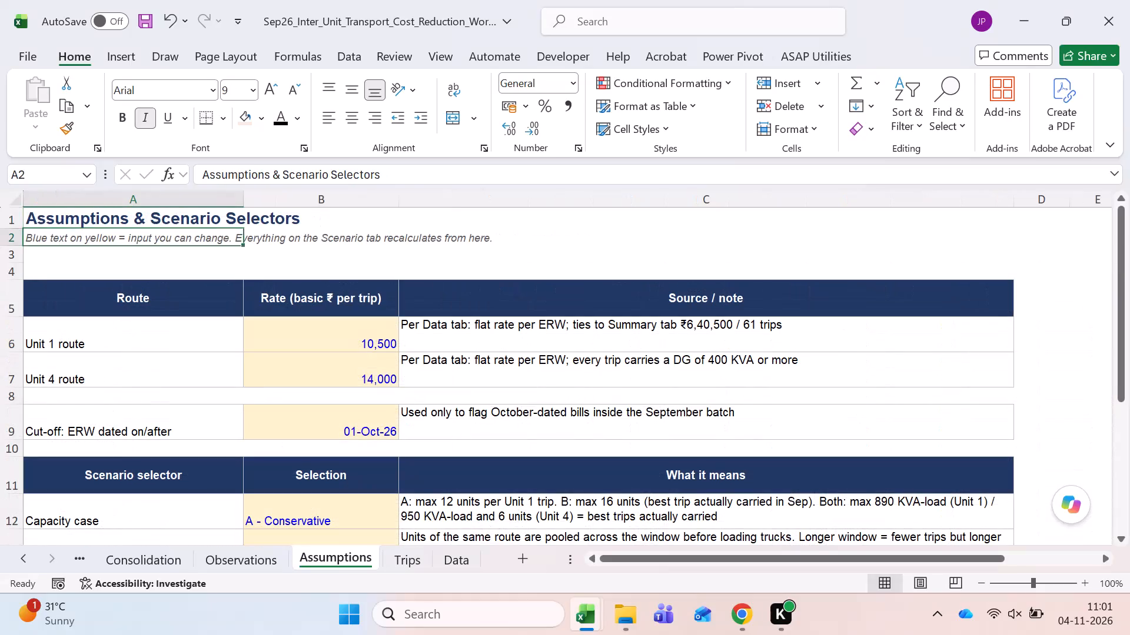
pyautogui.press('Down')
pyautogui.press('Down')
pyautogui.press('Down')
pyautogui.press('Down')
pyautogui.press('Right')
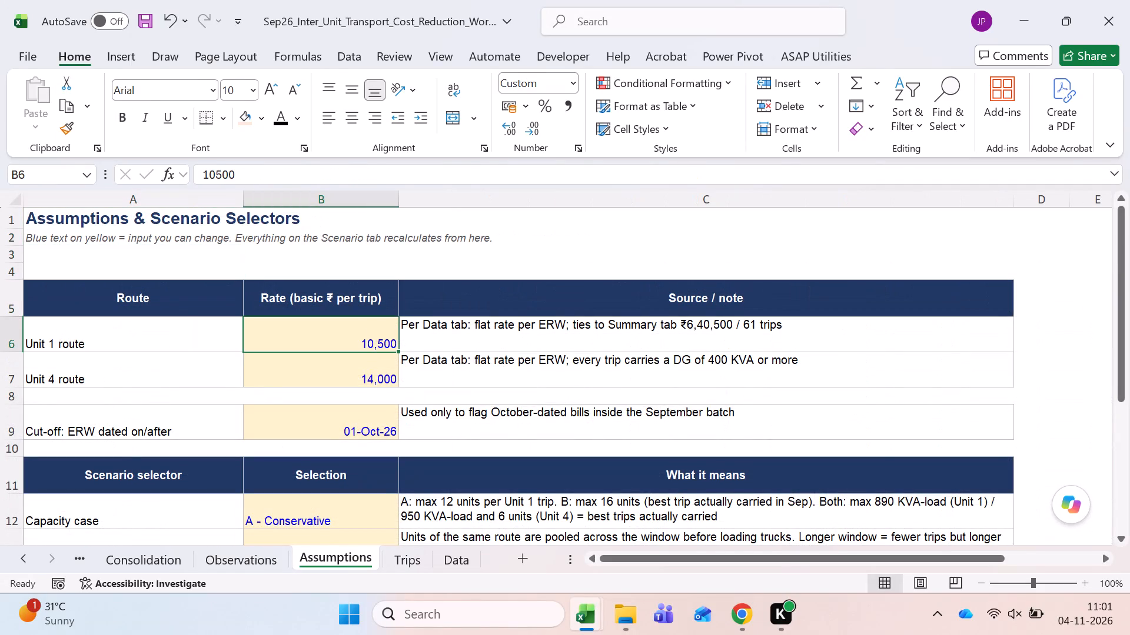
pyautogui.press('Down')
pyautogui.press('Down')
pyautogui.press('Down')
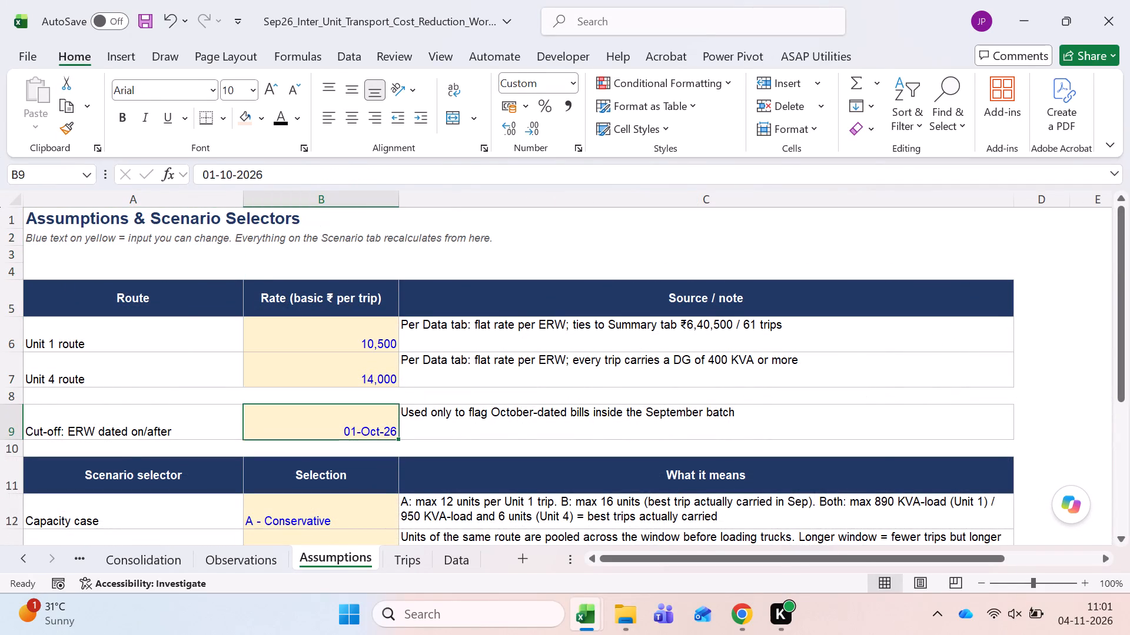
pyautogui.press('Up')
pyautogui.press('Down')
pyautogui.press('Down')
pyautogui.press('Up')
# Delete the subtitle row beneath the Assumptions sheet's title, along with one of the blank rows below it.
pyautogui.press('Up')
pyautogui.press('Up')
pyautogui.press('Up')
pyautogui.press('Up')
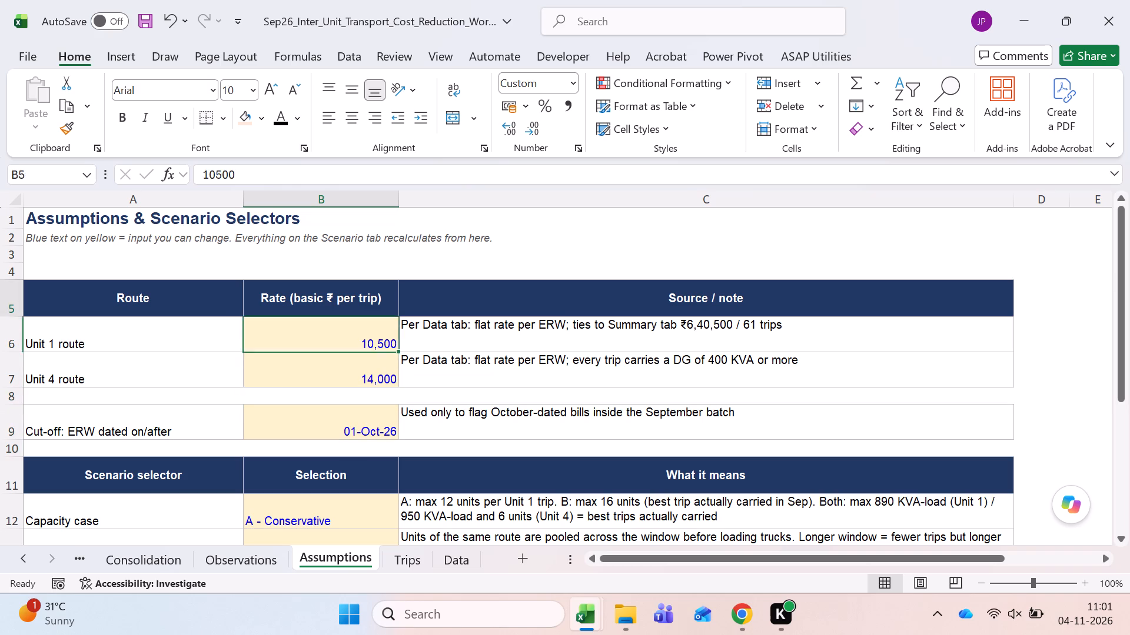
pyautogui.press('Up')
pyautogui.press('Up')
pyautogui.press('Up')
pyautogui.hotkey('shift', 'space')
pyautogui.hotkey('ctrl', '-')
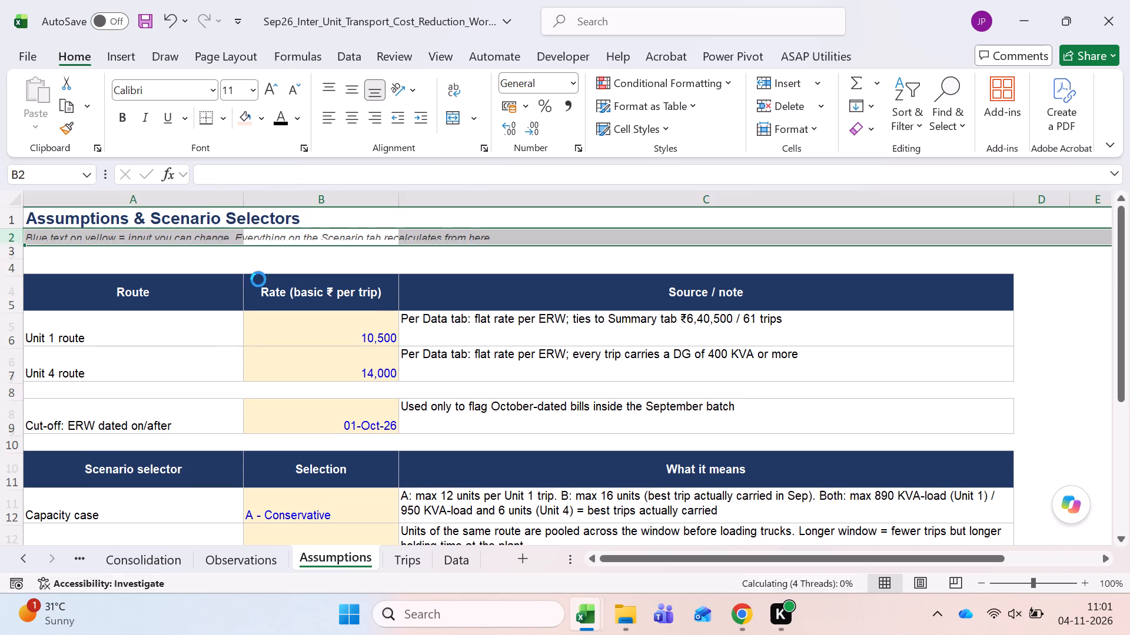
pyautogui.hotkey('ctrl', '-')
# Shorten the Assumptions sheet's title in A1 to "Assumptions & Scenario".
pyautogui.press('Up')
pyautogui.press('F2')
pyautogui.press('Escape')
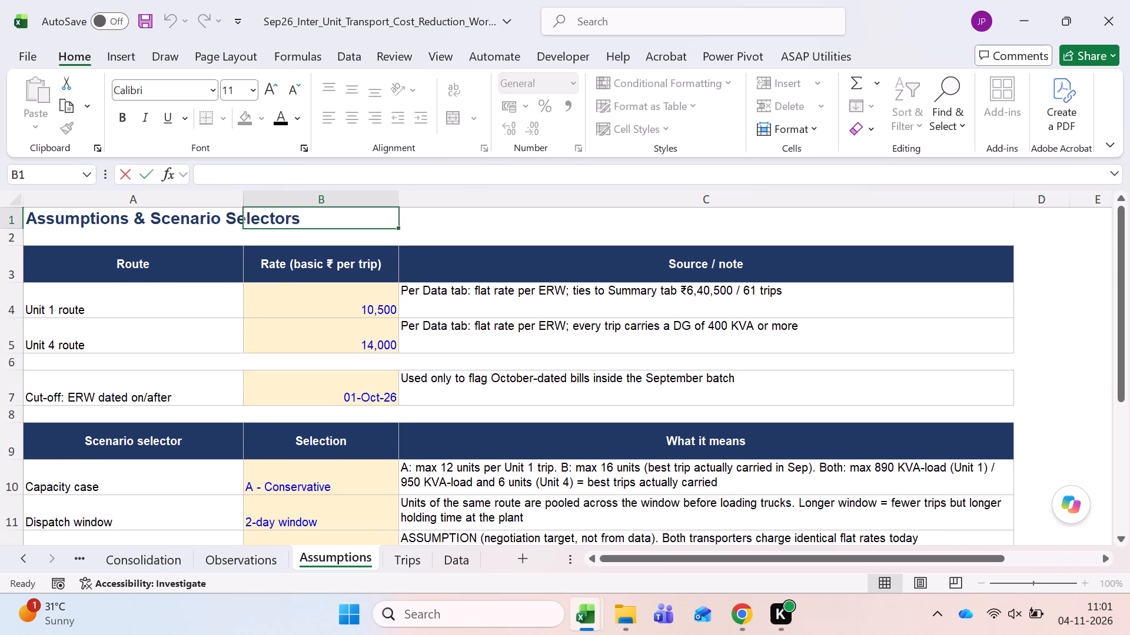
pyautogui.press('Left')
pyautogui.press('F2')
pyautogui.hotkey('ctrl', 'shift', 'Left')
pyautogui.press('BackSpace')
pyautogui.press('BackSpace')
pyautogui.press('Return')
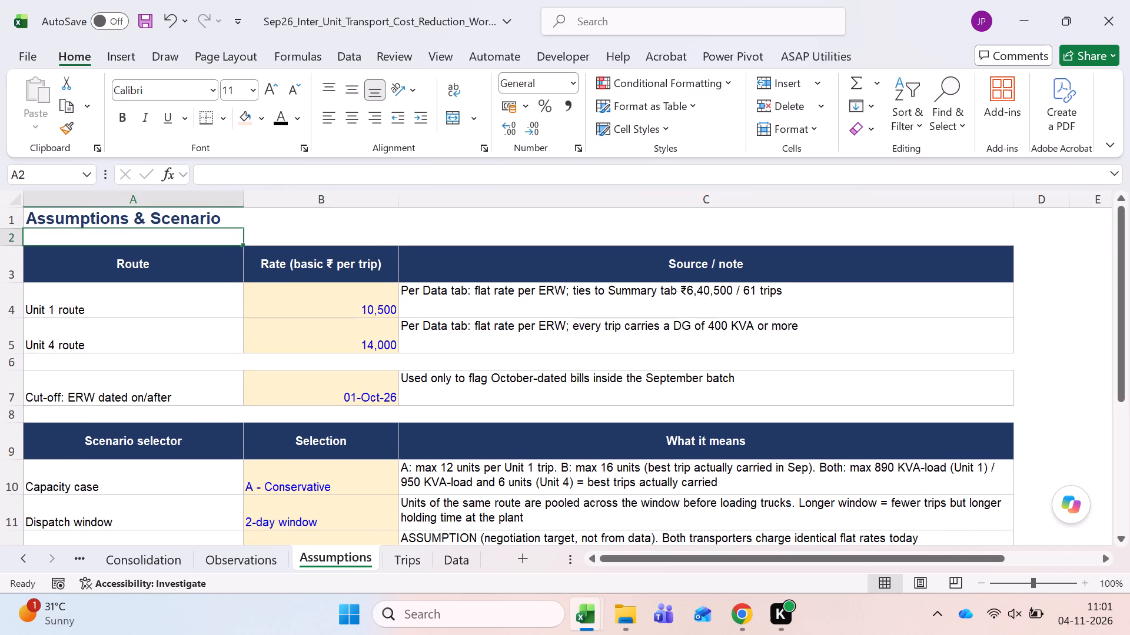
# Set the font of the entire Assumptions sheet to Calibri, size 10.
pyautogui.press('Up')
pyautogui.click(14, 206)
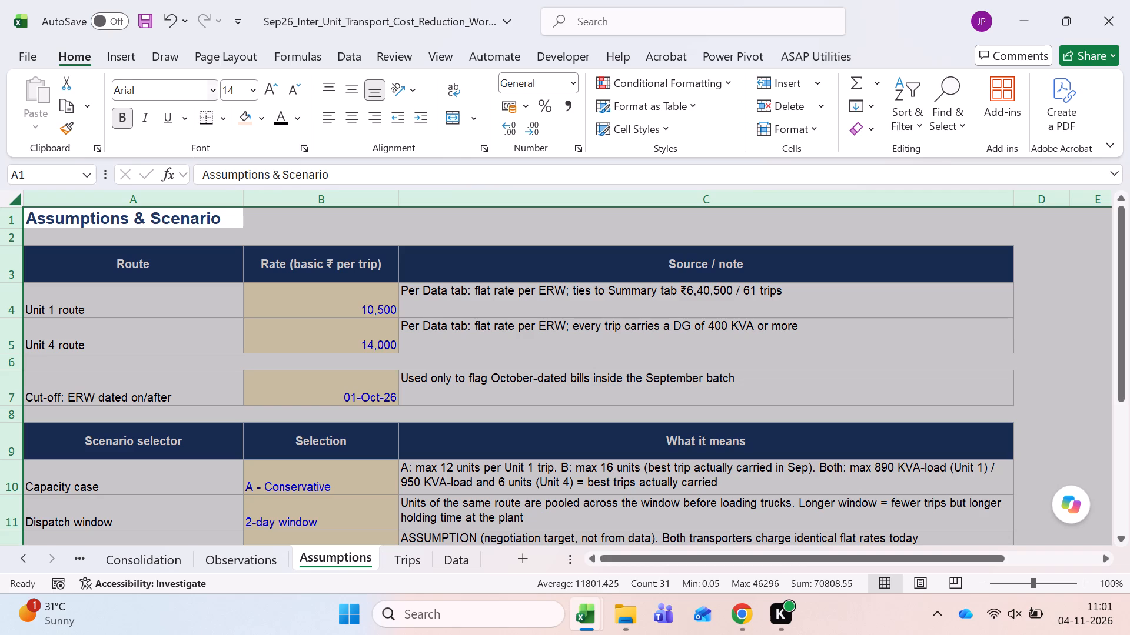
pyautogui.click(142, 89)
pyautogui.write('cali')
pyautogui.press('Return')
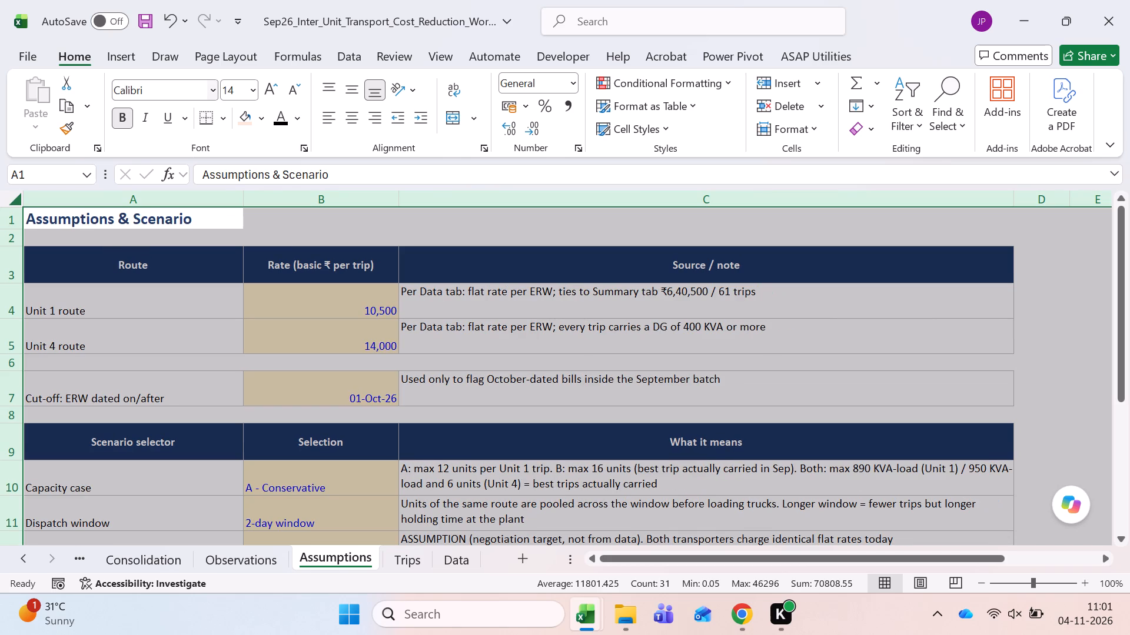
pyautogui.click(237, 95)
pyautogui.write('10')
pyautogui.press('Return')
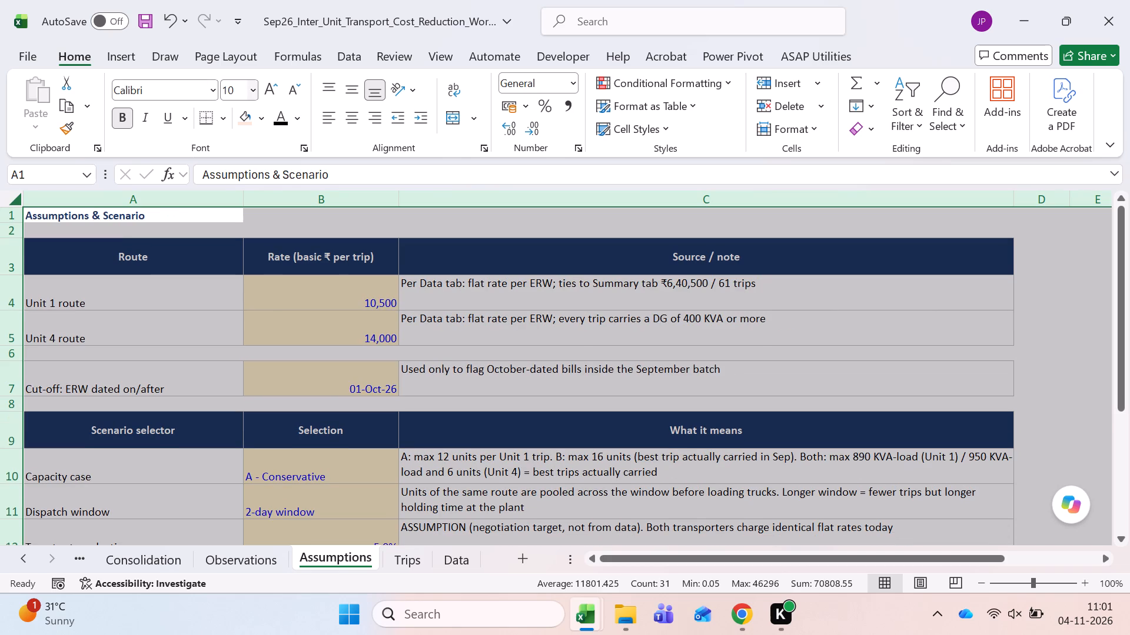
# Reword the rate column header in B3 to "Rate (Basic per trip)".
pyautogui.click(305, 265)
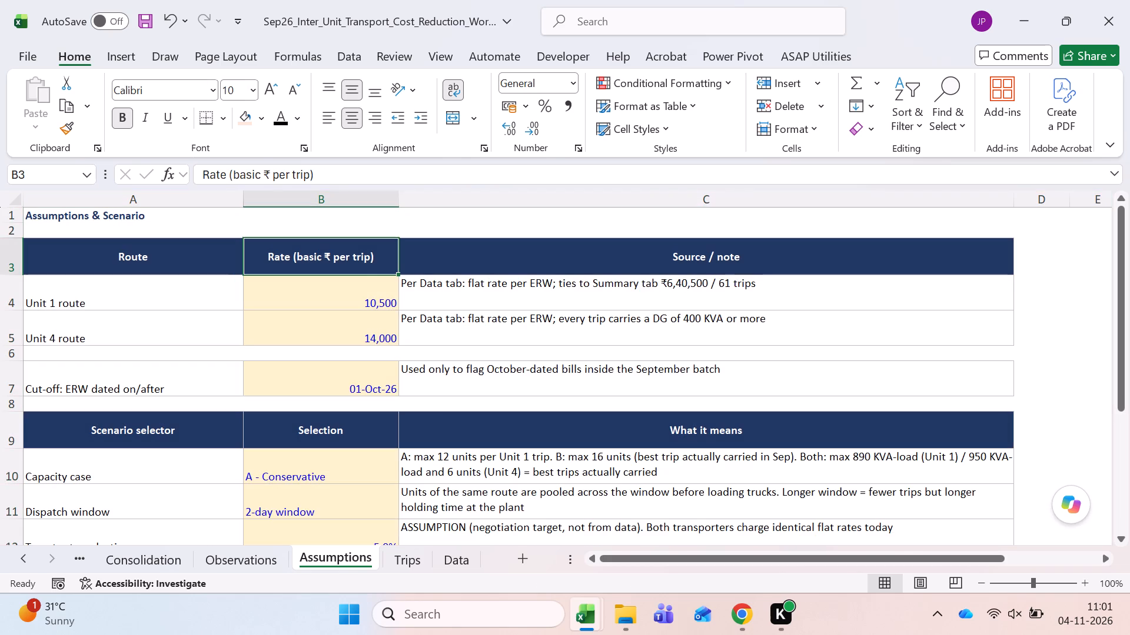
pyautogui.click(273, 175)
pyautogui.press('BackSpace')
pyautogui.press('BackSpace')
pyautogui.hotkey('ctrl', 'Left')
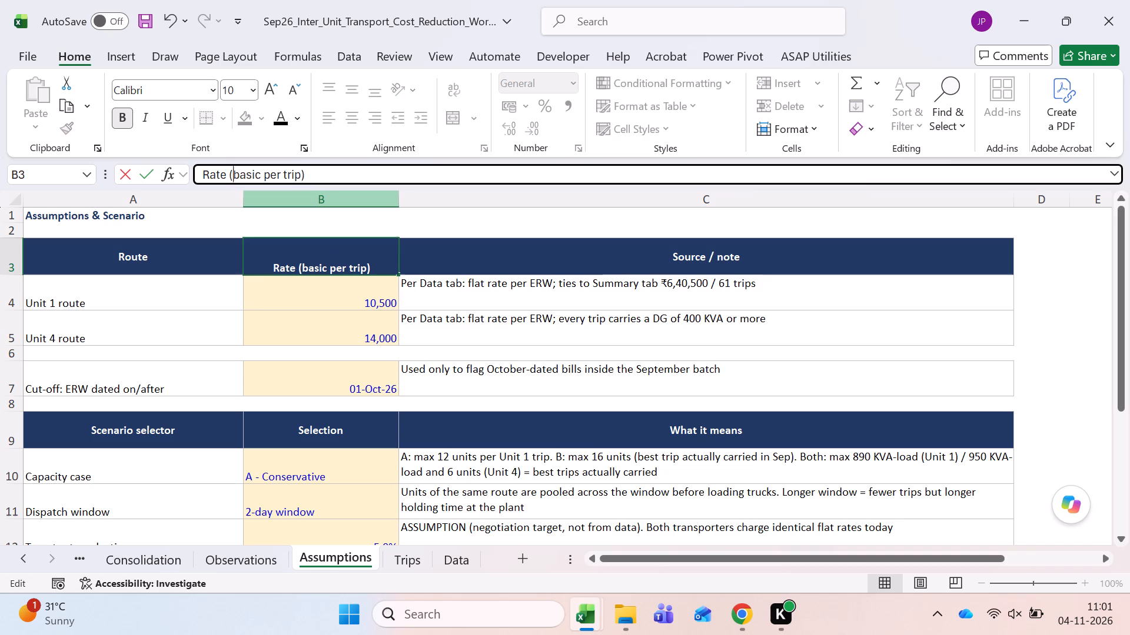
pyautogui.press('Right')
pyautogui.press('BackSpace')
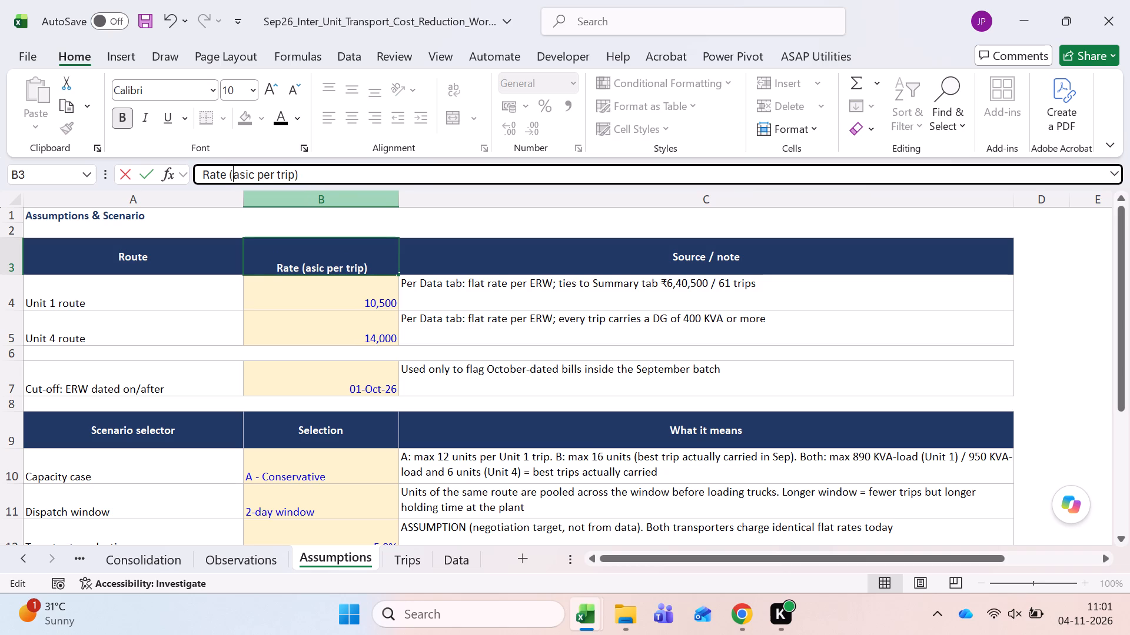
pyautogui.hotkey('shift', 'b')
pyautogui.press('Return')
# Remove the yellow fill and apply black font colour to the route rates in B4:B5 and the cut-off date in B7.
pyautogui.hotkey('shift', 'Down')
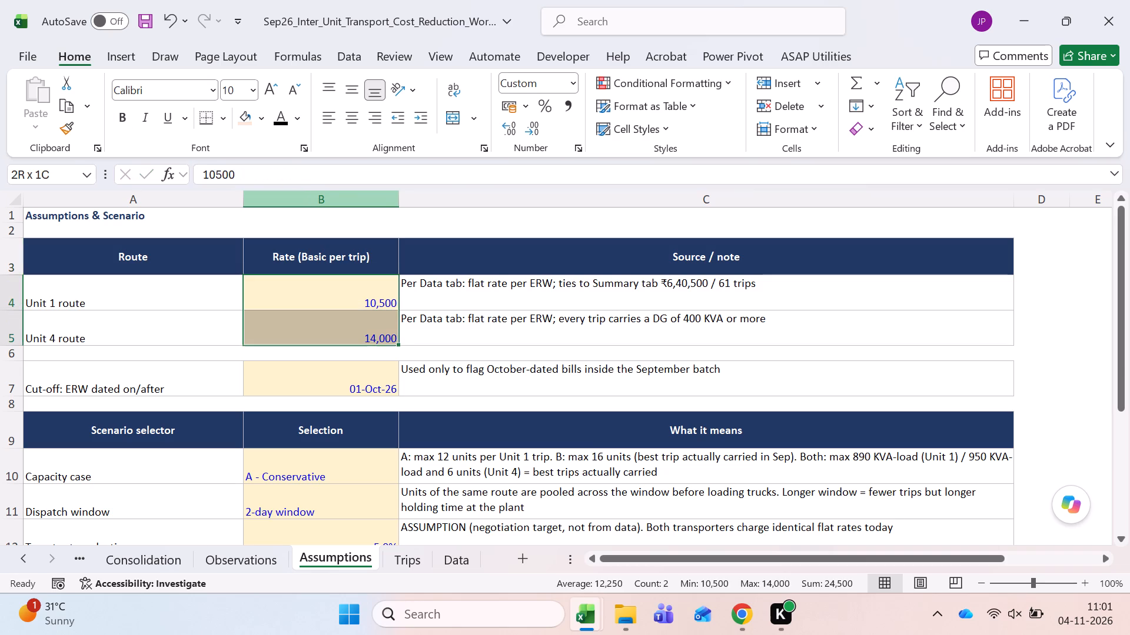
pyautogui.click(261, 118)
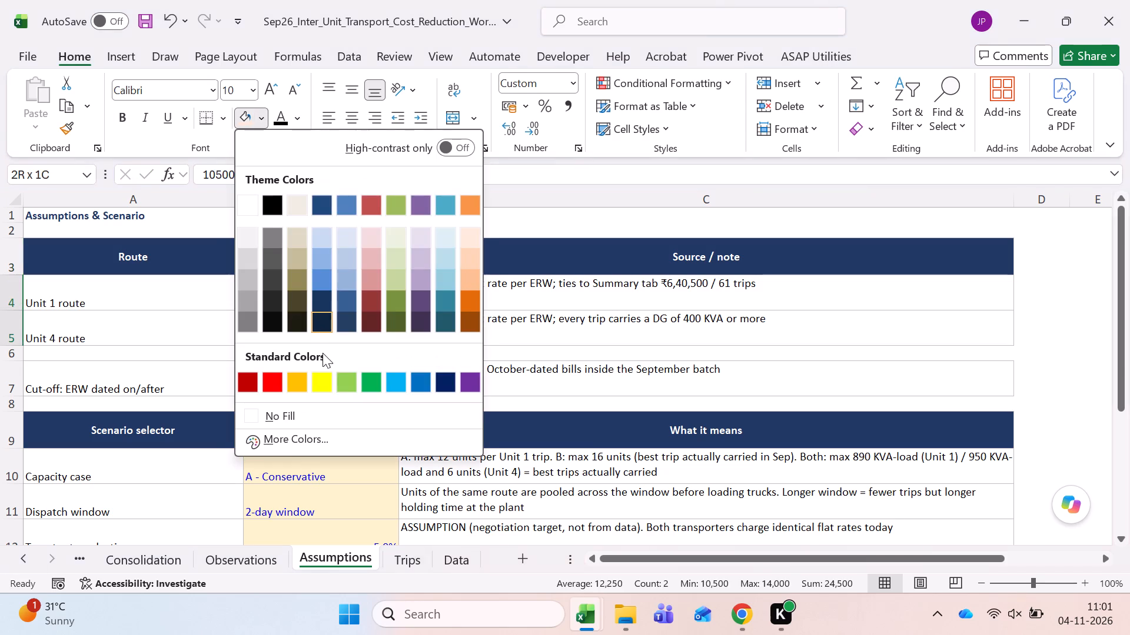
pyautogui.click(323, 412)
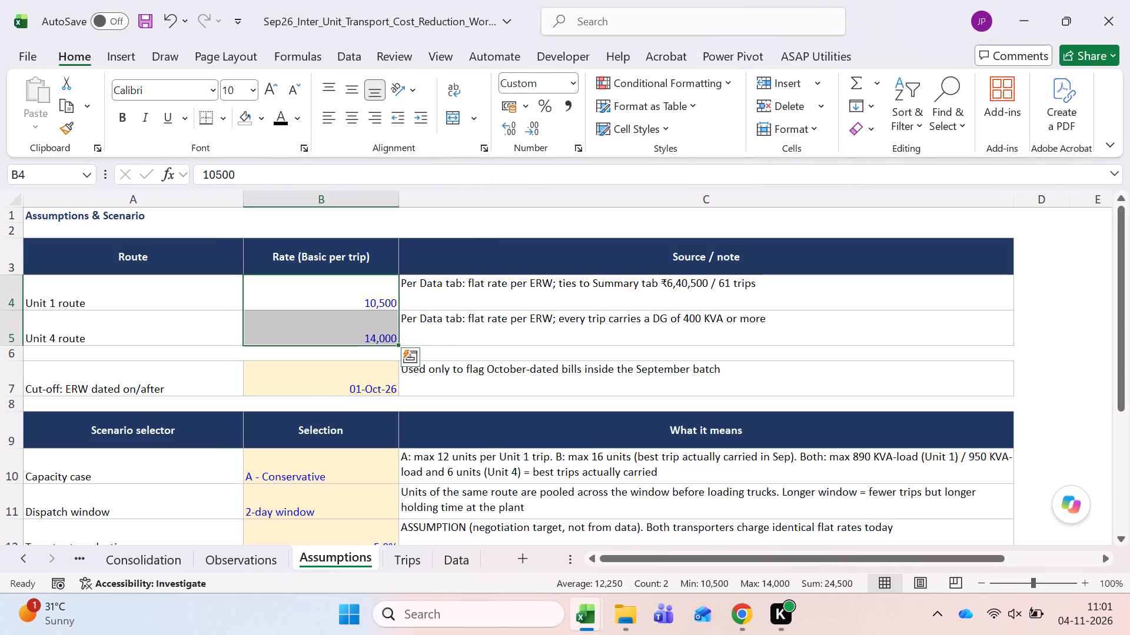
pyautogui.click(277, 129)
pyautogui.click(277, 128)
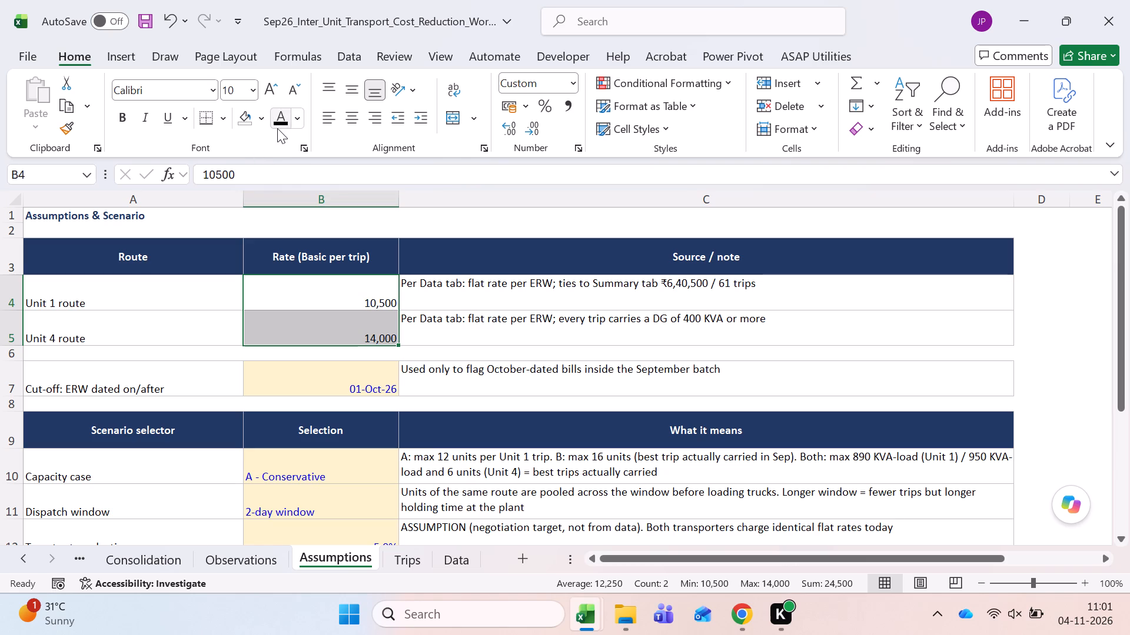
pyautogui.click(313, 382)
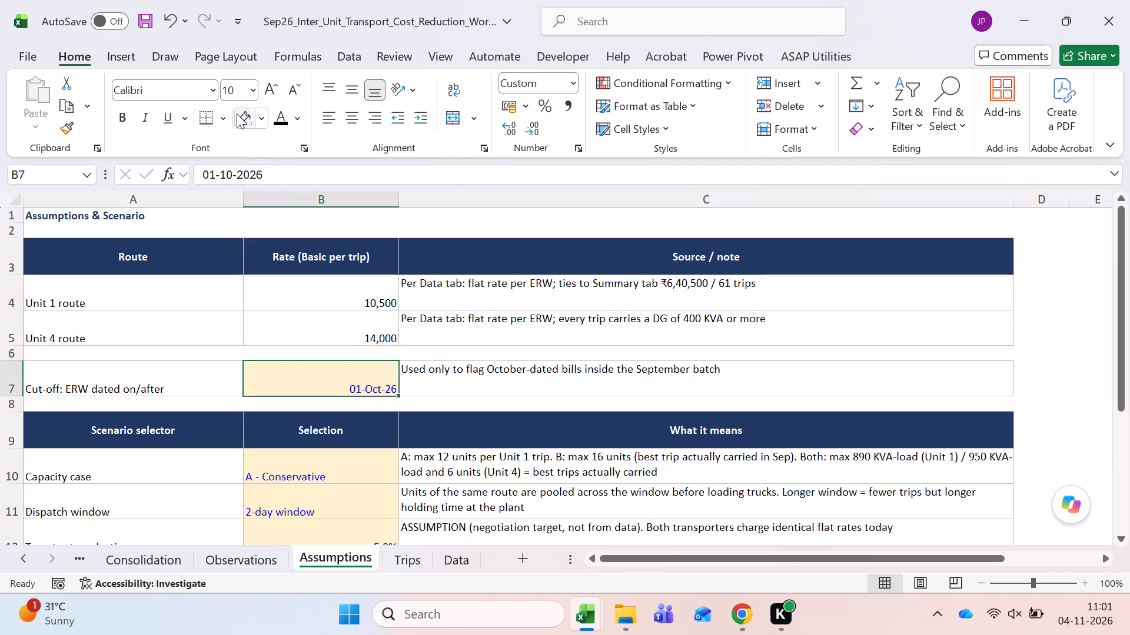
pyautogui.click(238, 113)
pyautogui.click(283, 122)
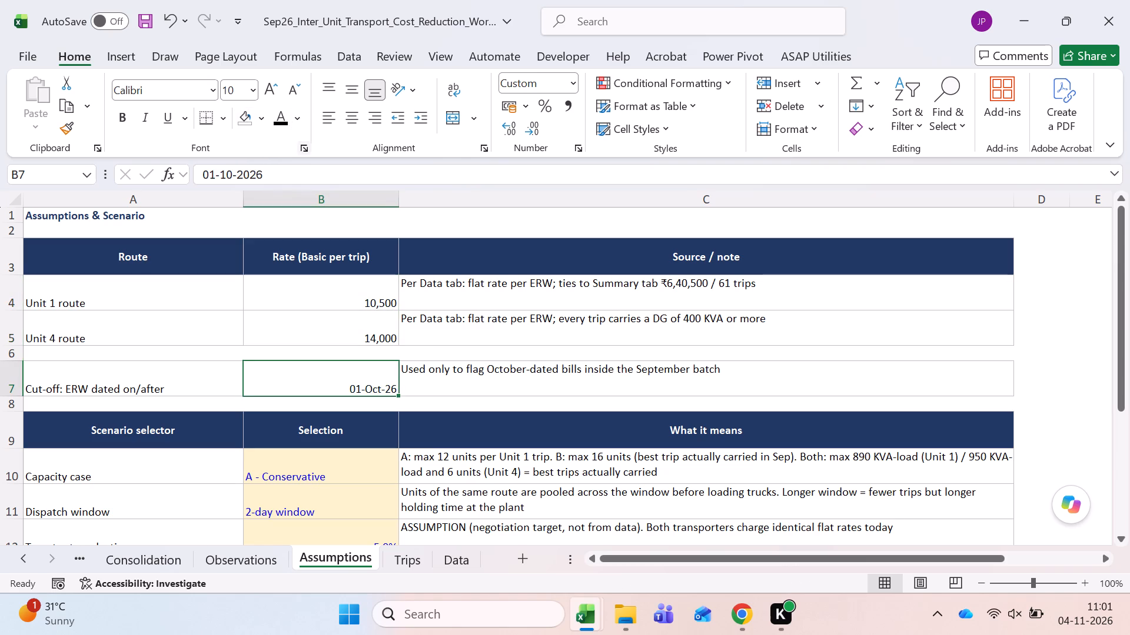
# Remove the "Per Data tab:" prefix from the Unit 1 route note in C4 and start the note with a capital "Flat".
pyautogui.click(468, 293)
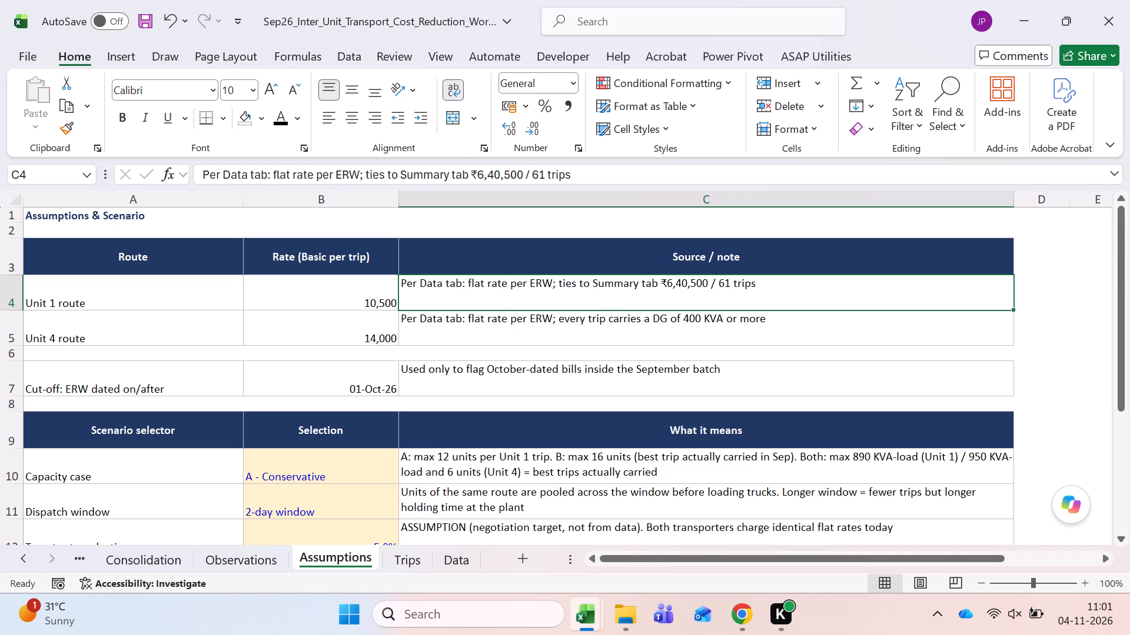
pyautogui.doubleClick(466, 285)
pyautogui.press('Right')
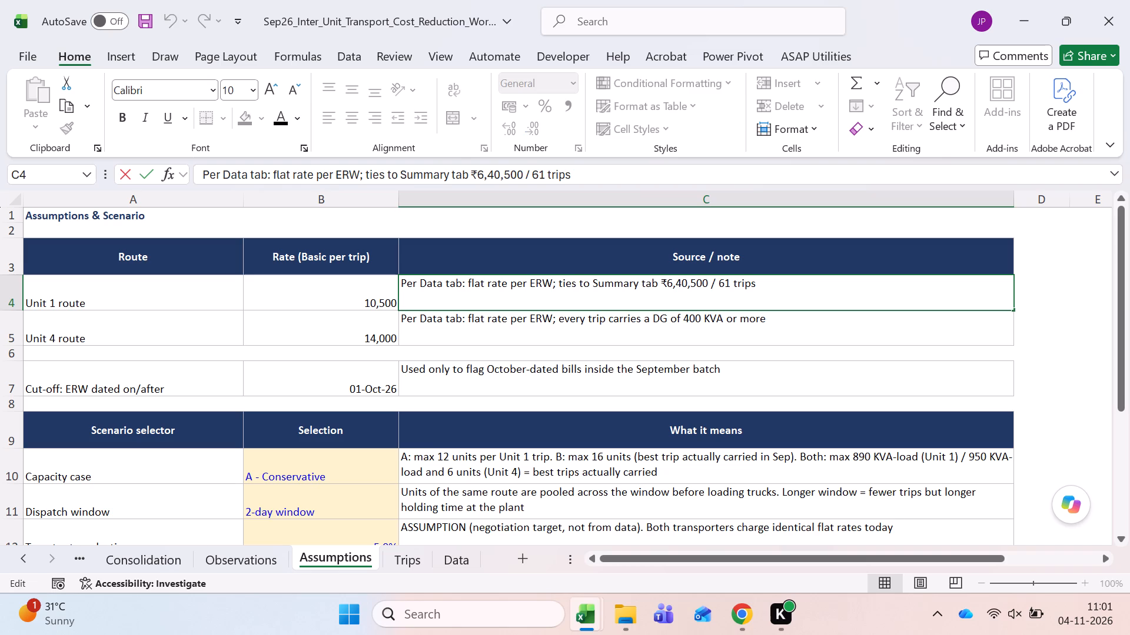
pyautogui.hotkey('ctrl', 'shift', 'Left')
pyautogui.hotkey('ctrl', 'shift', 'Left')
pyautogui.hotkey('ctrl', 'shift', 'Left')
pyautogui.hotkey('ctrl', 'shift', 'Left')
pyautogui.press('BackSpace')
pyautogui.press('BackSpace')
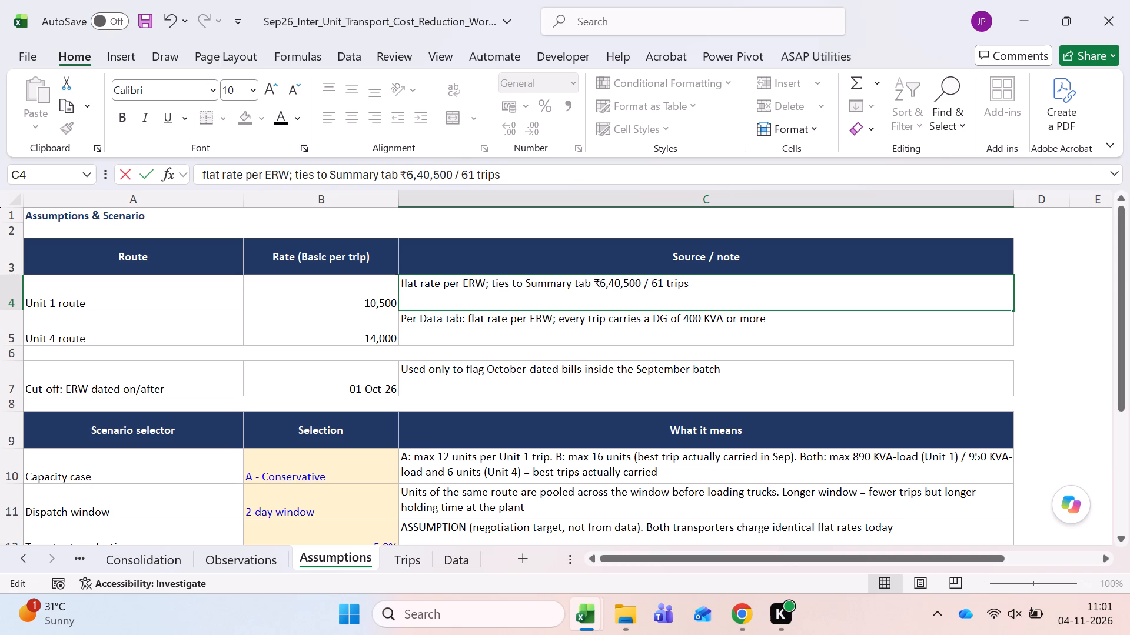
pyautogui.press('Delete')
pyautogui.hotkey('shift', 'f')
# Remove "ties to Summary tab ₹" from the C4 note so it reads "Flat rate per ERW; 6,40,500 / 61 trips".
pyautogui.press('Right')
pyautogui.press('Right')
pyautogui.press('Right')
pyautogui.press('Right')
pyautogui.press('Right')
pyautogui.press('Right')
pyautogui.press('Right')
pyautogui.press('Right')
pyautogui.press('Right')
pyautogui.press('Right')
pyautogui.press('Right')
pyautogui.press('Right')
pyautogui.press('Right')
pyautogui.press('Right')
pyautogui.press('Right')
pyautogui.press('Right')
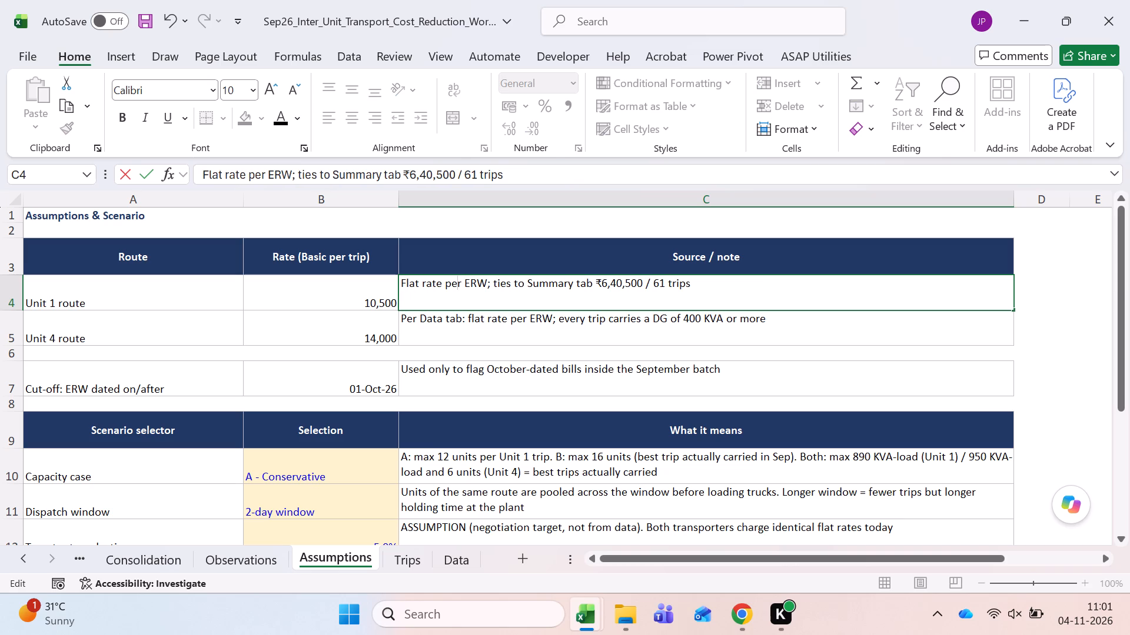
pyautogui.press('Right')
pyautogui.press('Right')
pyautogui.press('Right')
pyautogui.press('Right')
pyautogui.press('Right')
pyautogui.press('Right')
pyautogui.press('Right')
pyautogui.press('Right')
pyautogui.press('Right')
pyautogui.press('Right')
pyautogui.press('Left')
pyautogui.press('Left')
pyautogui.press('Left')
pyautogui.press('Left')
pyautogui.press('Left')
pyautogui.press('Left')
pyautogui.press('Left')
pyautogui.press('Left')
pyautogui.hotkey('ctrl', 'shift', 'Right')
pyautogui.hotkey('ctrl', 'shift', 'Right')
pyautogui.hotkey('ctrl', 'shift', 'Right')
pyautogui.hotkey('ctrl', 'shift', 'Right')
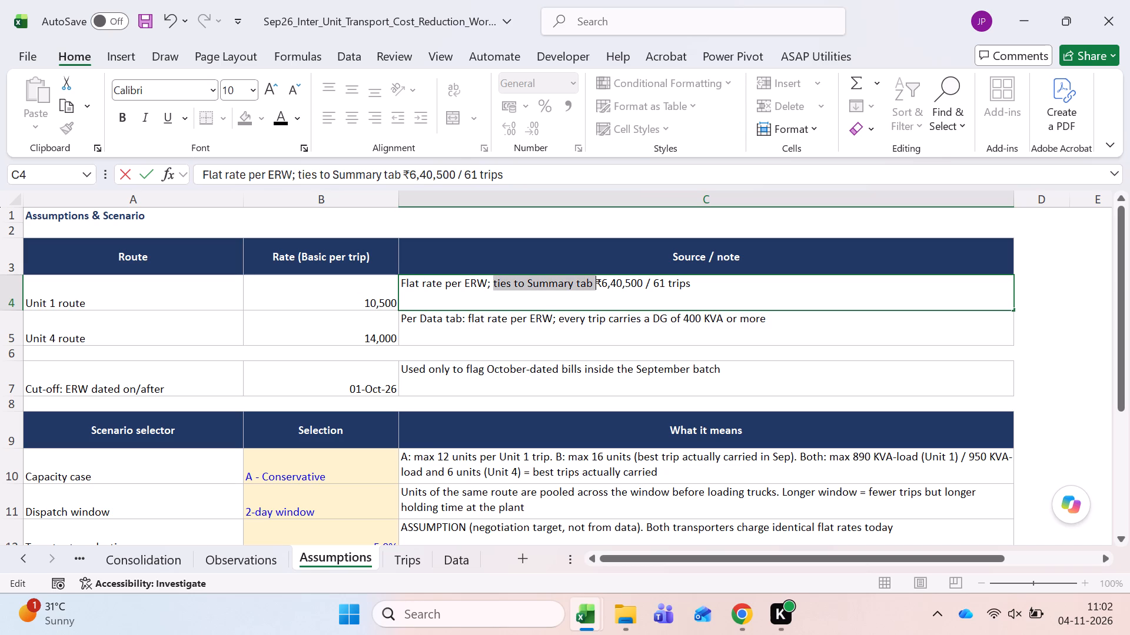
pyautogui.press('BackSpace')
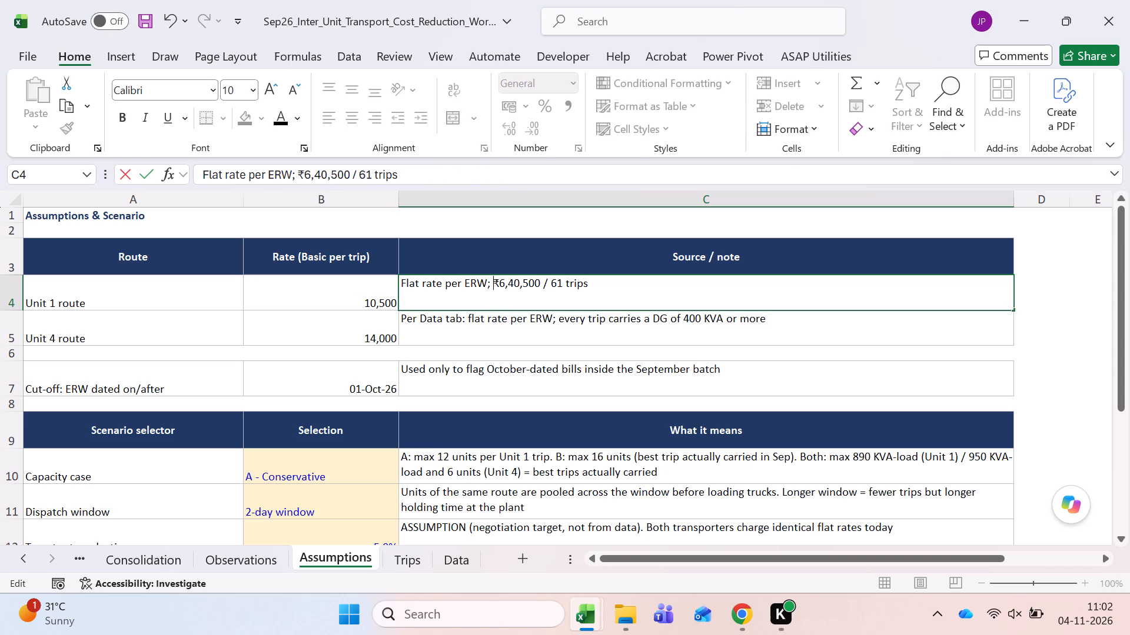
pyautogui.press('Delete')
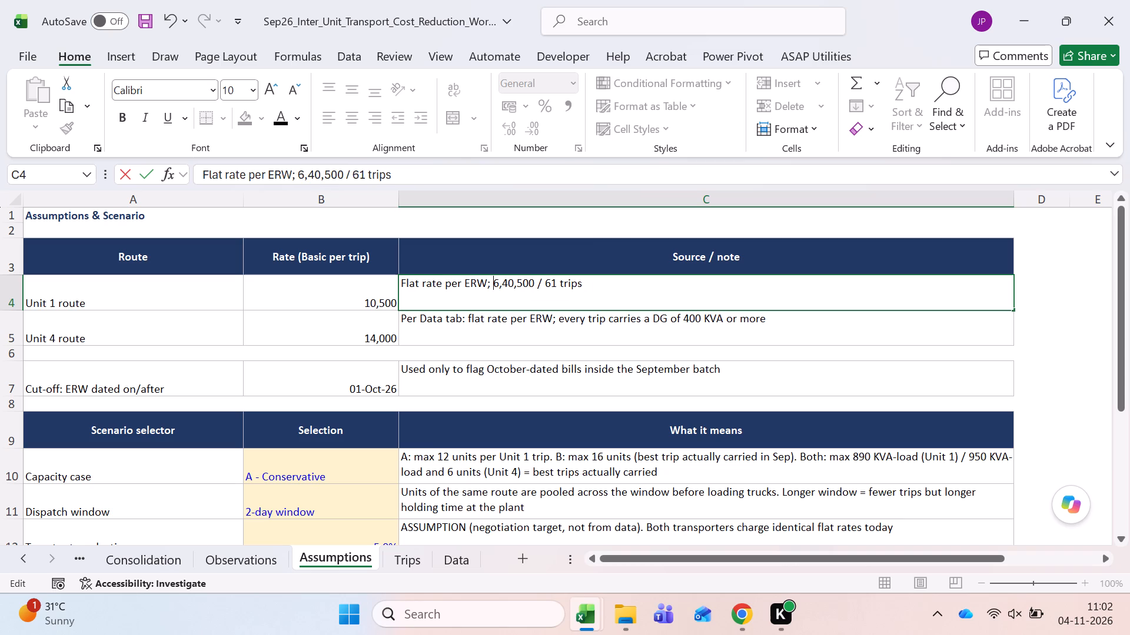
pyautogui.press('Return')
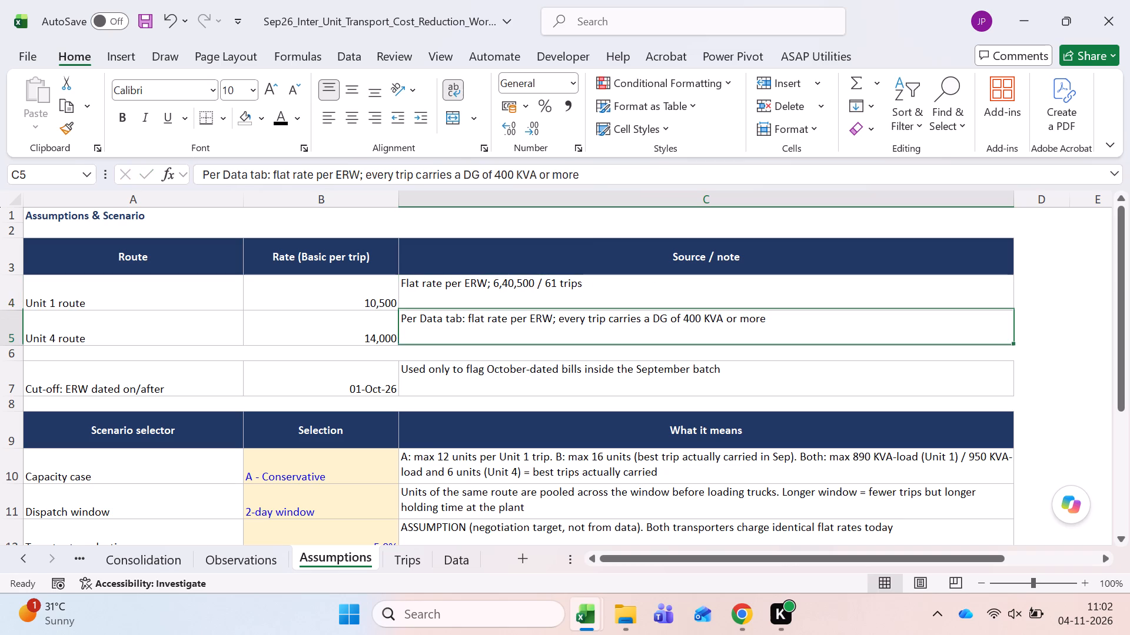
# Remove the "Per Data tab:" prefix from the Unit 4 route note in C5 and start the note with a capital "Flat".
pyautogui.press('Down')
pyautogui.press('Up')
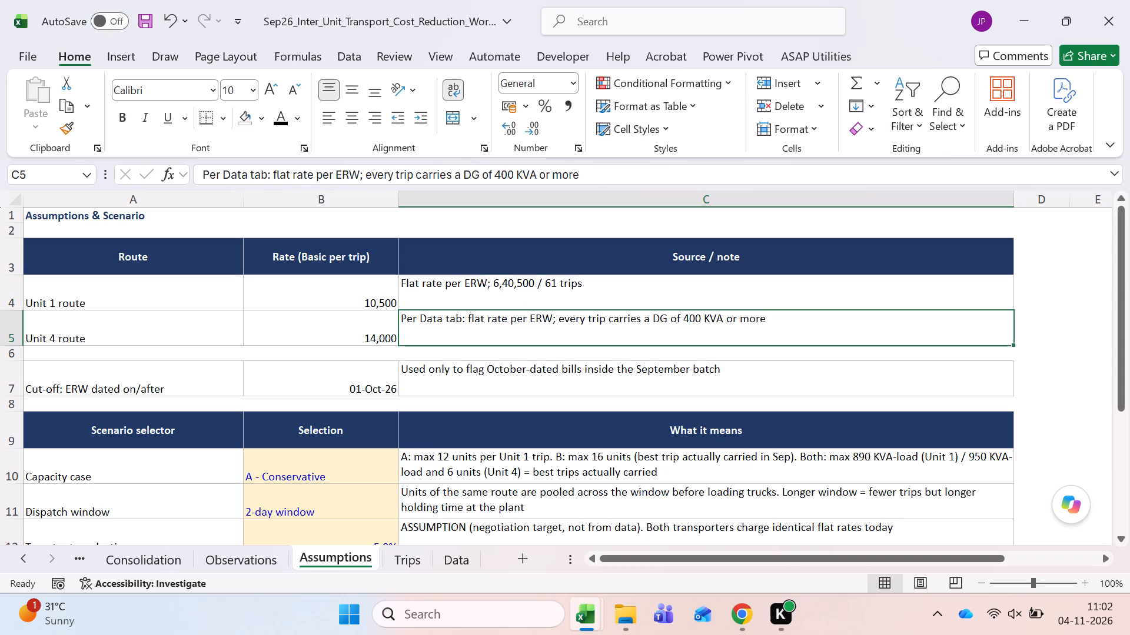
pyautogui.click(273, 173)
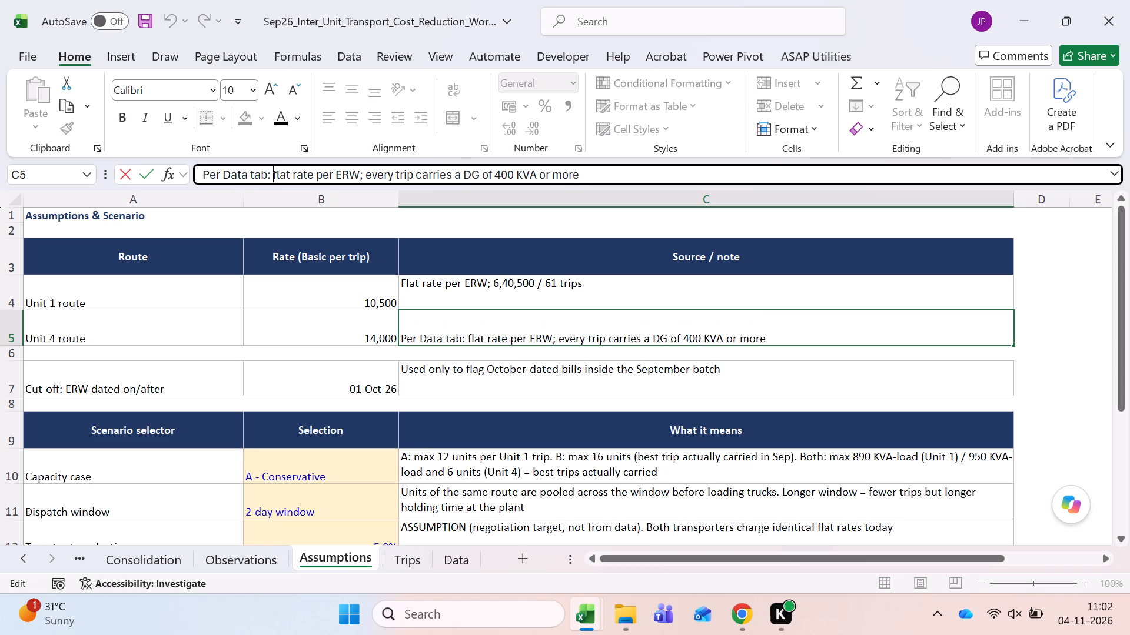
pyautogui.hotkey('ctrl', 'shift', 'Left')
pyautogui.hotkey('ctrl', 'shift', 'Left')
pyautogui.hotkey('ctrl', 'shift', 'Left')
pyautogui.hotkey('ctrl', 'shift', 'Left')
pyautogui.hotkey('ctrl', 'shift', 'Left')
pyautogui.press('BackSpace')
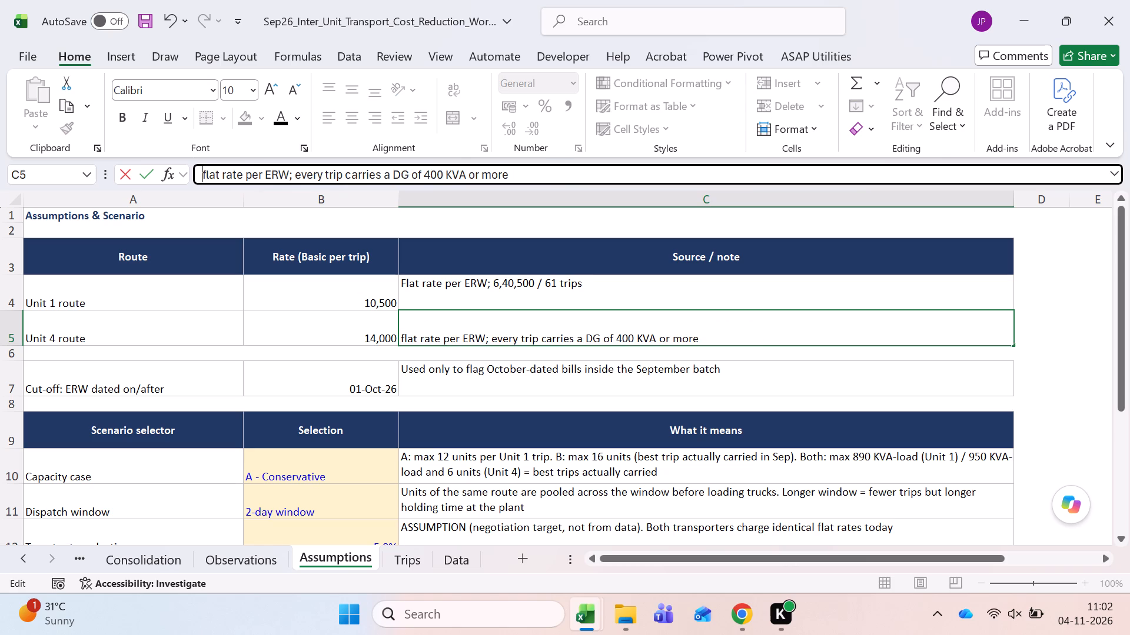
pyautogui.press('Delete')
pyautogui.hotkey('shift', 'f')
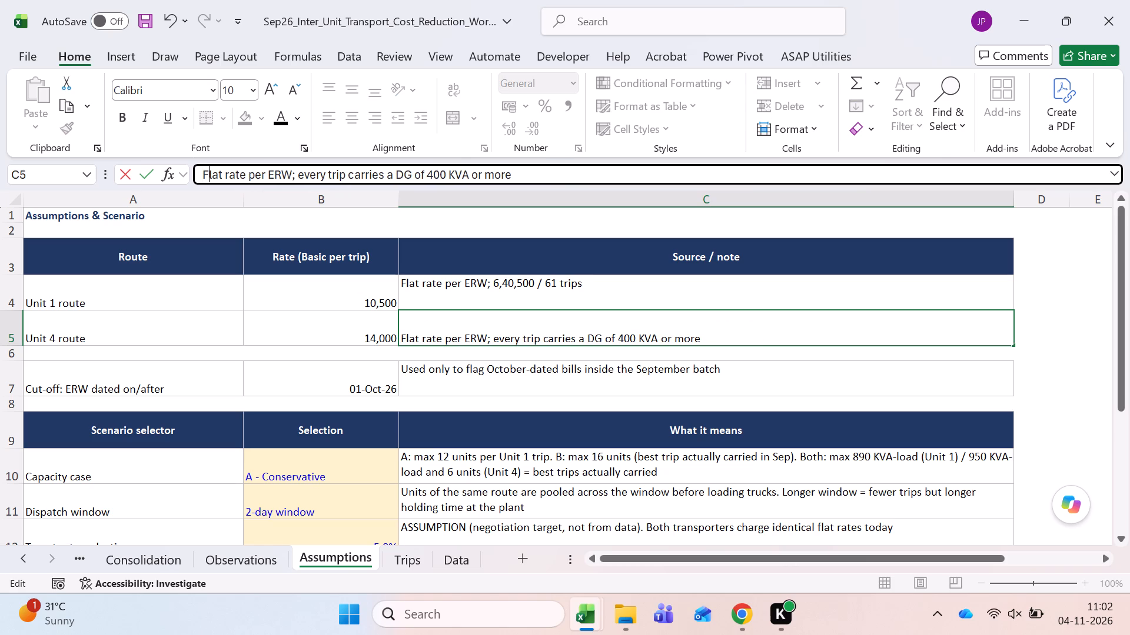
# Capitalise "Every" and "Trip" in the C5 note so it reads "Flat rate per ERW; Every Trip carries a DG of 400 KVA or more".
pyautogui.hotkey('ctrl', 'Right')
pyautogui.hotkey('ctrl', 'Right')
pyautogui.hotkey('ctrl', 'Right')
pyautogui.hotkey('ctrl', 'Right')
pyautogui.press('Right')
pyautogui.press('Right')
pyautogui.press('Delete')
pyautogui.hotkey('shift', 'e')
pyautogui.press('Right')
pyautogui.press('Right')
pyautogui.press('Right')
pyautogui.press('Right')
pyautogui.press('Right')
pyautogui.press('Right')
pyautogui.press('BackSpace')
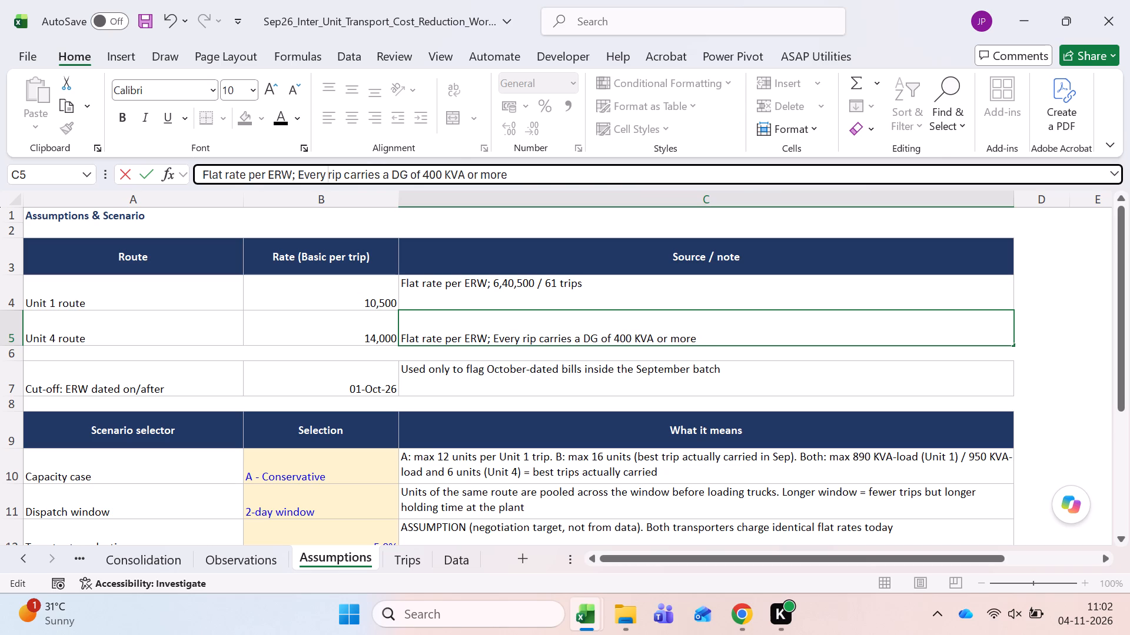
pyautogui.hotkey('shift', 't')
pyautogui.press('Right')
pyautogui.press('Right')
pyautogui.press('Right')
pyautogui.press('Right')
pyautogui.press('Right')
pyautogui.press('Right')
pyautogui.press('Right')
pyautogui.press('Right')
pyautogui.press('Right')
pyautogui.press('Right')
pyautogui.press('Right')
pyautogui.press('Right')
pyautogui.press('Right')
pyautogui.press('Right')
pyautogui.press('Right')
pyautogui.press('Right')
pyautogui.press('Right')
pyautogui.press('Right')
pyautogui.press('Right')
pyautogui.press('Right')
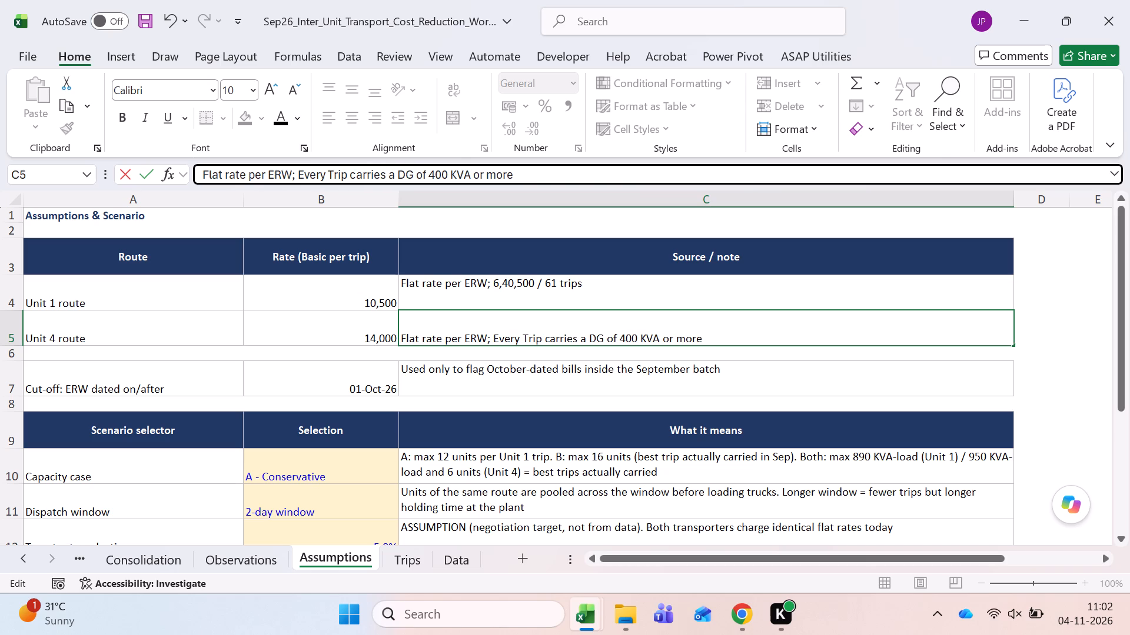
pyautogui.press('Return')
# Vertically centre the two route notes in C4:C5.
pyautogui.press('Up')
pyautogui.press('Up')
pyautogui.hotkey('shift', 'Down')
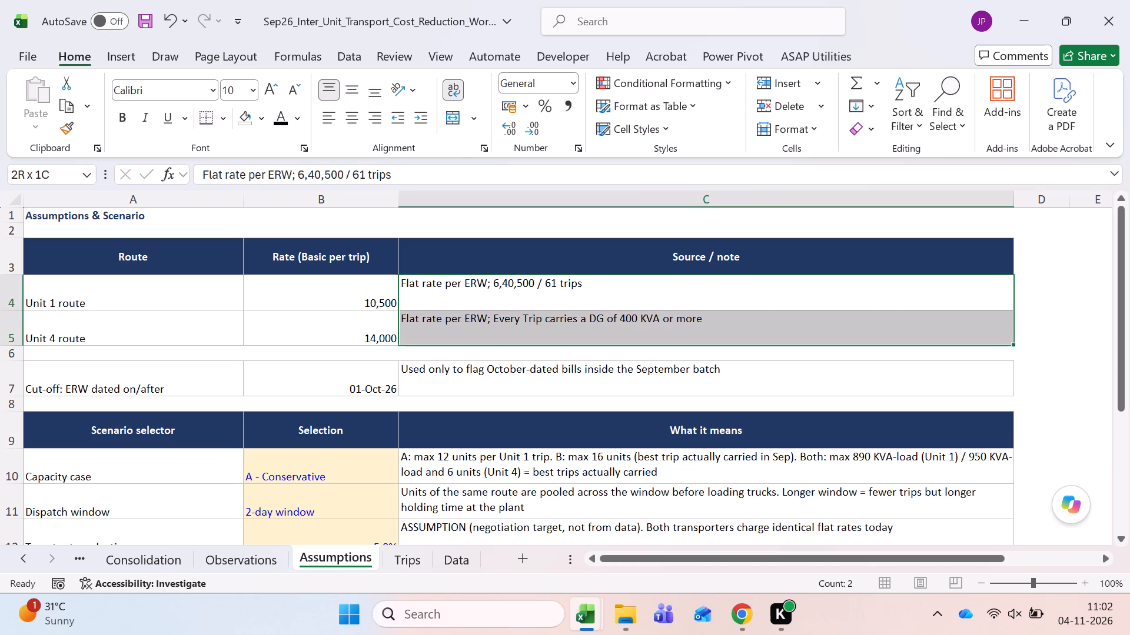
pyautogui.click(350, 90)
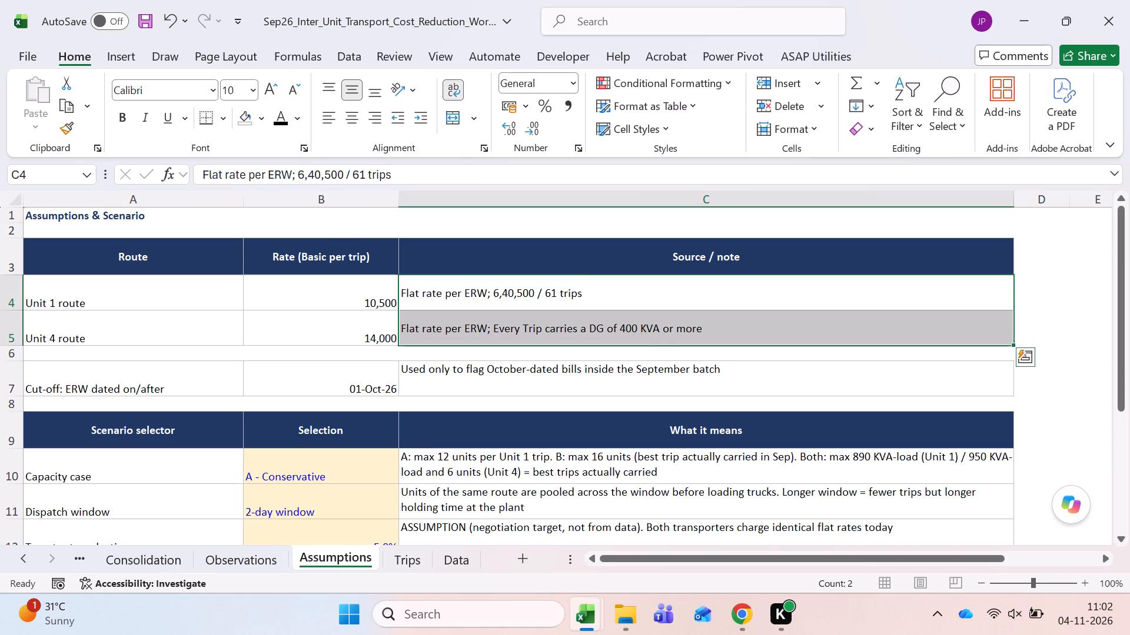
# Delete the entire row 7 holding the "Cut-off: ERW dated on/after" assumption.
pyautogui.press('Down')
pyautogui.press('Down')
pyautogui.press('Down')
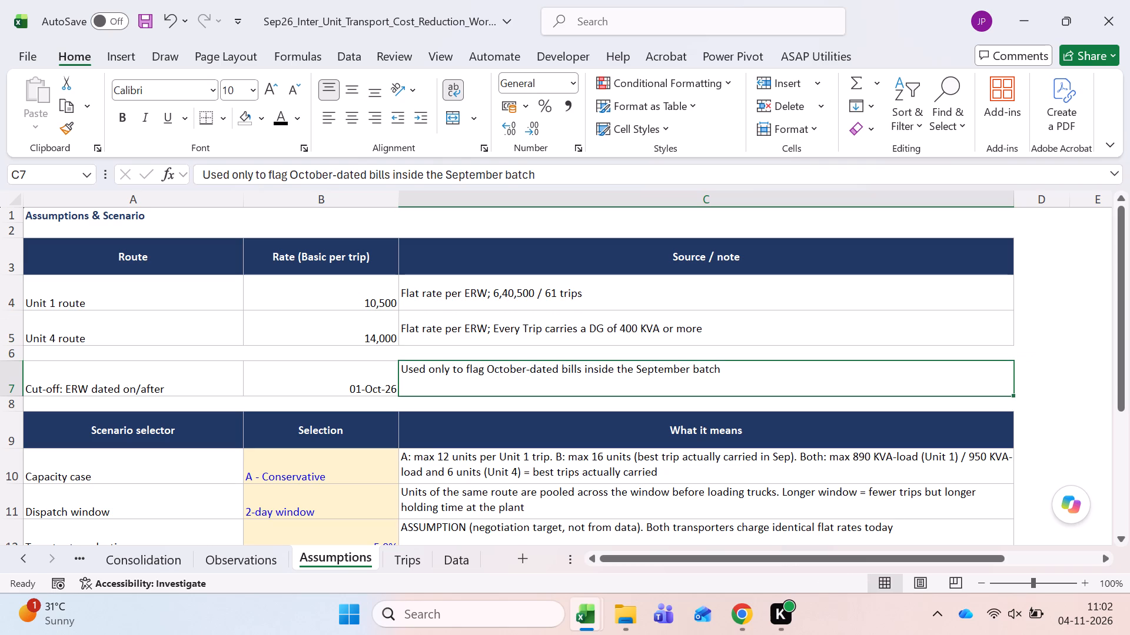
pyautogui.hotkey('shift', 'Left')
pyautogui.hotkey('shift', 'Left')
pyautogui.hotkey('ctrl', 'Left')
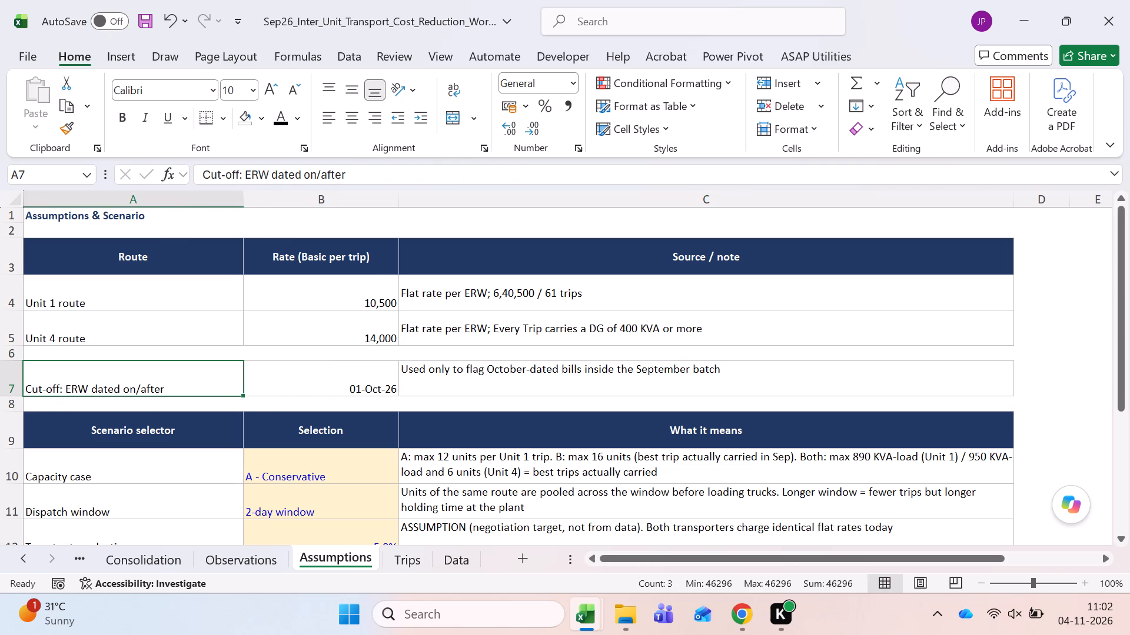
pyautogui.hotkey('shift', 'space')
pyautogui.hotkey('ctrl', '-')
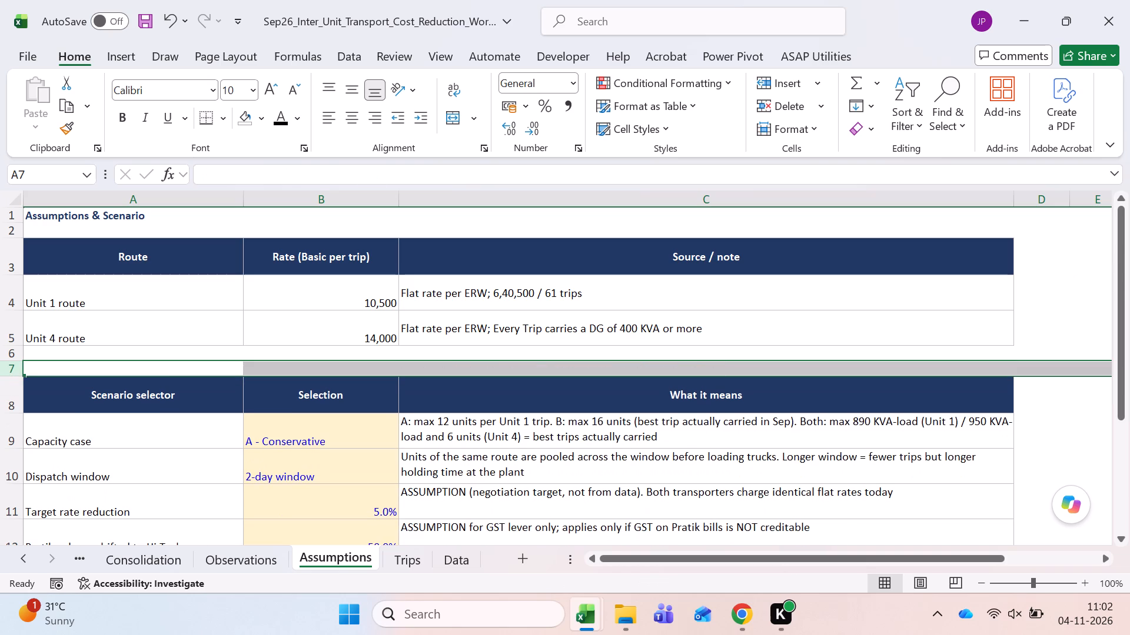
# Look over the scenario selector table and read the capacity case selection and its explanation in row 9.
pyautogui.press('Down')
pyautogui.press('Down')
pyautogui.press('Down')
pyautogui.press('Down')
pyautogui.press('Down')
pyautogui.press('Down')
pyautogui.press('Down')
pyautogui.press('Up')
pyautogui.press('Up')
pyautogui.press('Up')
pyautogui.press('Up')
pyautogui.press('Up')
pyautogui.press('Up')
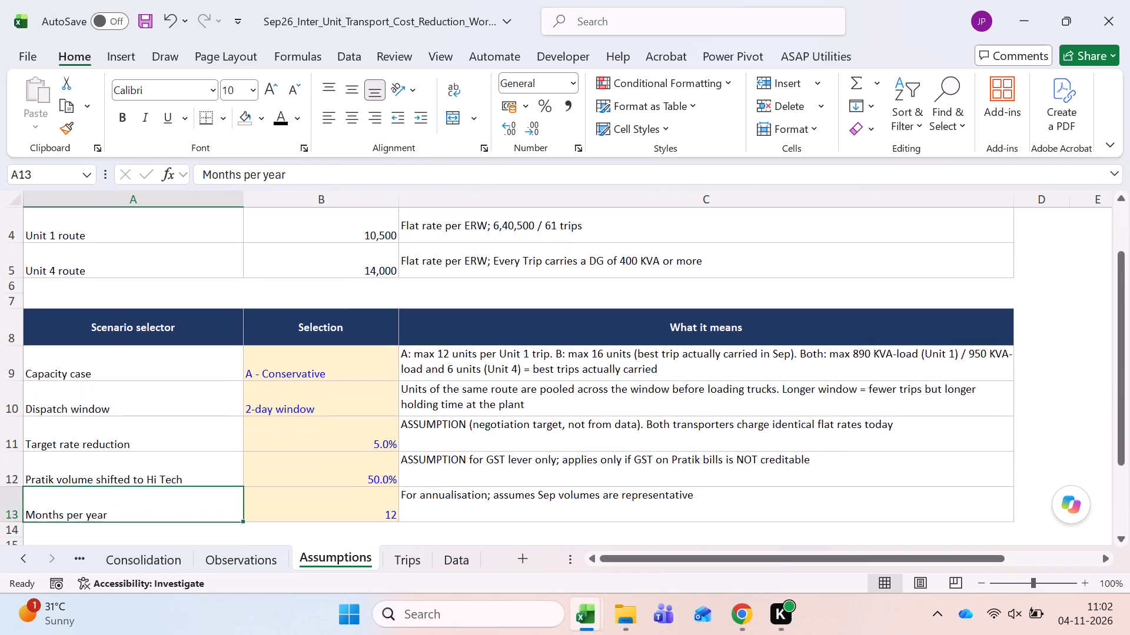
pyautogui.press('Down')
pyautogui.press('Down')
pyautogui.press('Up')
pyautogui.press('Right')
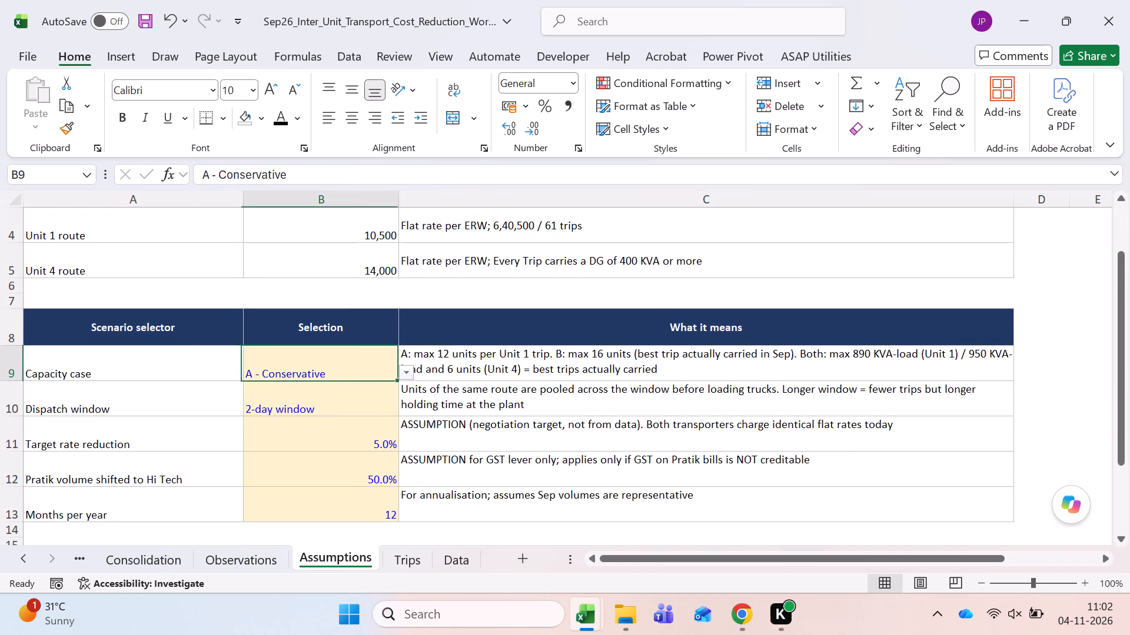
pyautogui.press('Right')
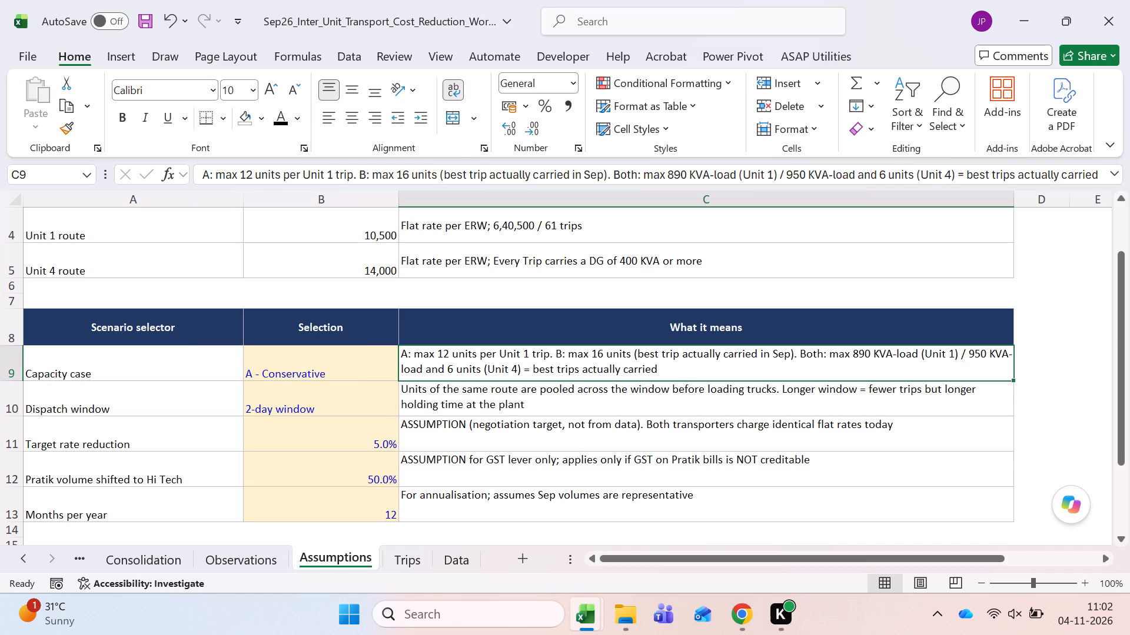
pyautogui.press('Right')
pyautogui.press('Left')
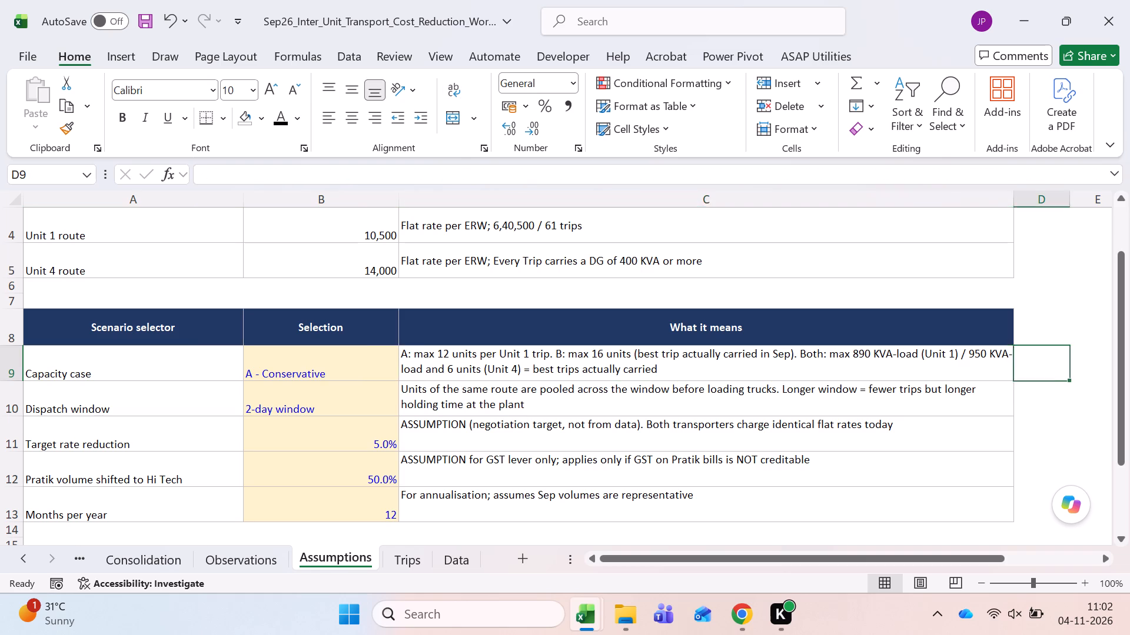
pyautogui.press('Left')
pyautogui.press('Right')
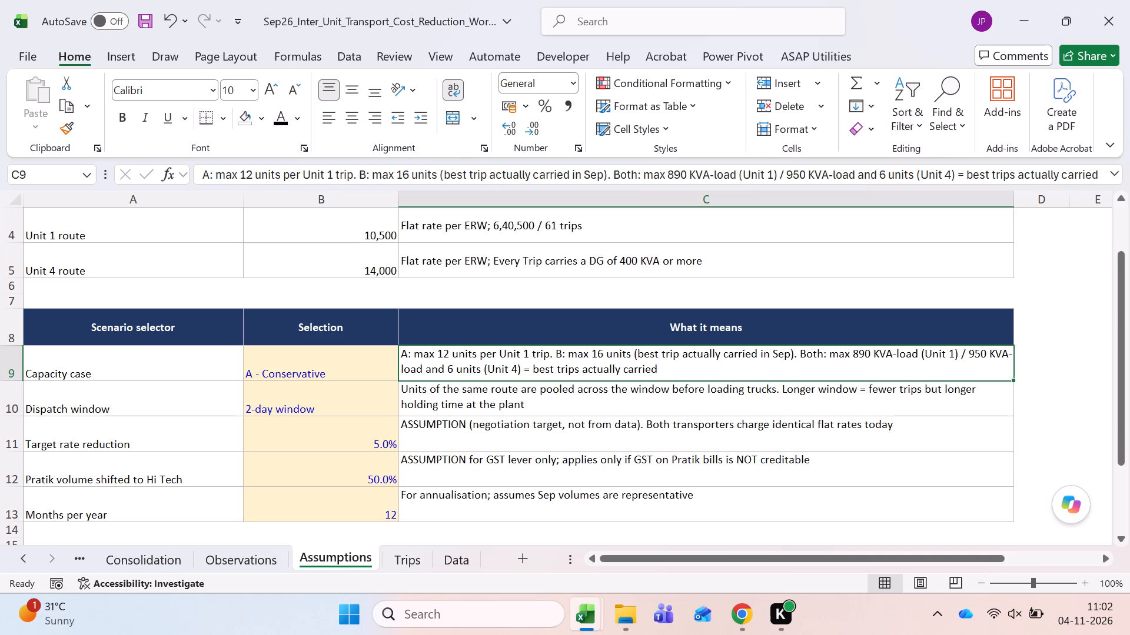
# Review the dispatch window, target rate reduction, Pratik volume shift and months per year selections with their explanations in rows 10 to 13.
pyautogui.press('Down')
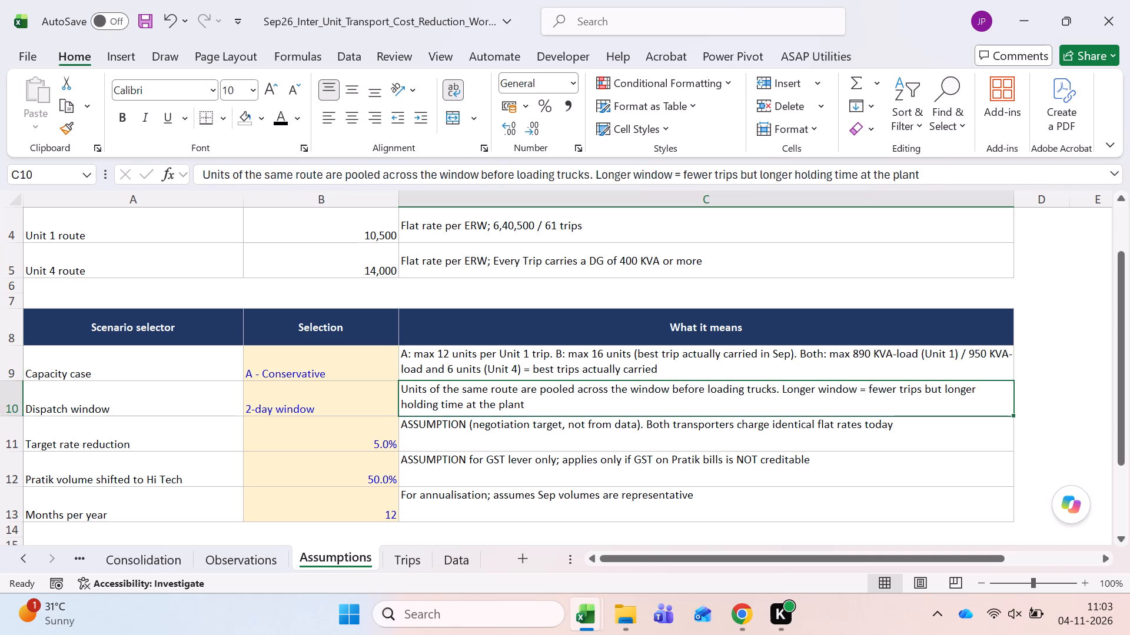
pyautogui.press('Down')
pyautogui.press('Up')
pyautogui.press('Left')
pyautogui.press('Left')
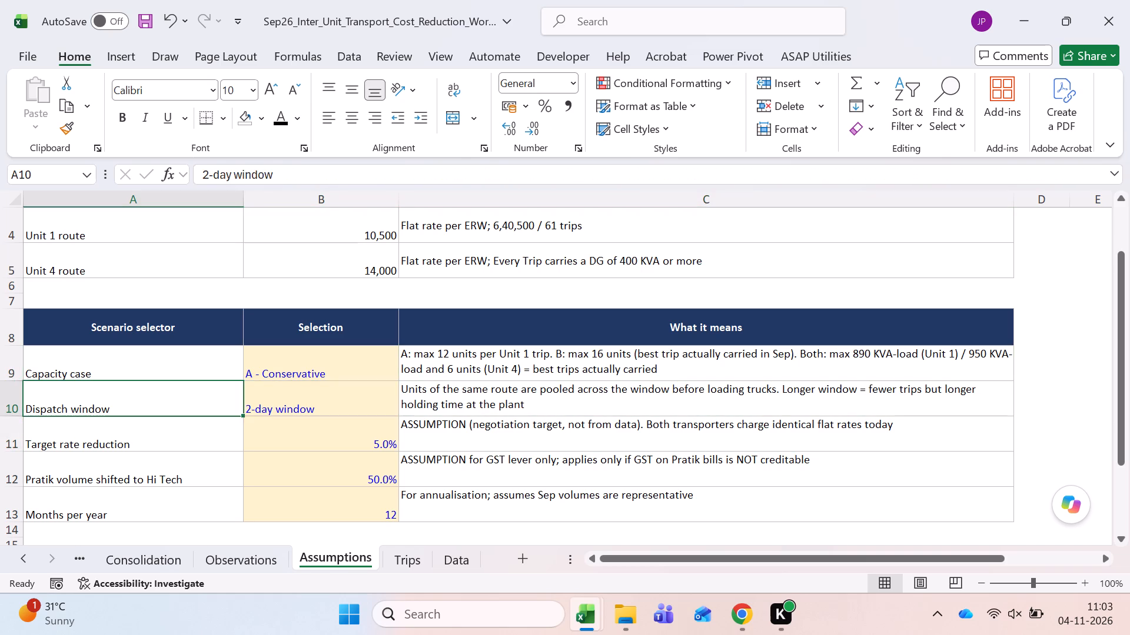
pyautogui.press('Left')
pyautogui.press('Down')
pyautogui.press('Right')
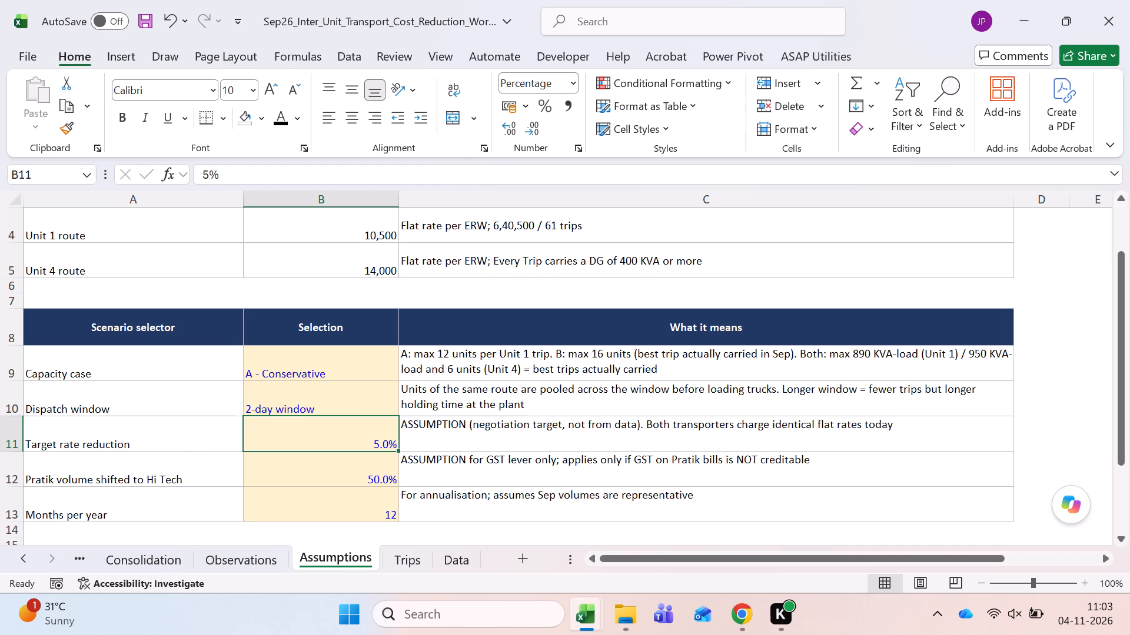
pyautogui.press('Down')
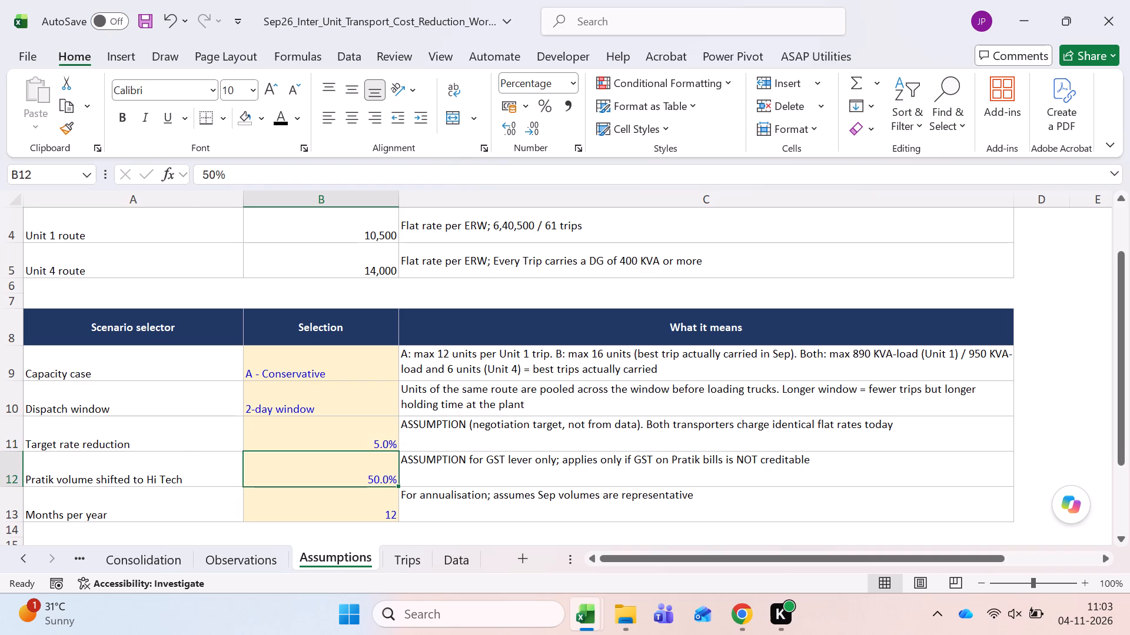
pyautogui.press('Left')
pyautogui.press('Left')
pyautogui.press('Right')
pyautogui.press('Right')
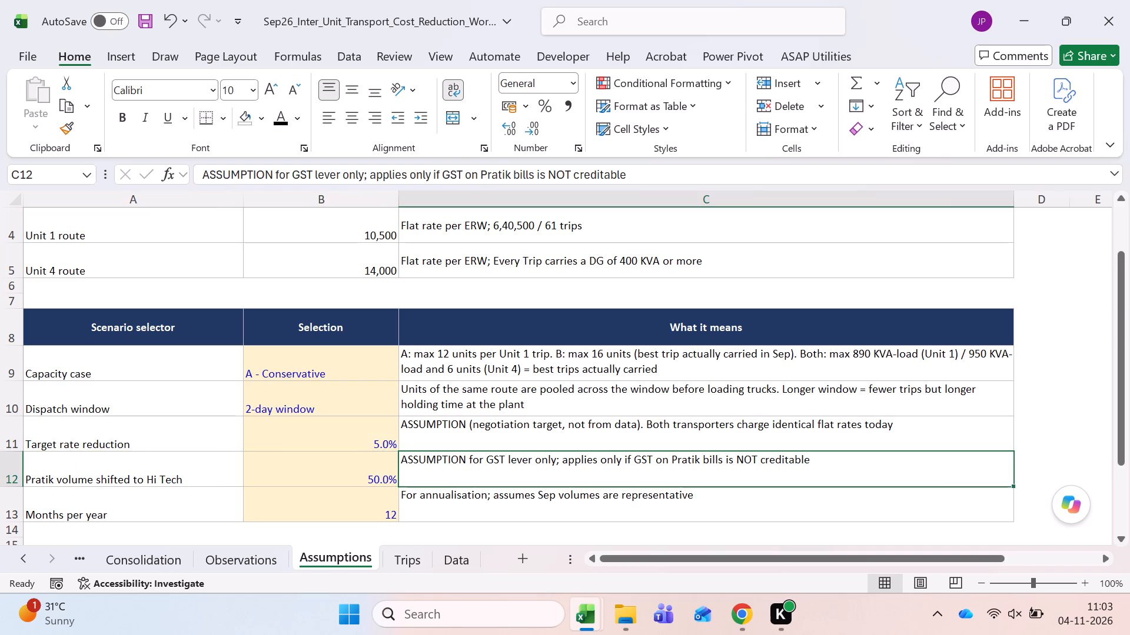
pyautogui.press('Down')
pyautogui.press('Down')
pyautogui.press('Down')
pyautogui.press('Down')
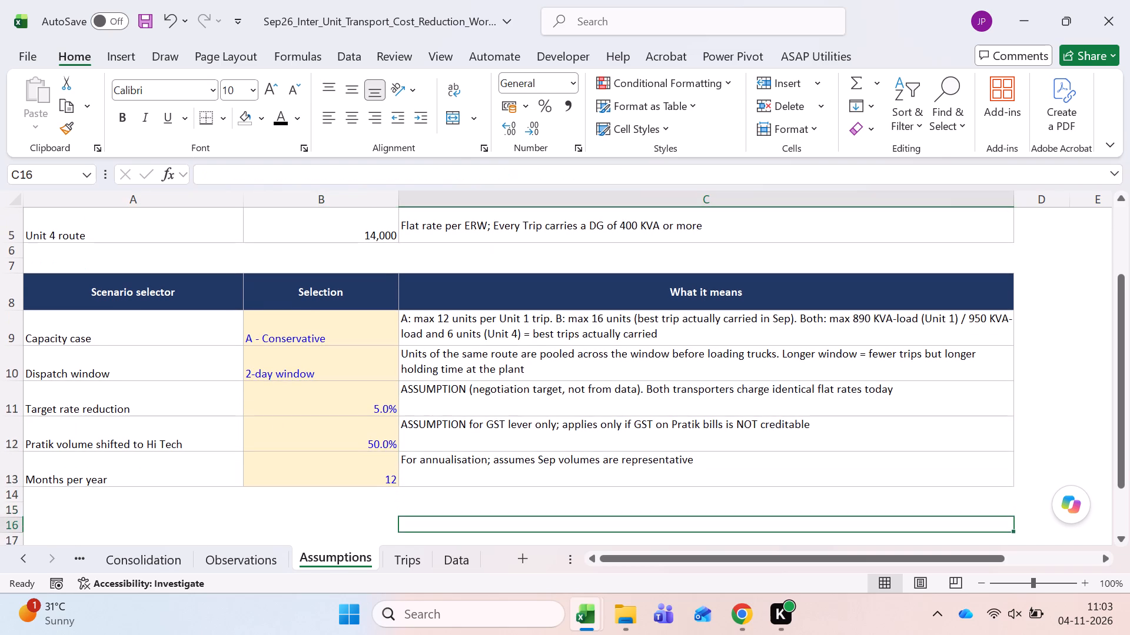
pyautogui.press('Down')
pyautogui.press('Down')
pyautogui.press('Down')
pyautogui.press('Down')
# Review the column headers and the first trip's date, quantity, basic, GST and route entries on the Trips sheet.
pyautogui.hotkey('ctrl', 'pagedown')
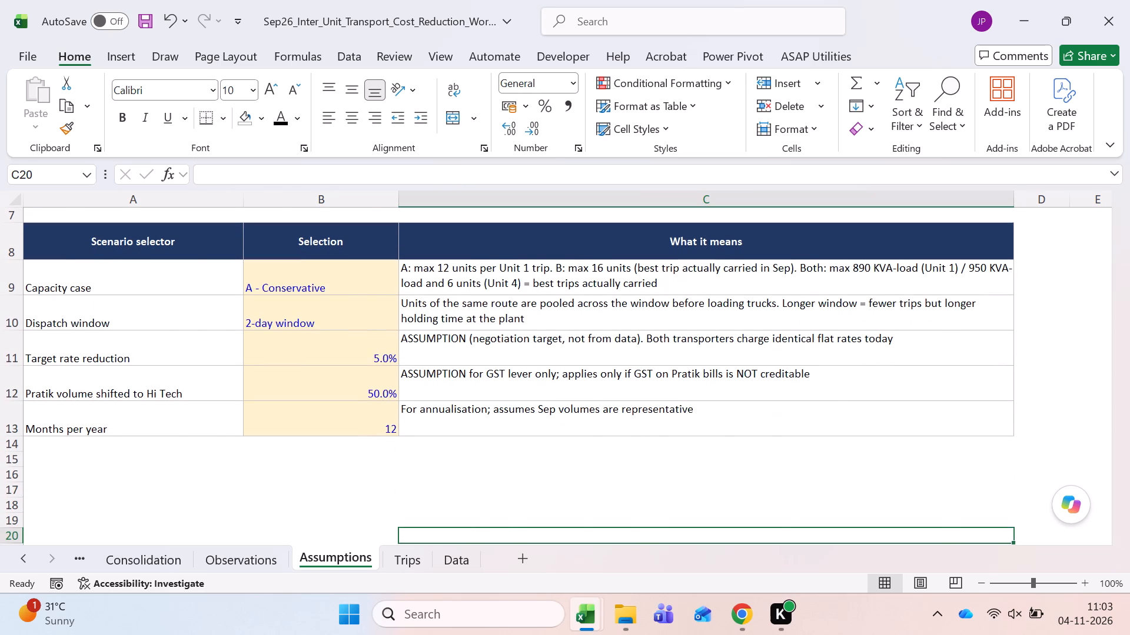
pyautogui.press('Down')
pyautogui.press('Down')
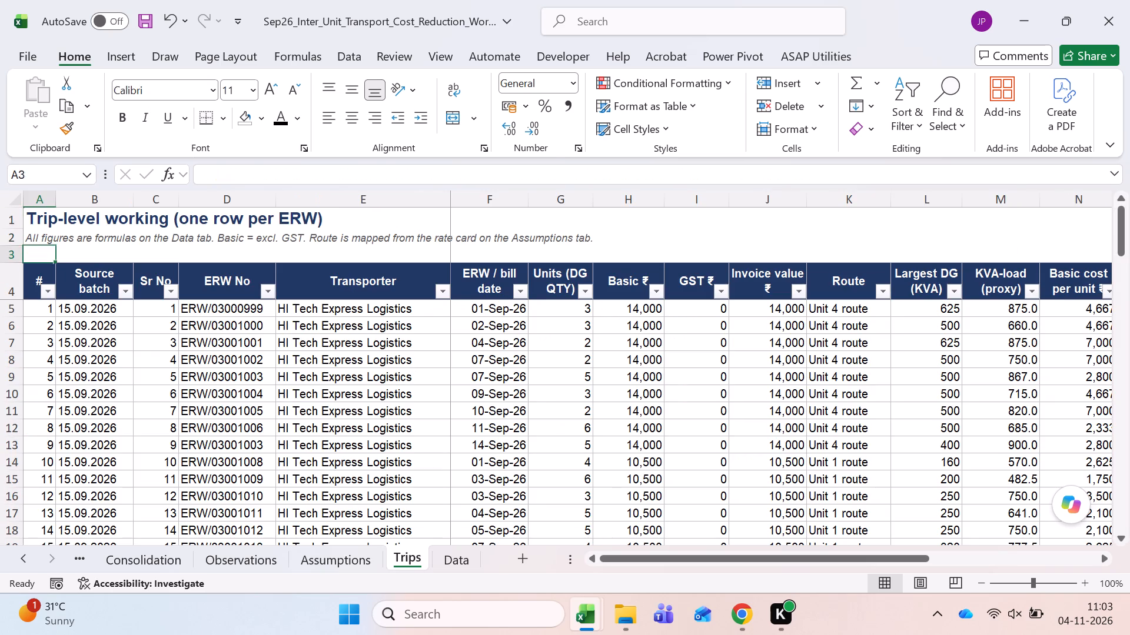
pyautogui.press('Down')
pyautogui.press('Down')
pyautogui.press('Right')
pyautogui.press('Right')
pyautogui.press('Right')
pyautogui.press('Right')
pyautogui.press('Right')
pyautogui.press('Up')
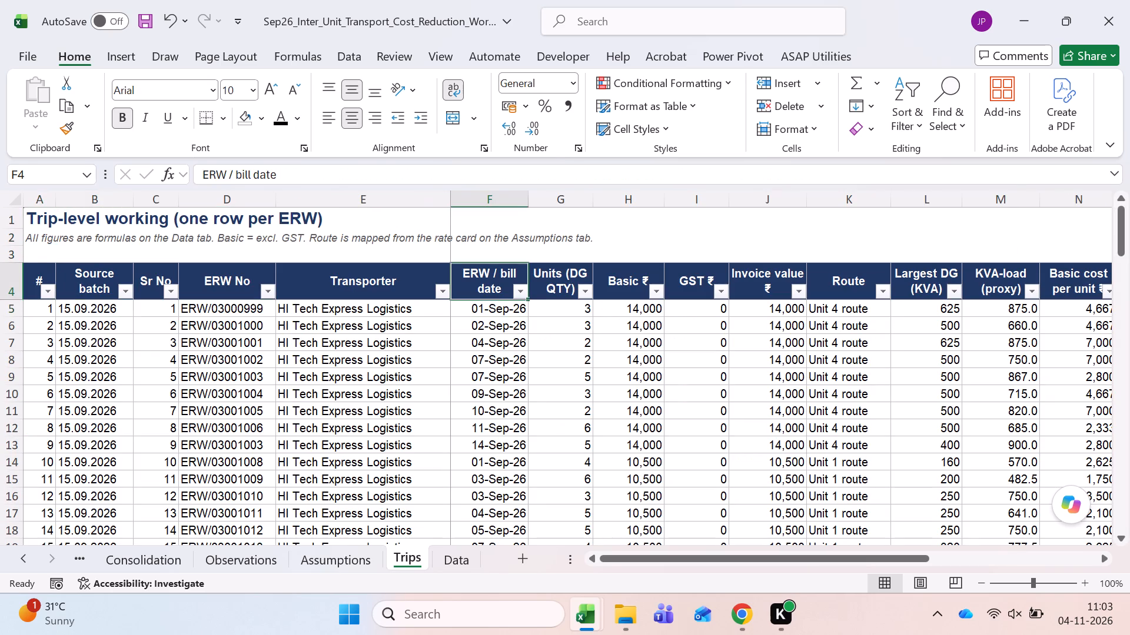
pyautogui.press('Down')
pyautogui.press('Up')
pyautogui.press('Right')
pyautogui.press('Right')
pyautogui.press('Right')
pyautogui.press('Right')
pyautogui.press('Right')
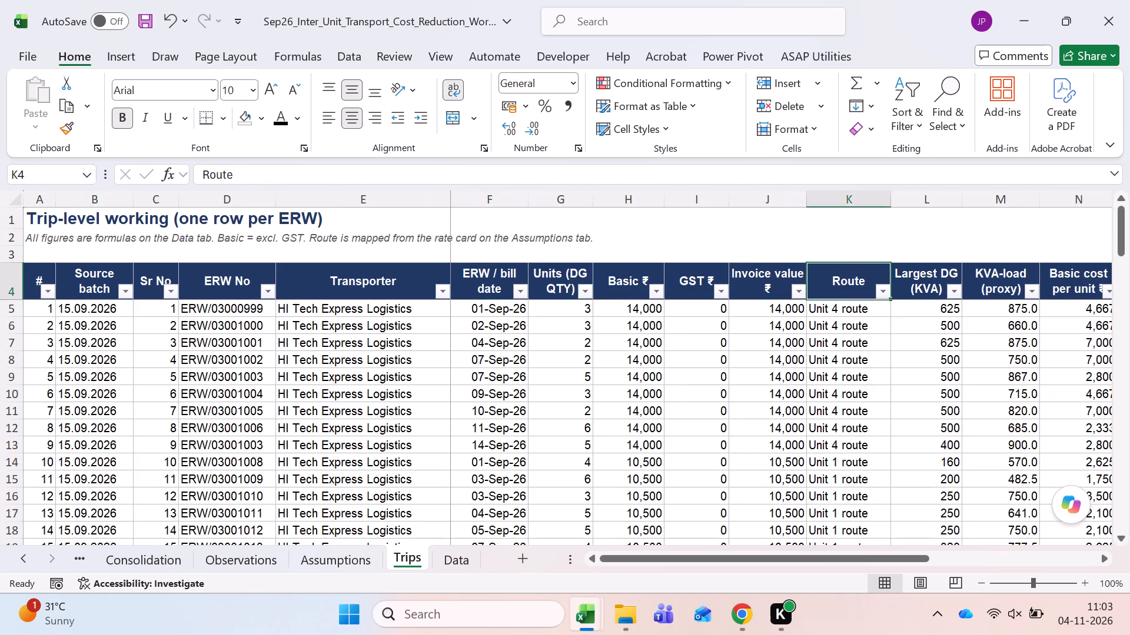
pyautogui.press('Down')
pyautogui.press('Left')
pyautogui.press('Left')
pyautogui.press('Left')
pyautogui.press('Left')
pyautogui.press('Left')
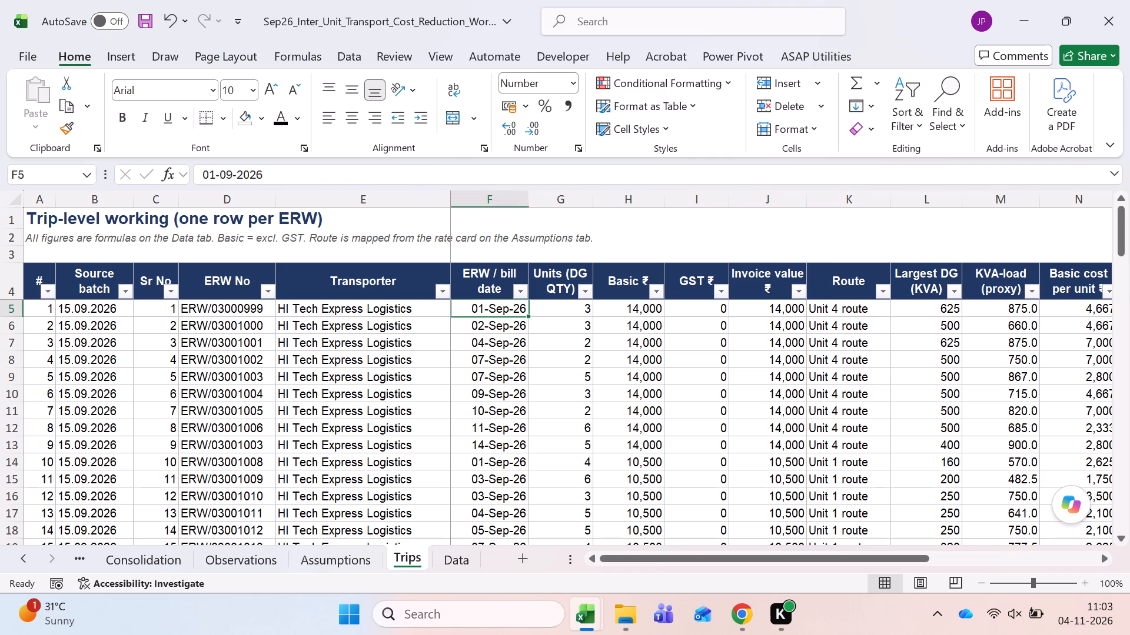
pyautogui.press('Right')
pyautogui.press('Right')
pyautogui.press('Right')
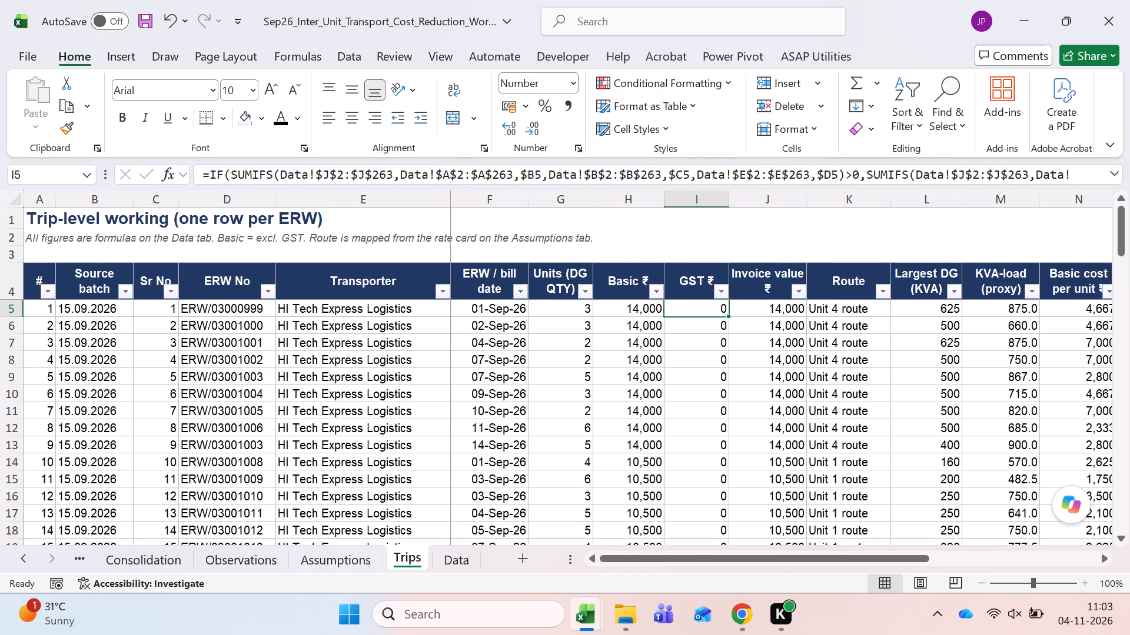
# Check the Basic and GST totals in row 90 of the Trips sheet, including their combined sum.
pyautogui.hotkey('ctrl', 'Down')
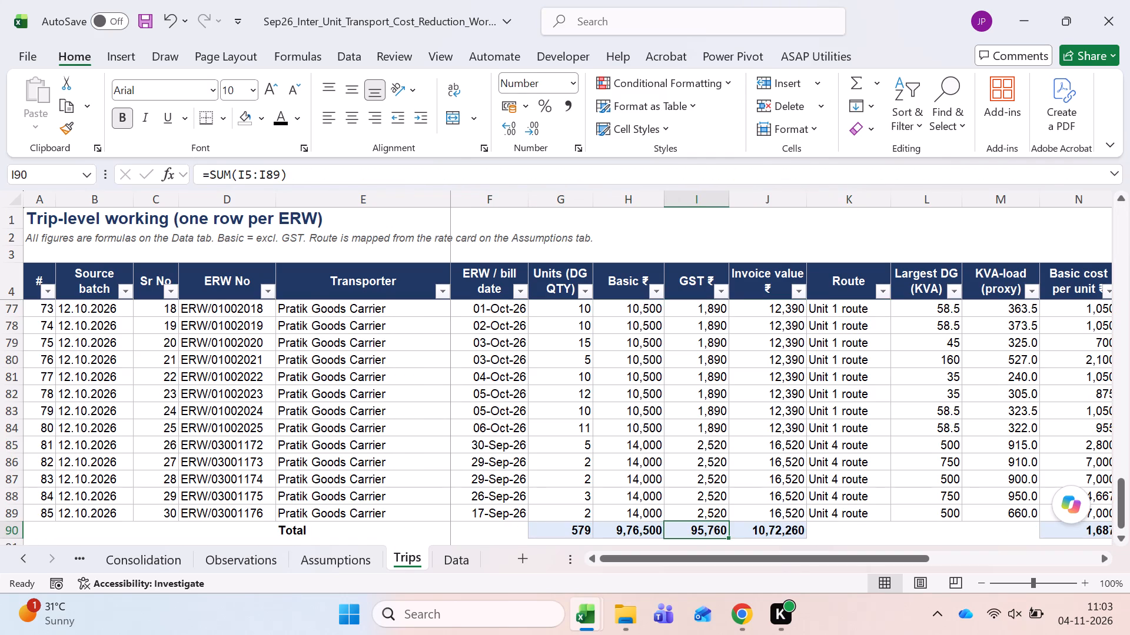
pyautogui.press('Up')
pyautogui.press('Up')
pyautogui.press('Down')
pyautogui.press('Down')
pyautogui.press('Left')
pyautogui.hotkey('shift', 'Right')
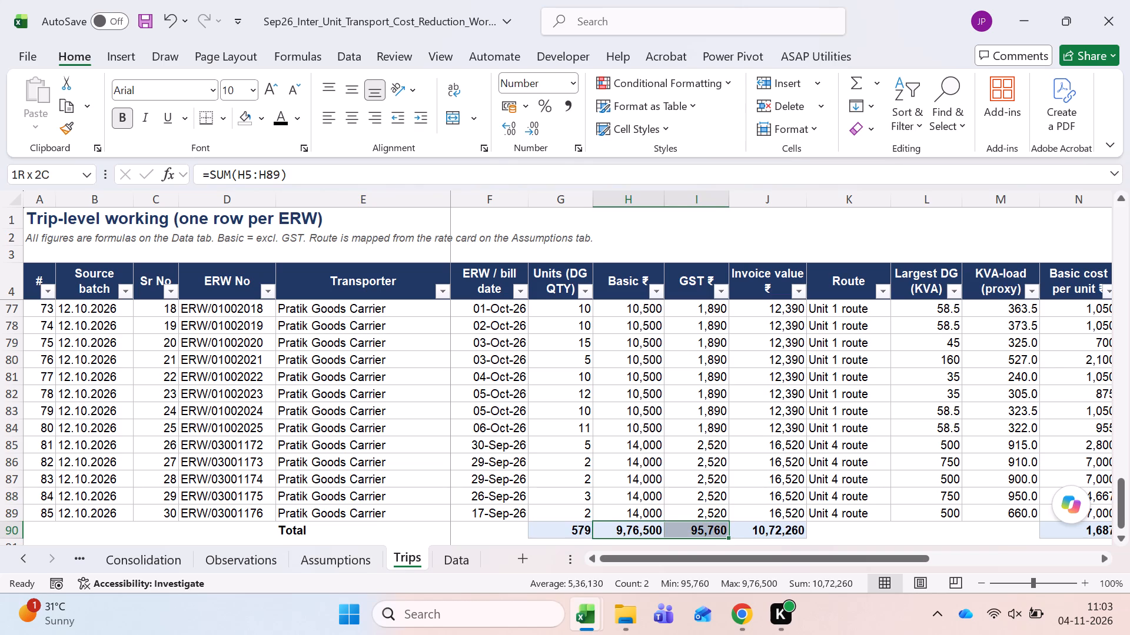
pyautogui.press('Right')
pyautogui.press('Left')
# Review the first trip's entries on the Trips sheet from Route across to the Non-DG items column.
pyautogui.press('Up')
pyautogui.hotkey('ctrl', 'Up')
pyautogui.press('Down')
pyautogui.press('Right')
pyautogui.press('Right')
pyautogui.press('Right')
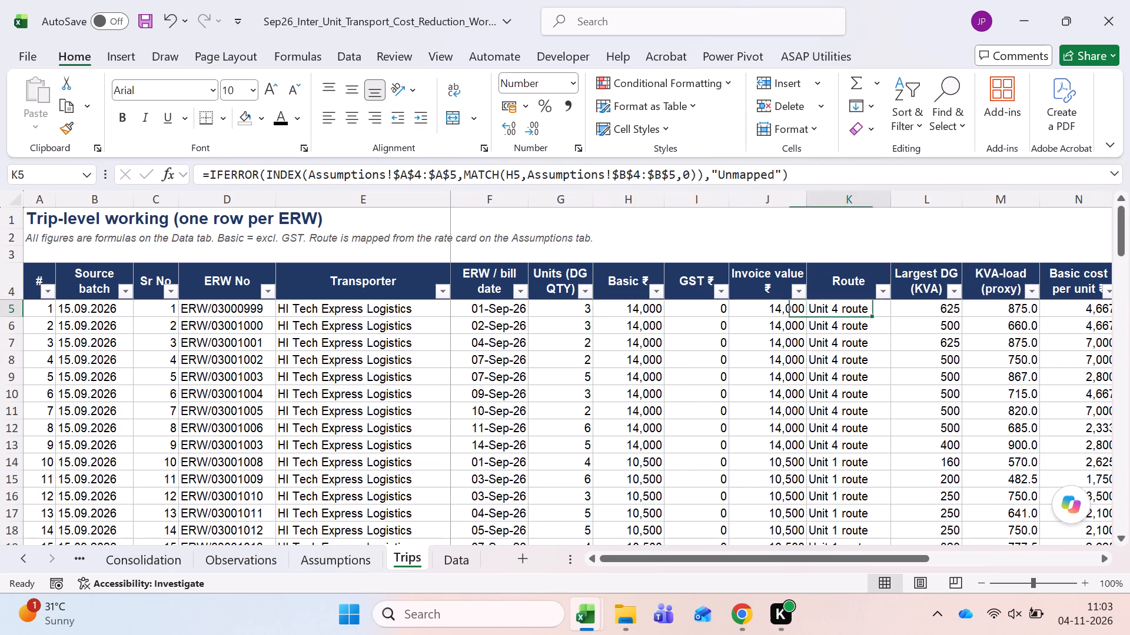
pyautogui.press('Right')
pyautogui.press('Right')
pyautogui.press('Right')
pyautogui.press('Right')
pyautogui.press('Right')
pyautogui.press('Right')
pyautogui.press('Right')
pyautogui.press('Right')
pyautogui.press('Right')
# Examine the Date flag and Duplicate flag formulas in the first rows of the Trips sheet.
pyautogui.press('Left')
pyautogui.press('Left')
pyautogui.press('Left')
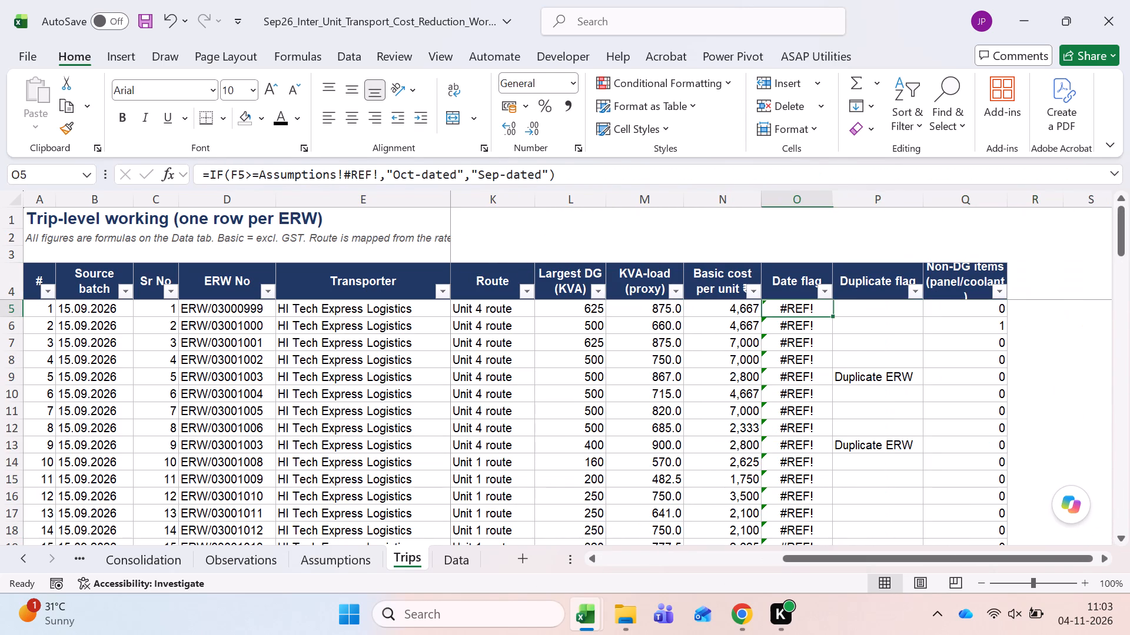
pyautogui.press('Right')
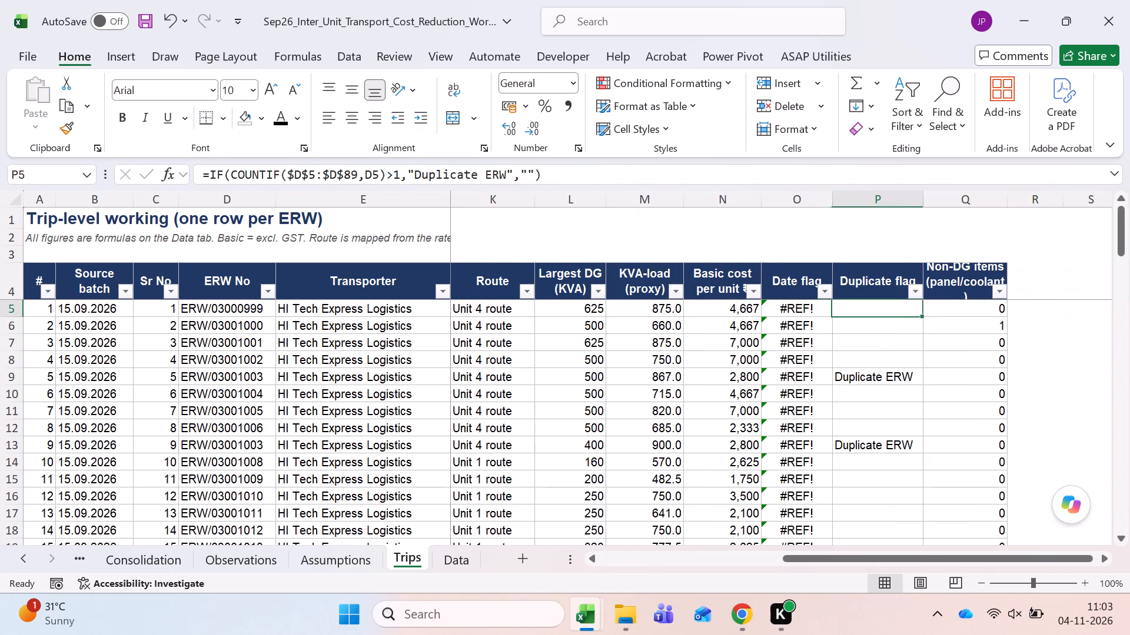
pyautogui.press('Right')
pyautogui.press('Down')
pyautogui.press('Down')
pyautogui.press('Left')
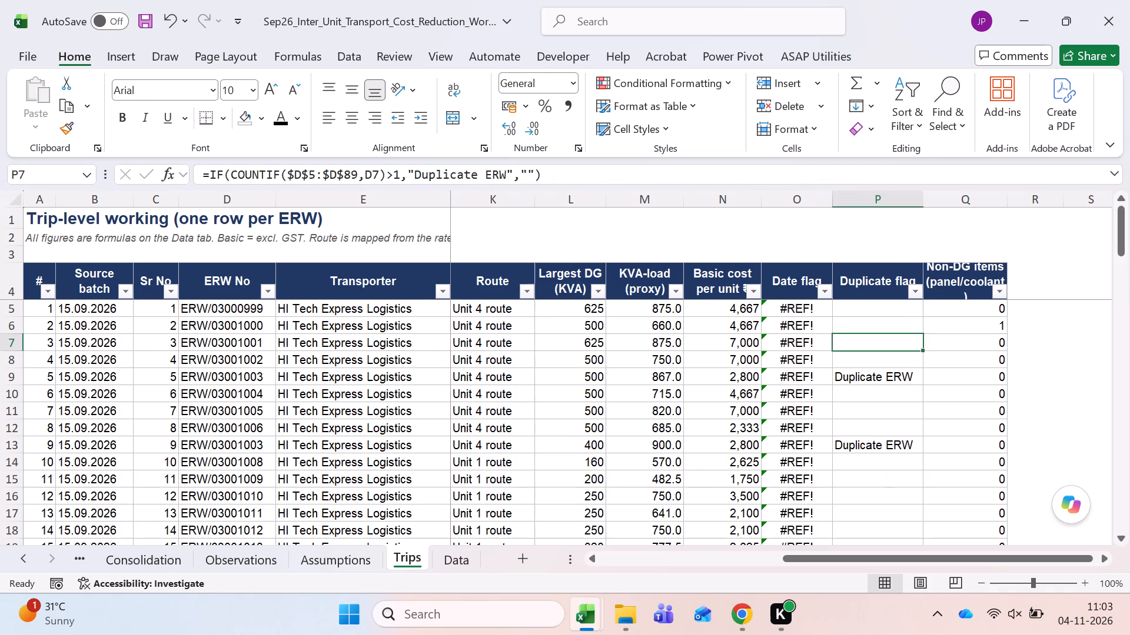
# Glance at the Observations sheet and check the Case A current as-billed trip formulas for both routes on the Consolidation sheet.
pyautogui.hotkey('ctrl', 'pagedown')
pyautogui.hotkey('ctrl', 'pageup')
pyautogui.hotkey('ctrl', 'pageup')
pyautogui.hotkey('ctrl', 'pageup')
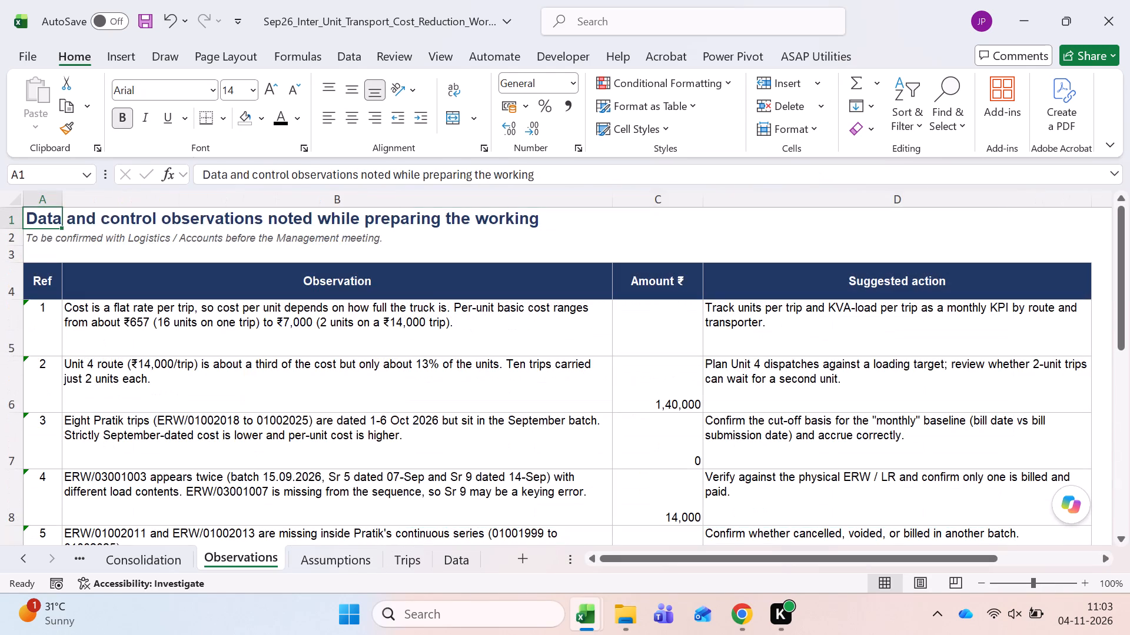
pyautogui.press('Down')
pyautogui.hotkey('ctrl', 'pageup')
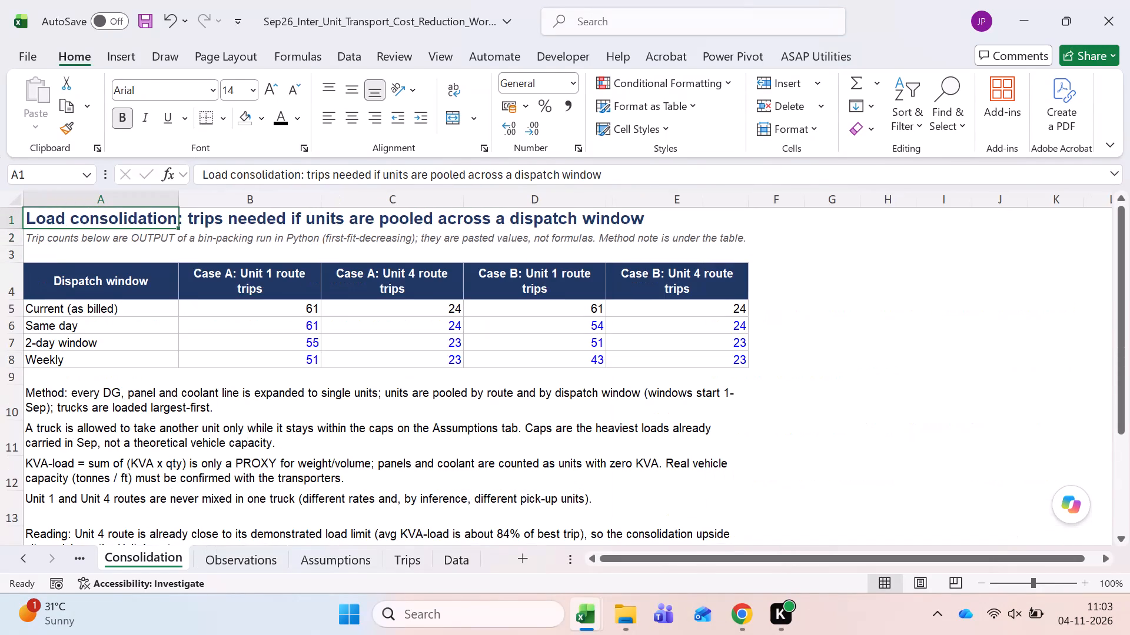
pyautogui.press('Down')
pyautogui.press('Down')
pyautogui.press('Down')
pyautogui.press('Down')
pyautogui.press('Right')
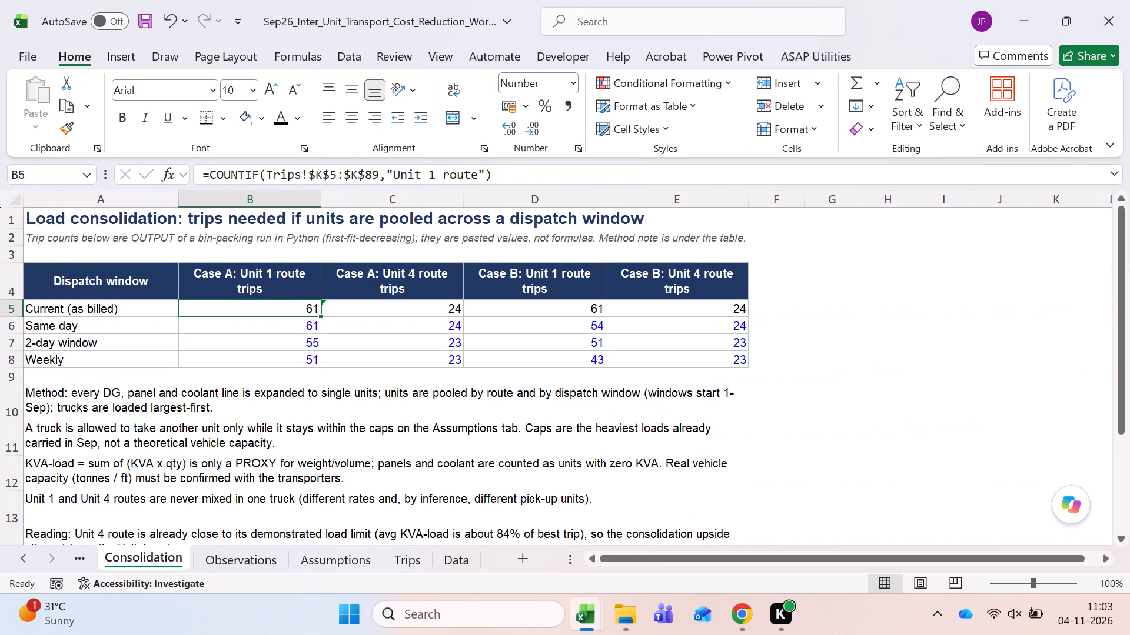
pyautogui.press('Right')
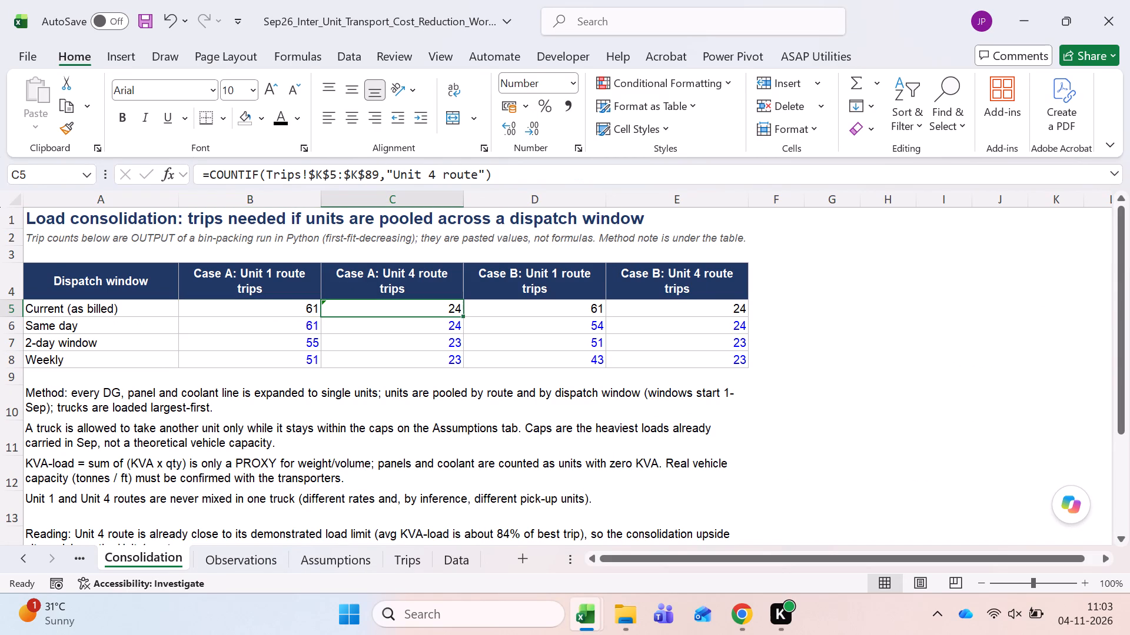
# Look over the trip counts and read the method notes beneath the dispatch window table on the Consolidation sheet.
pyautogui.click(453, 414)
pyautogui.press('Down')
pyautogui.press('Down')
pyautogui.press('Down')
pyautogui.press('Down')
pyautogui.press('Down')
pyautogui.press('Down')
pyautogui.press('Down')
pyautogui.press('Down')
pyautogui.press('Down')
pyautogui.press('Down')
pyautogui.press('Down')
pyautogui.press('Down')
pyautogui.press('Down')
pyautogui.press('Down')
pyautogui.press('Down')
pyautogui.press('Down')
pyautogui.press('Down')
pyautogui.press('Down')
pyautogui.press('Down')
pyautogui.press('Down')
pyautogui.hotkey('ctrl', 'Up')
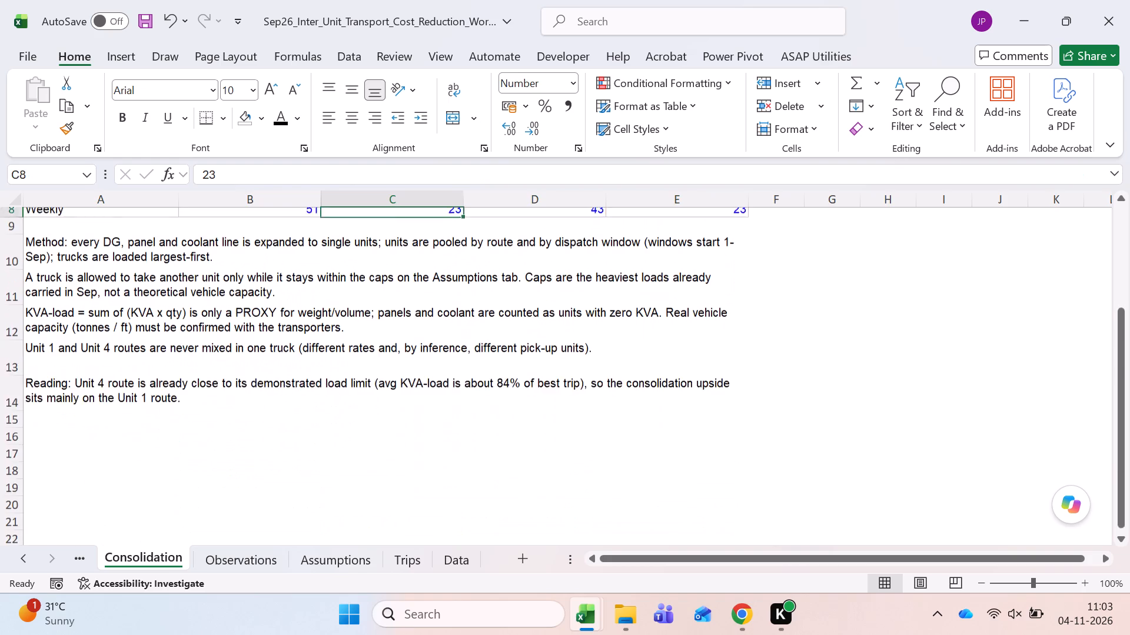
pyautogui.hotkey('ctrl', 'Up')
# Review the transporter table on the Baseline sheet, including the Basic formula for Pratik Goods Carrier's Unit 1 route.
pyautogui.hotkey('ctrl', 'pageup')
pyautogui.hotkey('ctrl', 'pageup')
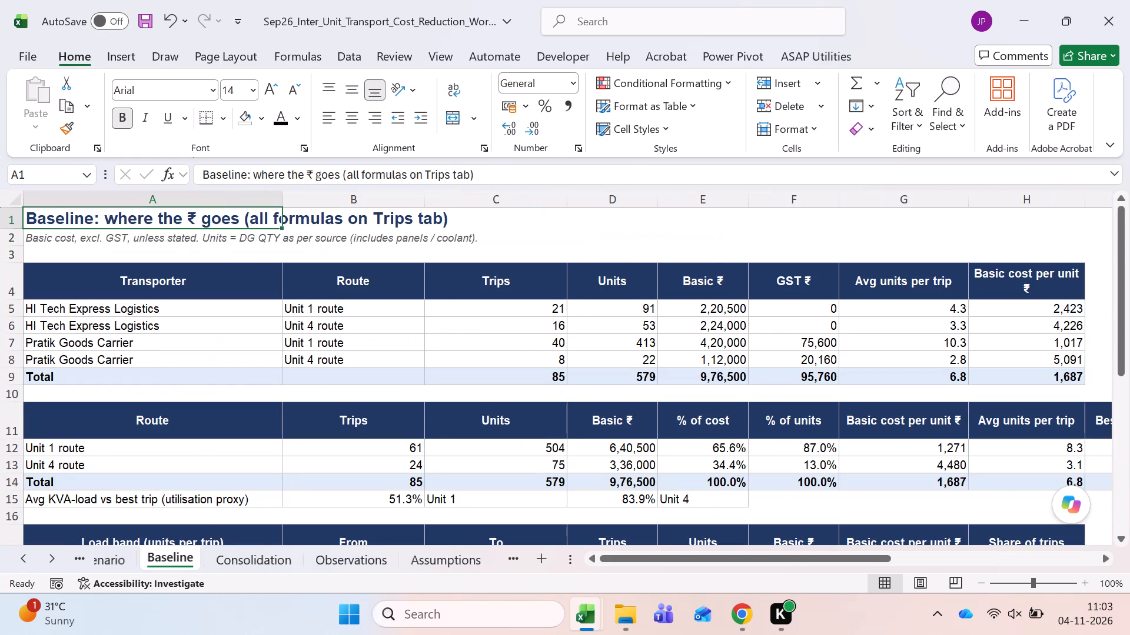
pyautogui.hotkey('ctrl', 'pageup')
pyautogui.hotkey('ctrl', 'pagedown')
pyautogui.press('Down')
pyautogui.press('Down')
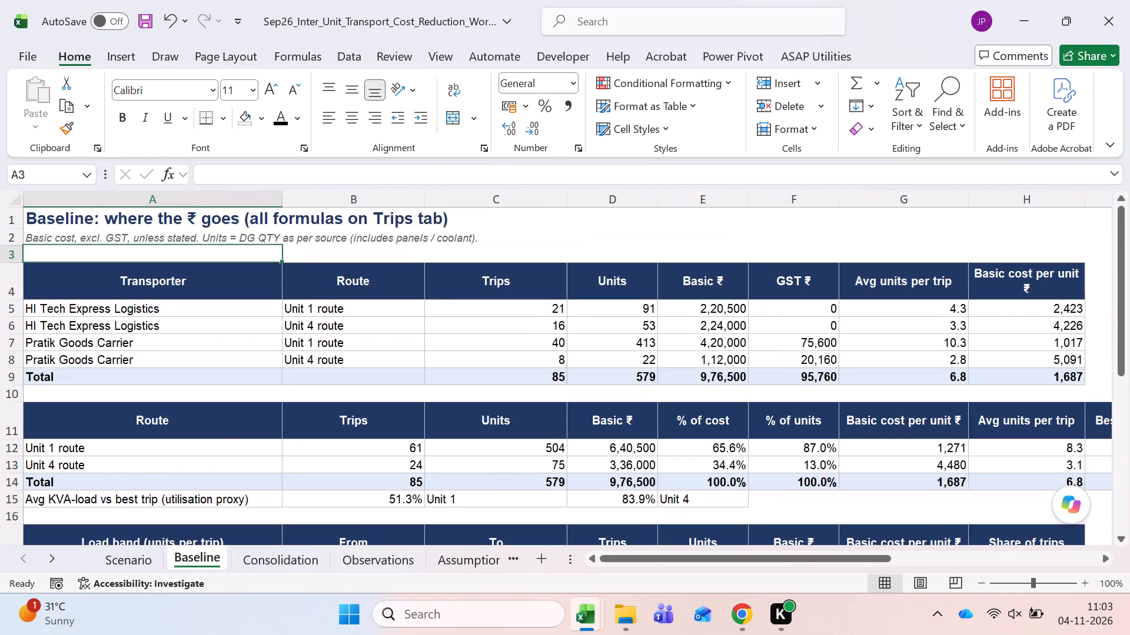
pyautogui.press('Down')
pyautogui.press('Down')
pyautogui.press('Down')
pyautogui.press('Down')
pyautogui.press('Right')
pyautogui.press('Right')
pyautogui.press('Right')
pyautogui.press('Right')
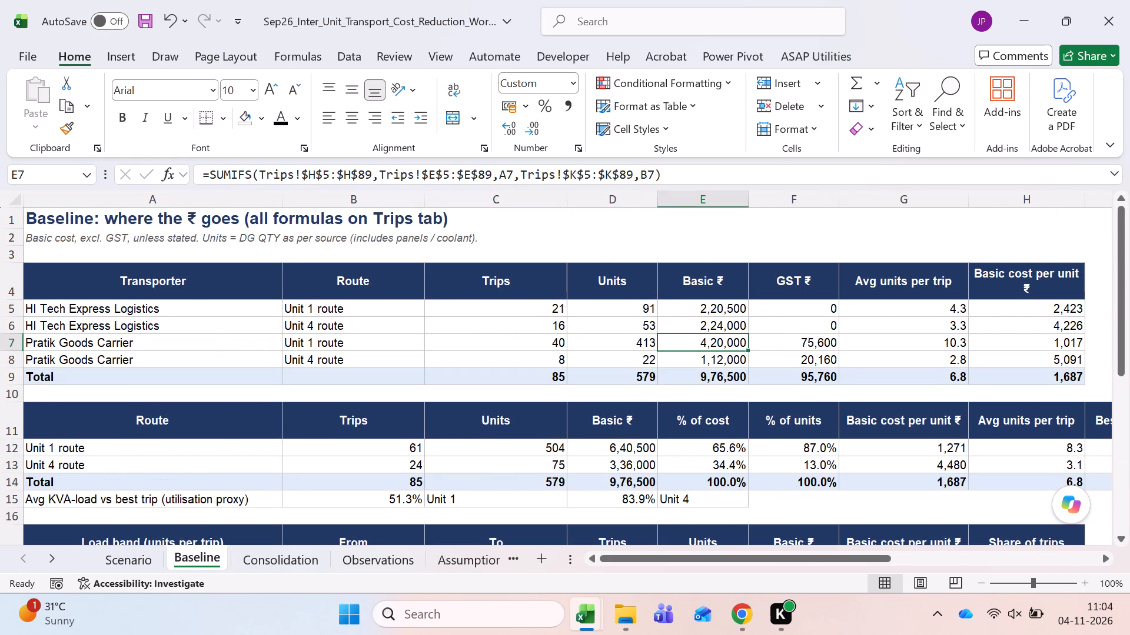
# Remove the ₹ symbol from the transporter table's Basic header so it reads Basic.
pyautogui.press('Up')
pyautogui.press('Up')
pyautogui.press('Up')
pyautogui.press('F2')
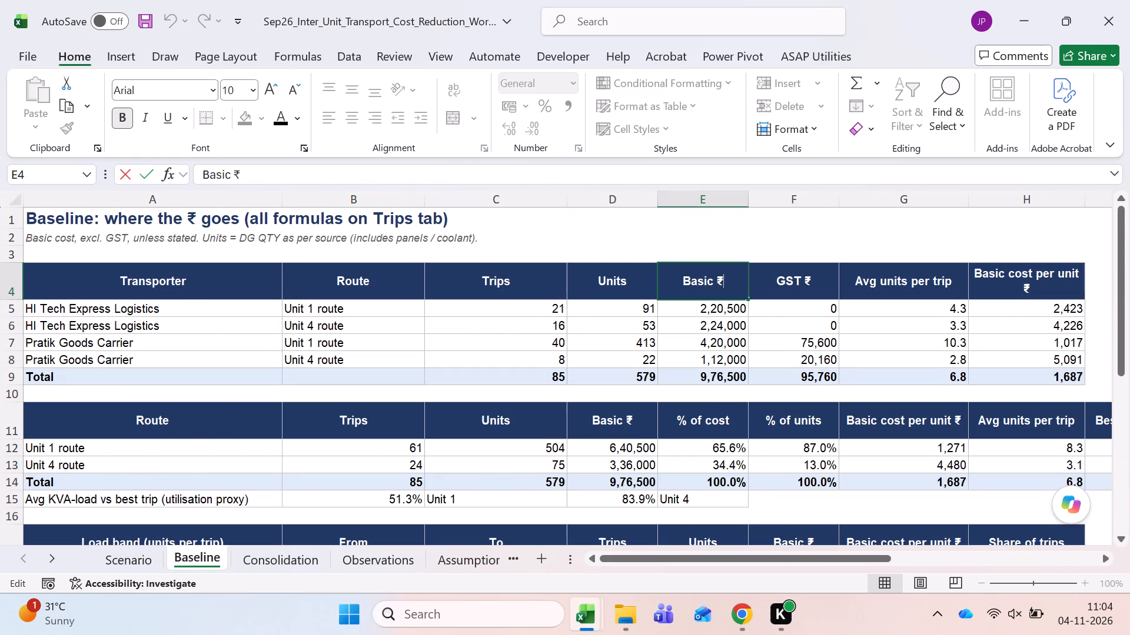
pyautogui.press('BackSpace')
pyautogui.press('BackSpace')
pyautogui.press('Return')
pyautogui.press('Up')
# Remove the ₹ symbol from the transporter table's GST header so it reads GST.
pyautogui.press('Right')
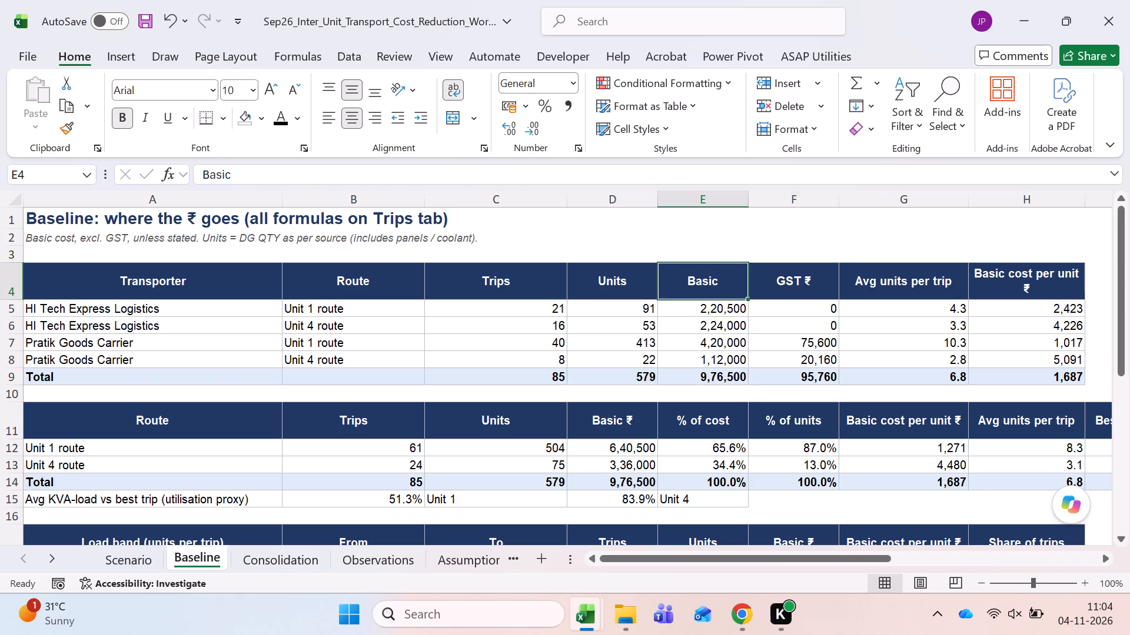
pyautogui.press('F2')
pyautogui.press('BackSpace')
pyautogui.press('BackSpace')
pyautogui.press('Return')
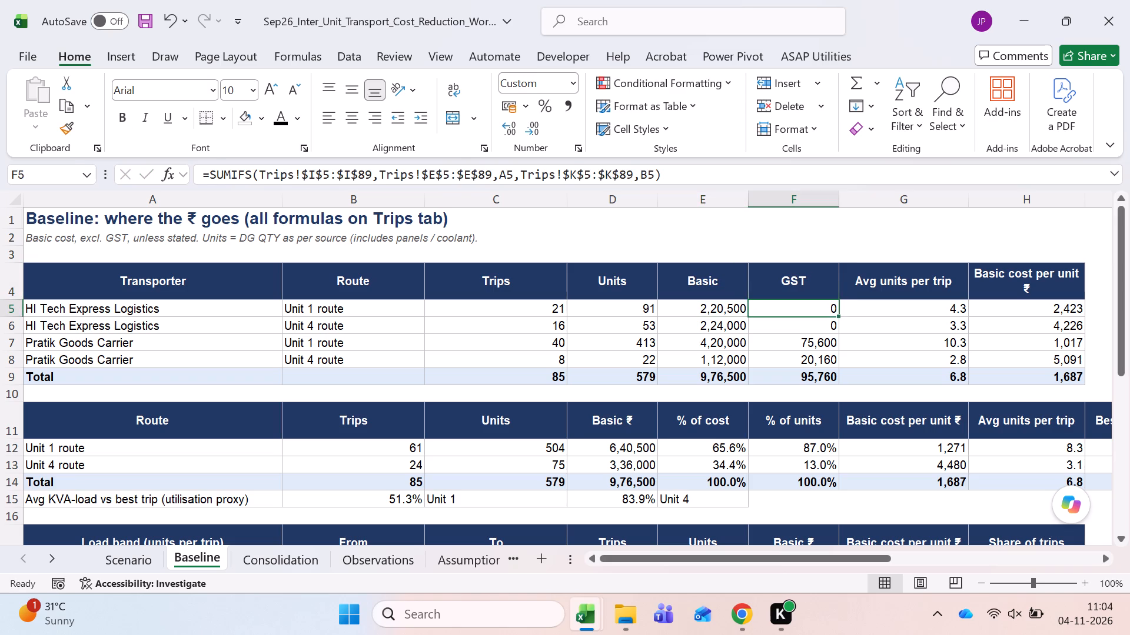
# Check the GST and Avg units per trip formulas in the transporter table.
pyautogui.press('Down')
pyautogui.press('Down')
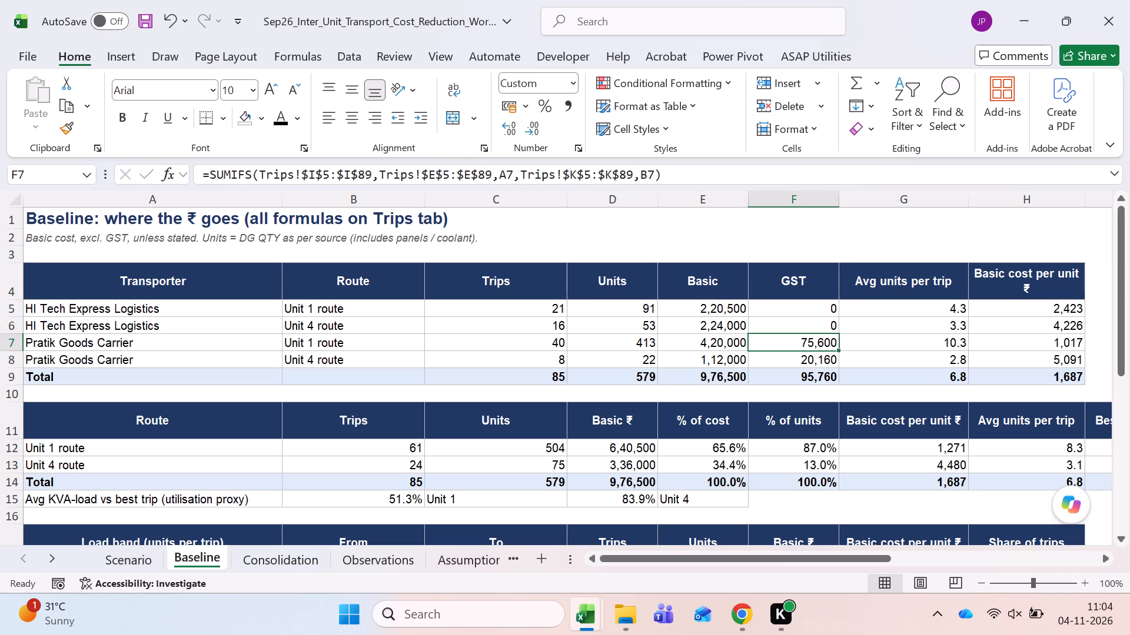
pyautogui.press('Right')
pyautogui.press('Up')
pyautogui.press('Up')
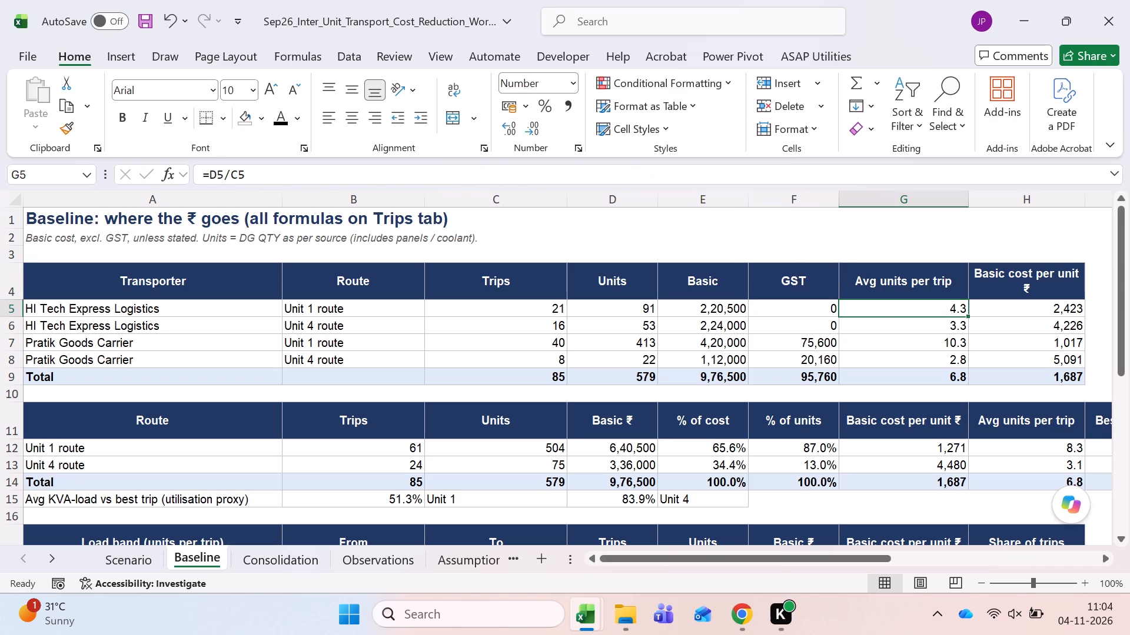
pyautogui.press('F2')
pyautogui.press('Return')
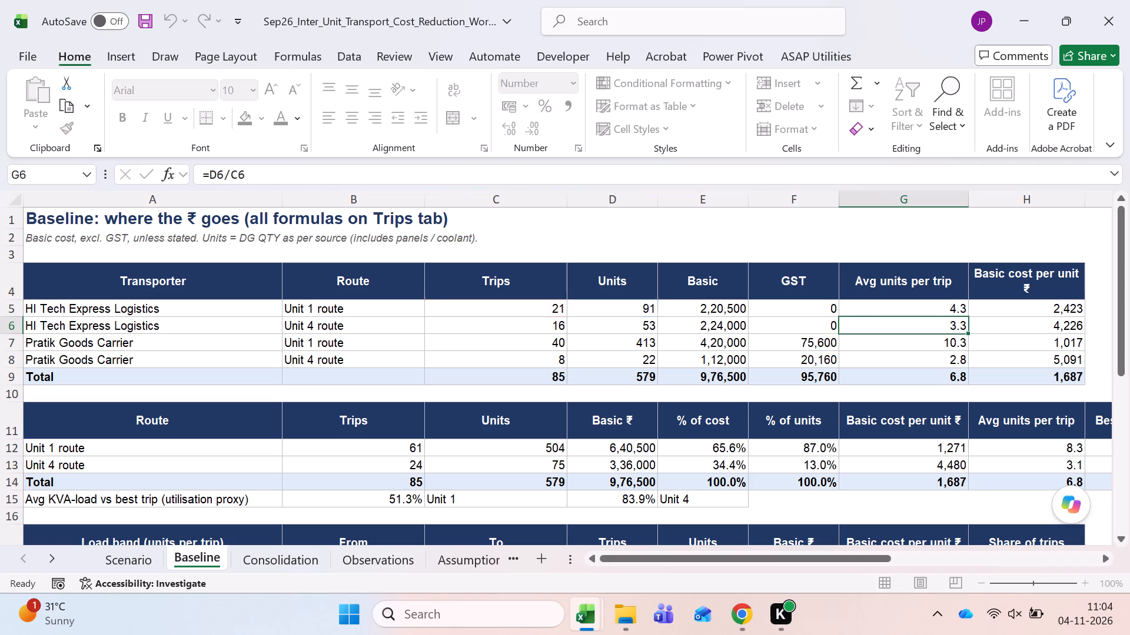
pyautogui.press('Up')
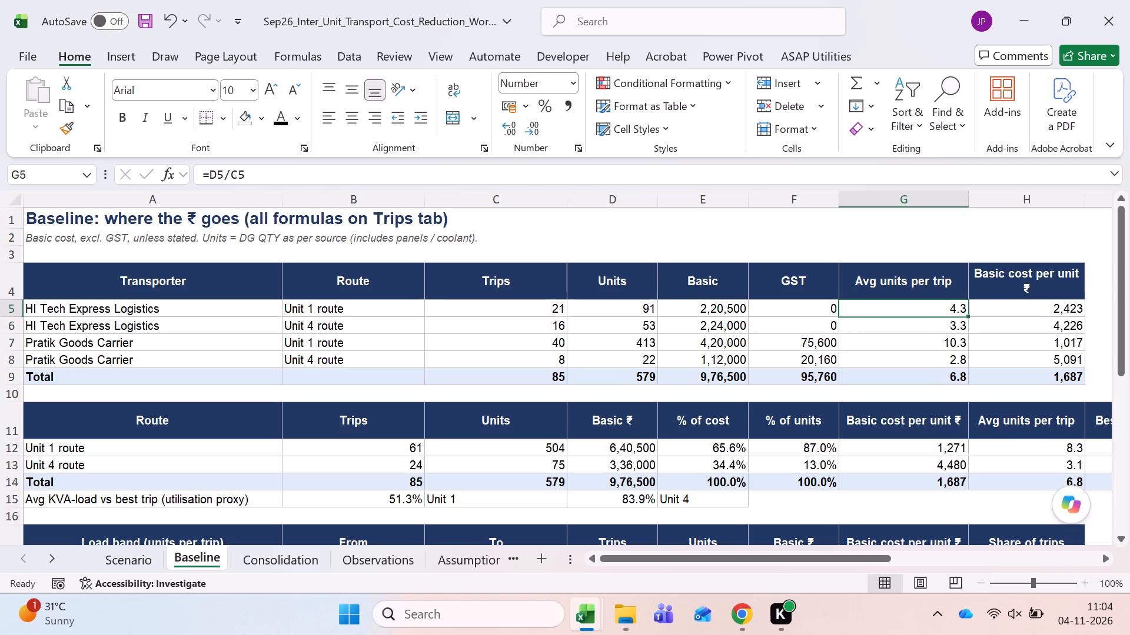
# Delete the Avg units per trip cells from header to total in the transporter table, shifting the neighbouring column over.
pyautogui.press('Up')
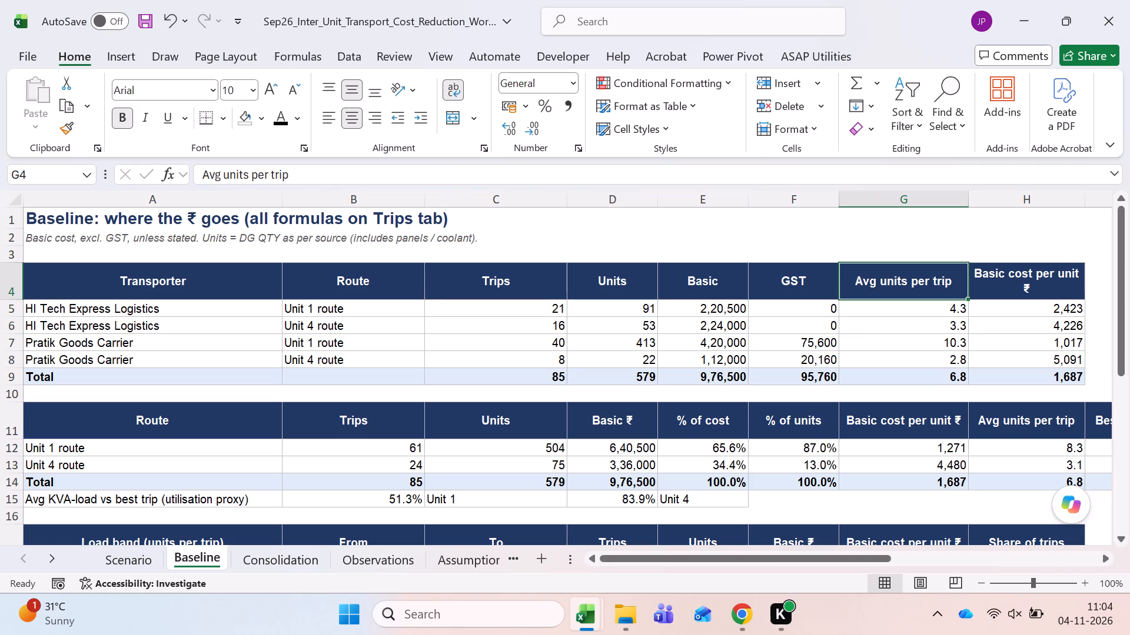
pyautogui.hotkey('shift', 'Down')
pyautogui.hotkey('shift', 'Down')
pyautogui.hotkey('shift', 'Down')
pyautogui.hotkey('shift', 'Down')
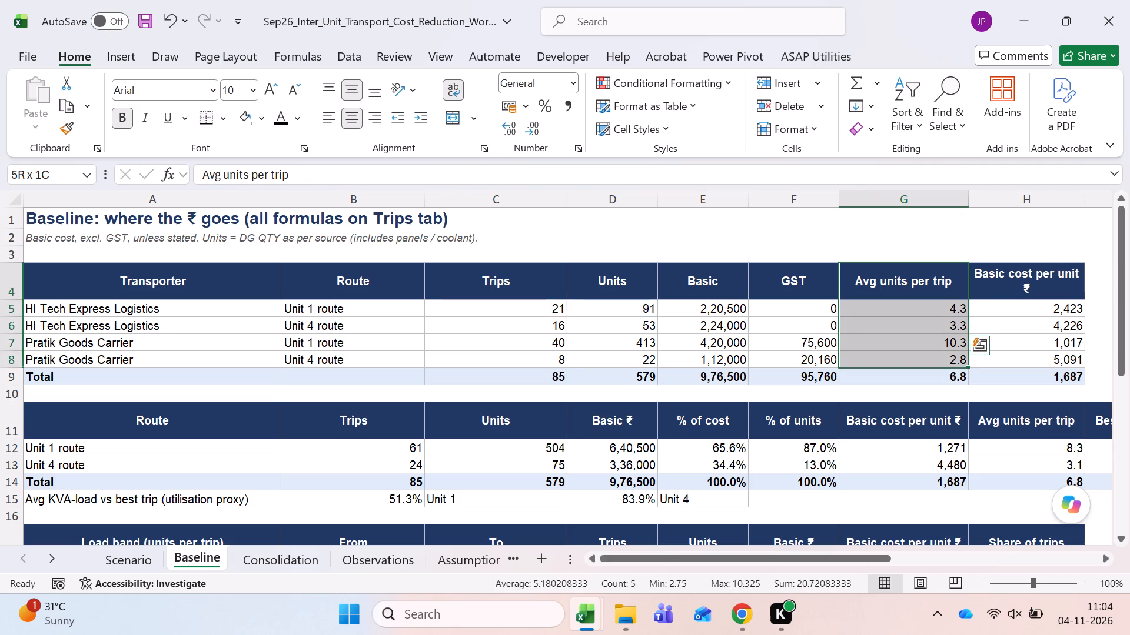
pyautogui.hotkey('shift', 'Down')
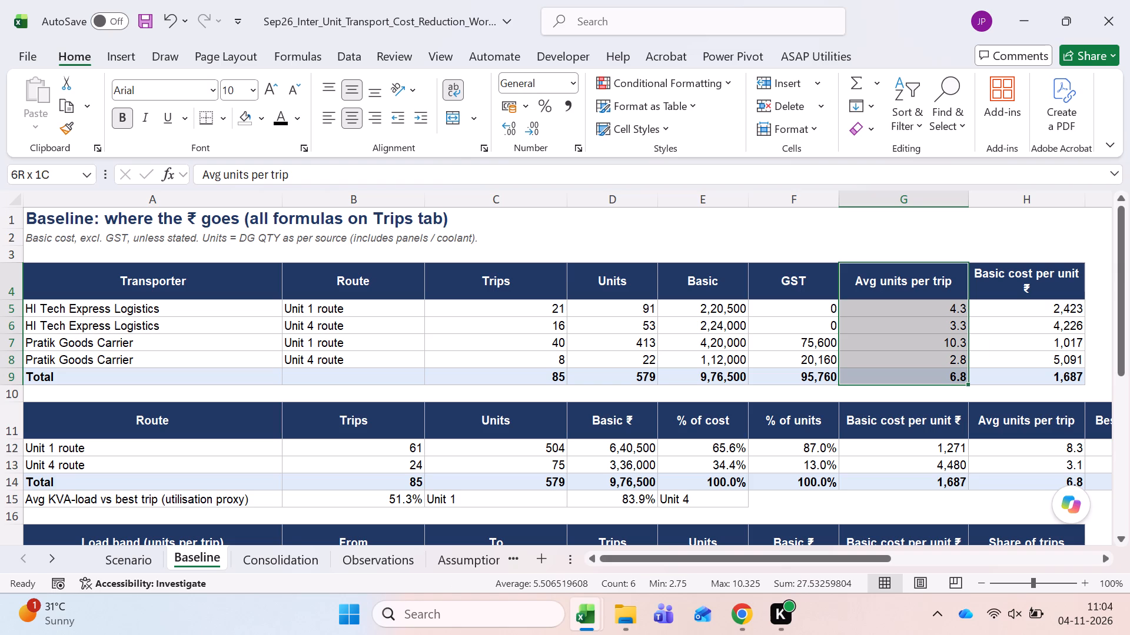
pyautogui.hotkey('ctrl', '-')
pyautogui.press('Return')
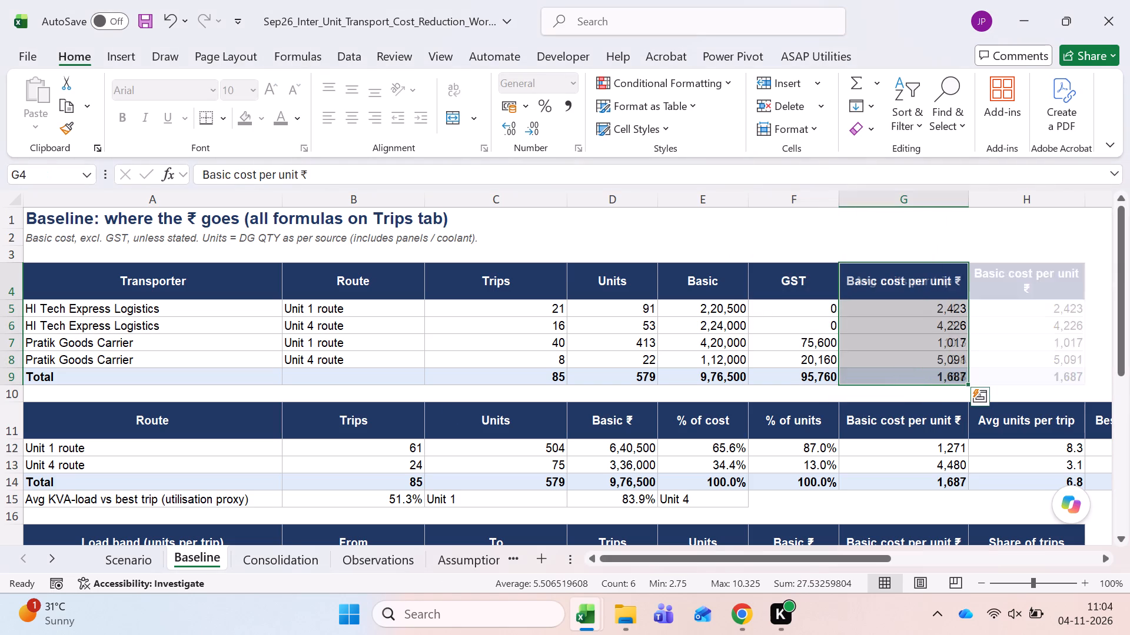
# Shorten the transporter table's unit cost header to Basic cost per unit, without the ₹ symbol.
pyautogui.press('Right')
pyautogui.press('Left')
pyautogui.press('F2')
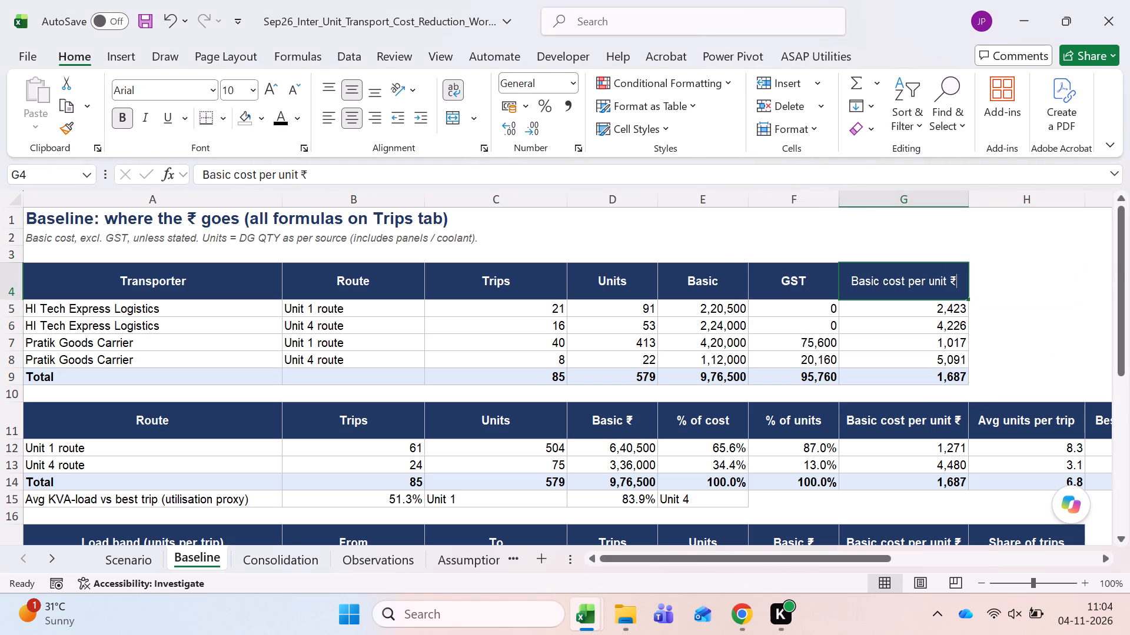
pyautogui.press('BackSpace')
pyautogui.press('BackSpace')
pyautogui.press('BackSpace')
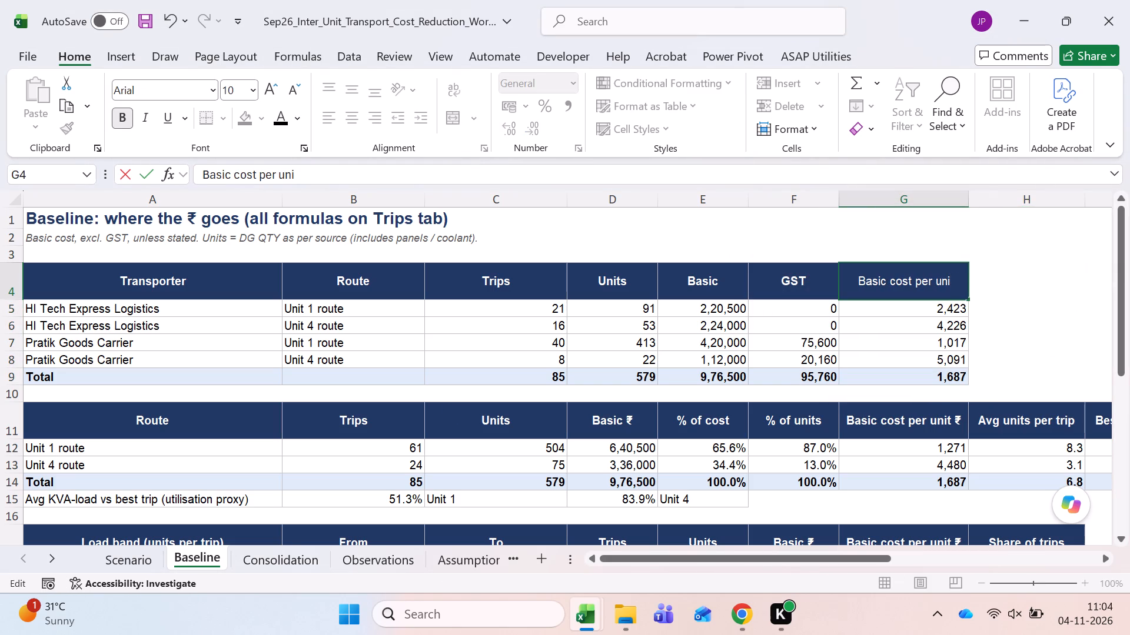
pyautogui.press('t')
pyautogui.press('Return')
# Check the Basic cost per unit formulas for each transporter and route row against their Basic and Units cells.
pyautogui.press('F2')
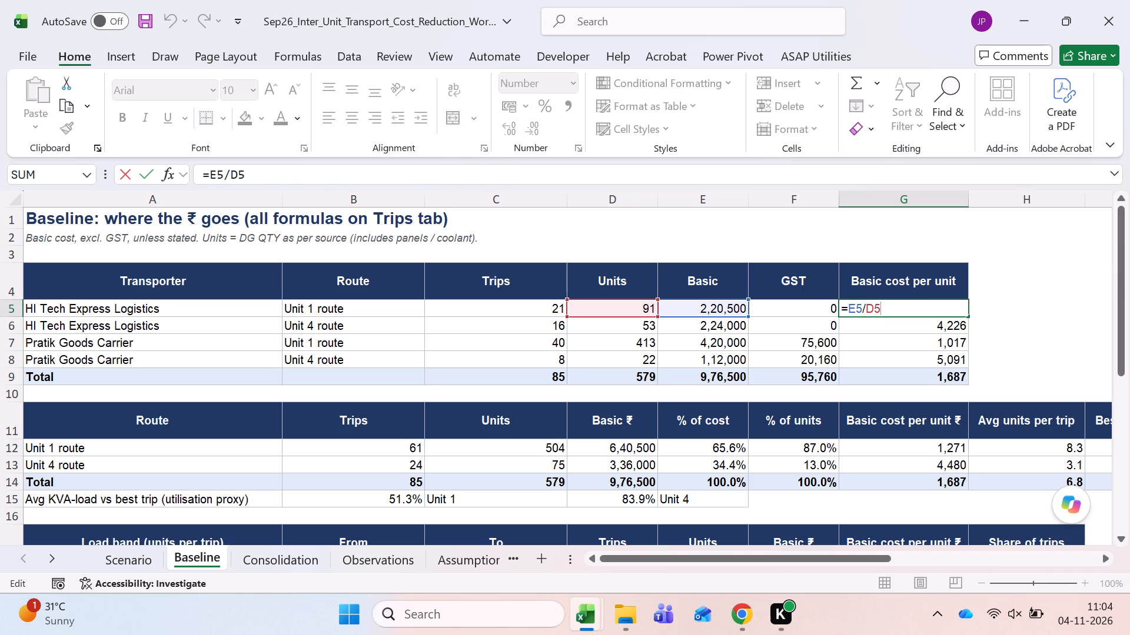
pyautogui.press('Escape')
pyautogui.press('Down')
pyautogui.press('F2')
pyautogui.press('Return')
pyautogui.press('F2')
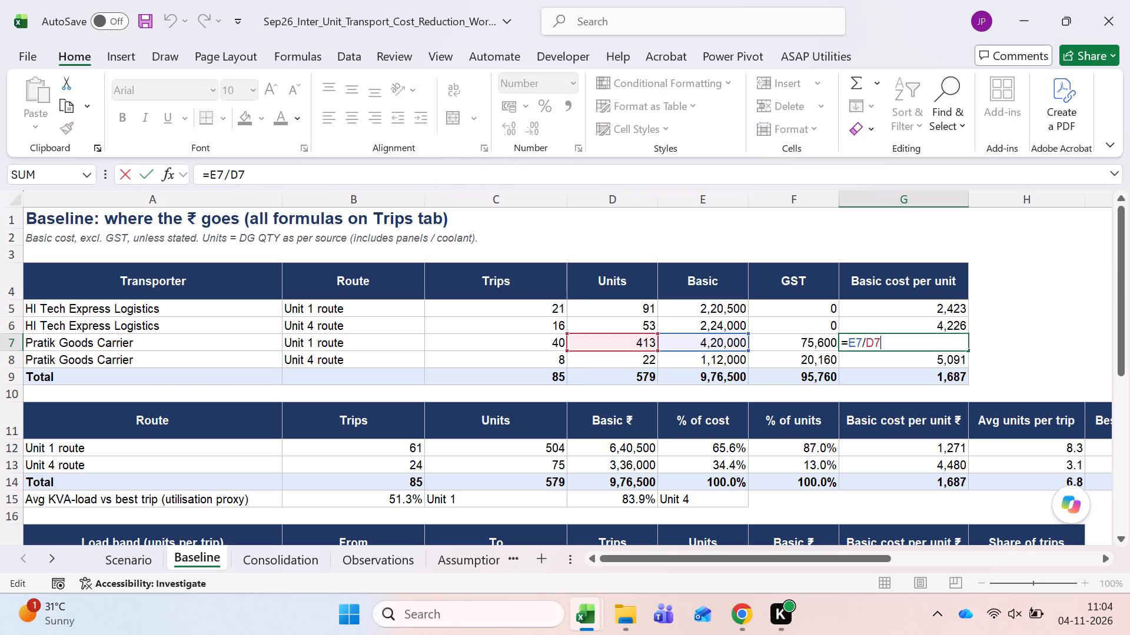
pyautogui.press('Return')
pyautogui.press('F2')
pyautogui.press('Return')
# Delete the GST cells from header to total in the transporter table, closing the gap with the Basic cost per unit column.
pyautogui.press('Up')
pyautogui.press('Up')
pyautogui.press('Up')
pyautogui.press('Up')
pyautogui.press('Up')
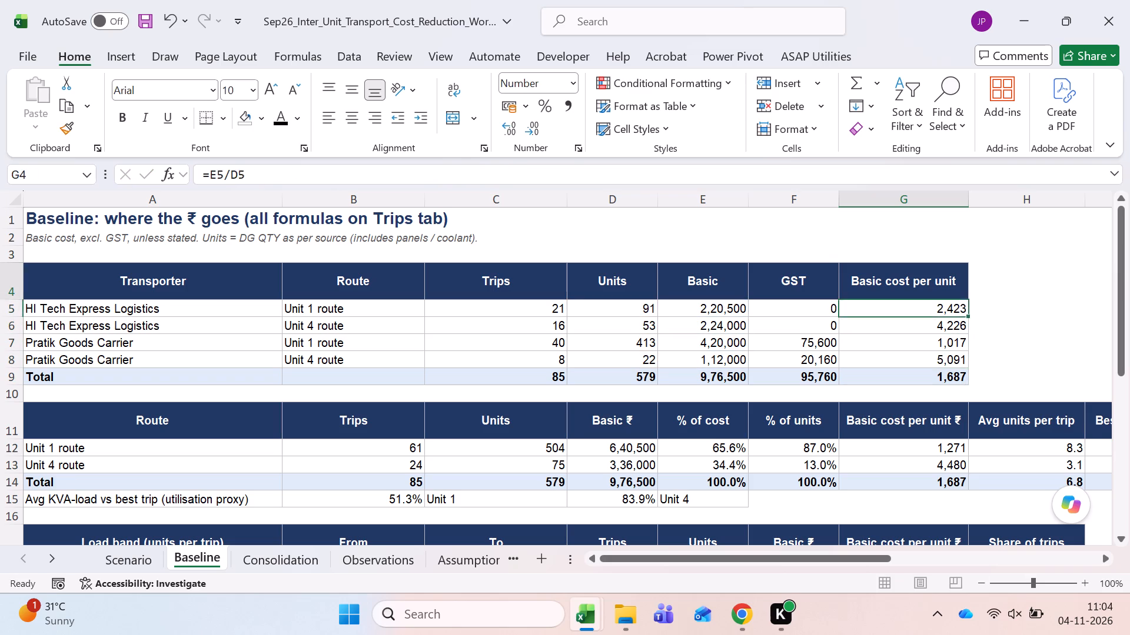
pyautogui.press('Left')
pyautogui.hotkey('shift', 'Down')
pyautogui.hotkey('shift', 'Down')
pyautogui.hotkey('shift', 'Down')
pyautogui.hotkey('shift', 'Down')
pyautogui.hotkey('shift', 'Down')
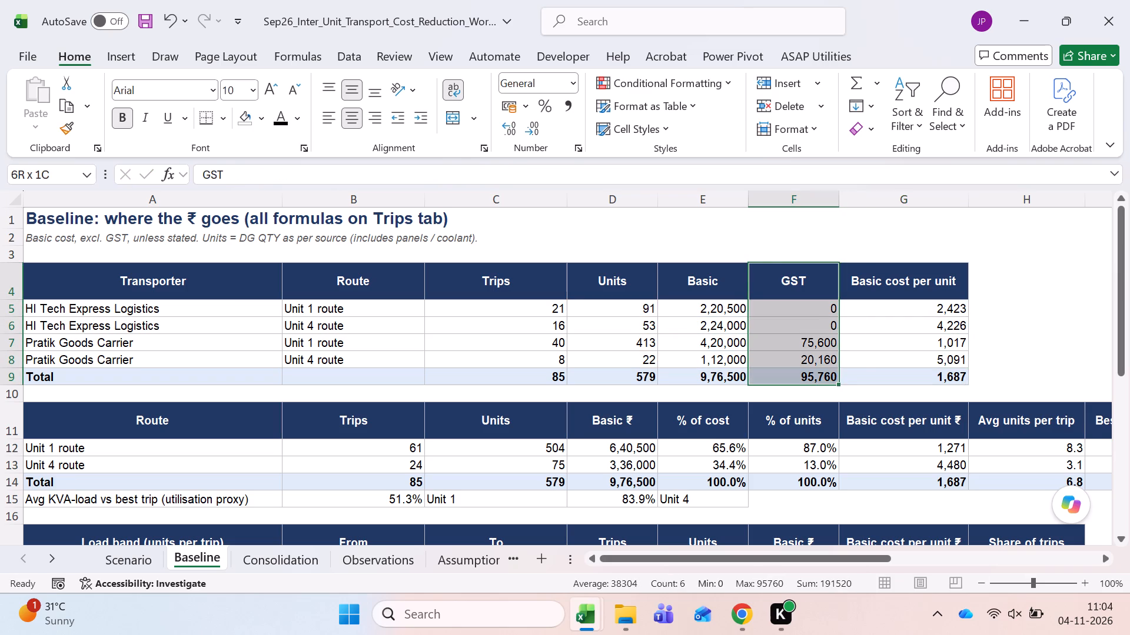
pyautogui.hotkey('ctrl', '-')
pyautogui.press('Return')
pyautogui.press('Right')
pyautogui.press('Left')
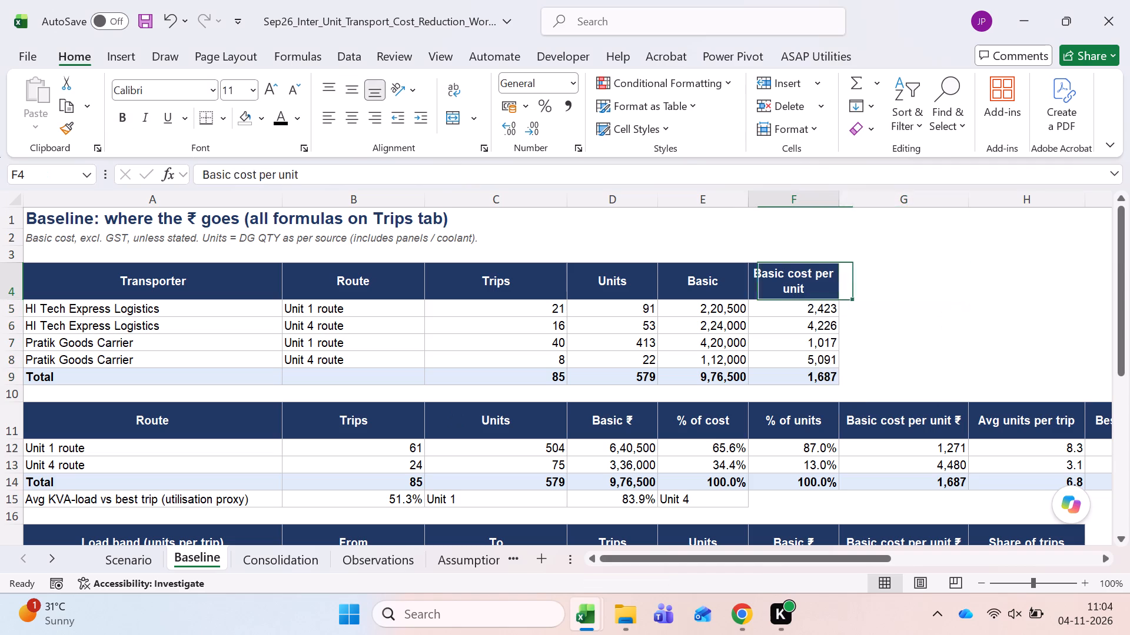
# Delete the entire row holding the Basic cost, excl. GST subtitle note on the Baseline sheet.
pyautogui.press('Left')
pyautogui.hotkey('ctrl', 'Left')
pyautogui.hotkey('ctrl', 'Left')
pyautogui.press('Up')
pyautogui.press('Up')
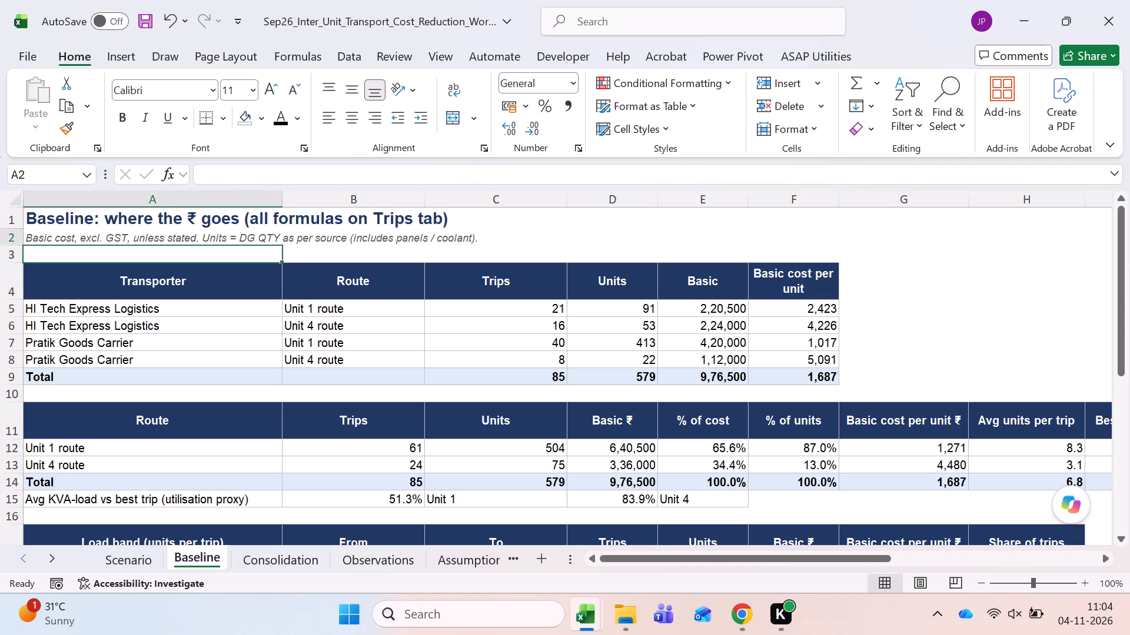
pyautogui.hotkey('shift', 'space')
pyautogui.hotkey('ctrl', '-')
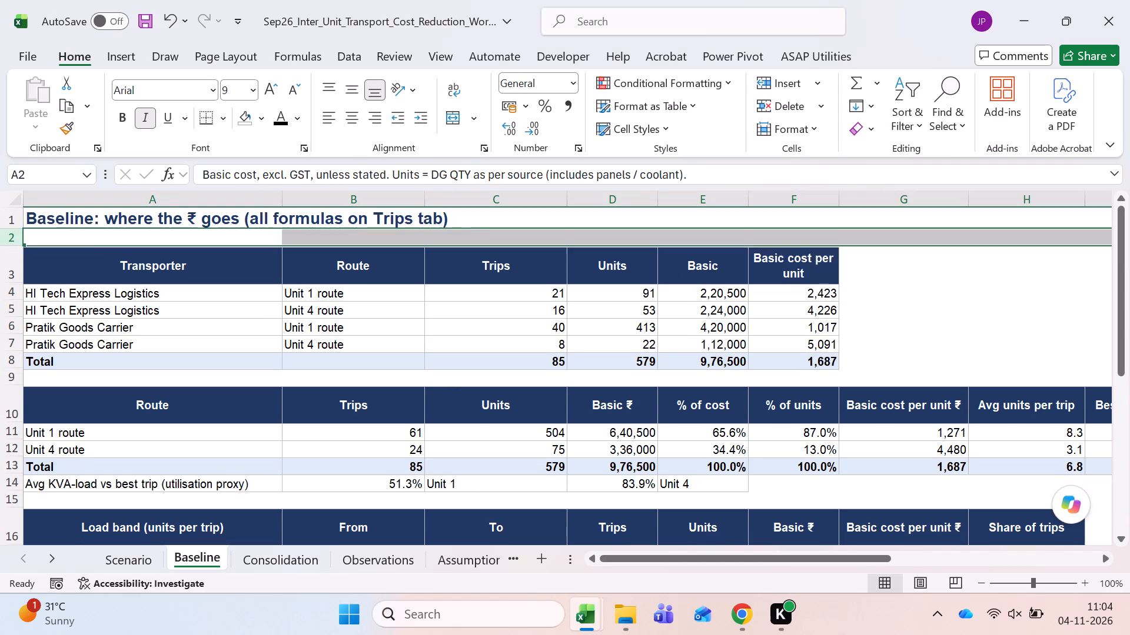
# Delete the entire title row reading "Baseline: where the ₹ goes (all formulas on Trips tab)".
pyautogui.press('Up')
pyautogui.moveTo(453, 414); pyautogui.dragTo(308, 217)
pyautogui.click(111, 221)
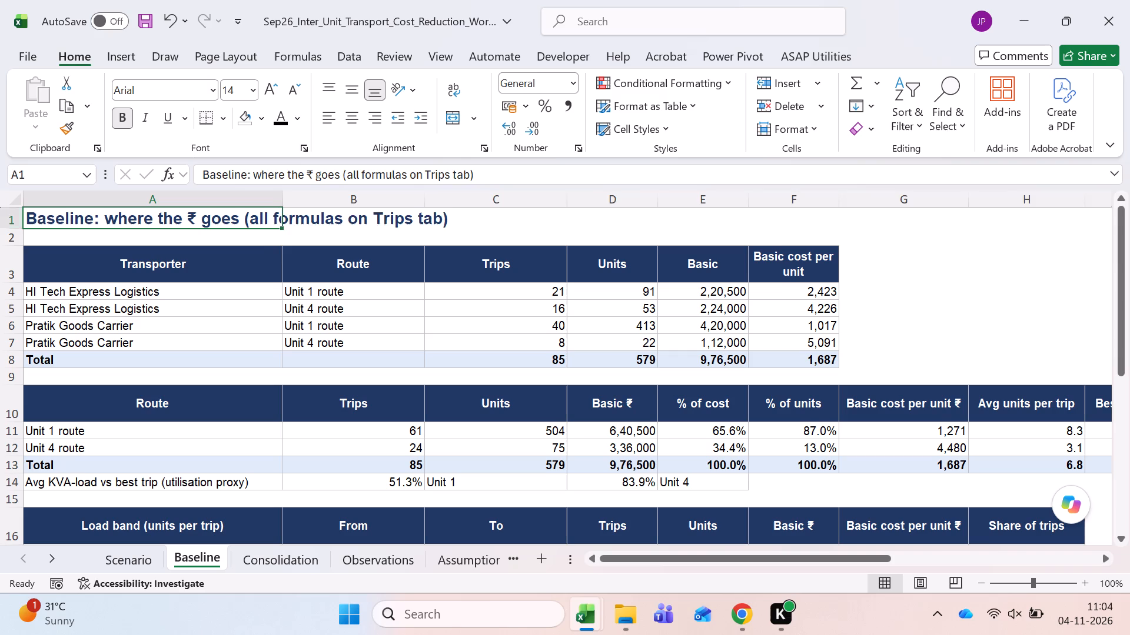
pyautogui.hotkey('shift', 'space')
pyautogui.hotkey('ctrl', '-')
pyautogui.click(195, 248)
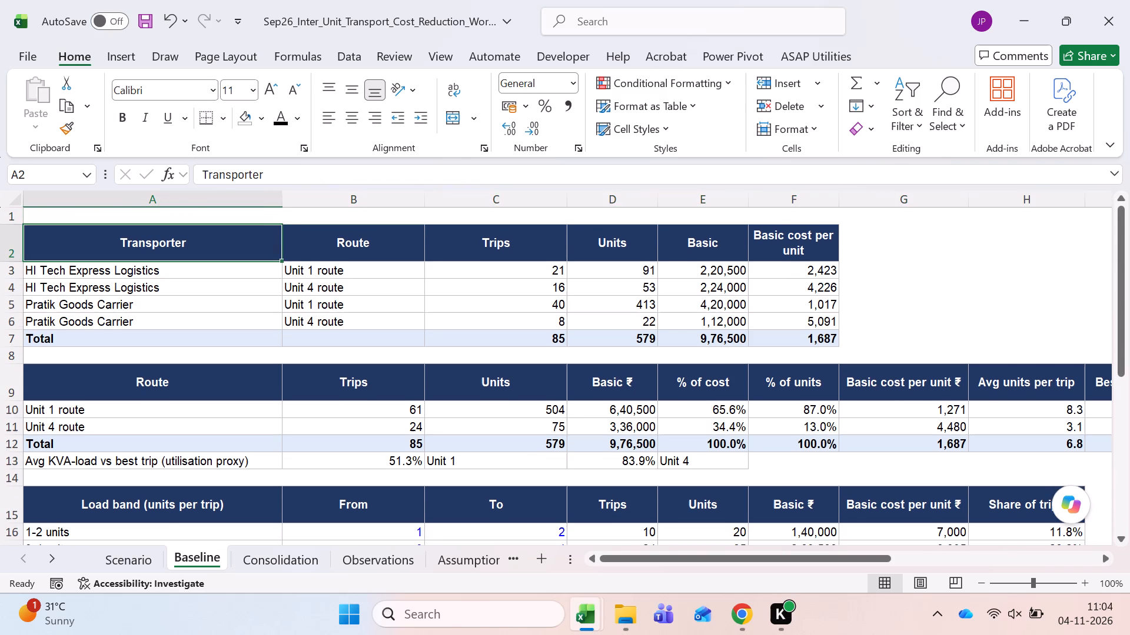
# Fill the transporter table's header row from Transporter to Basic cost per unit with light orange and make its text black.
pyautogui.hotkey('ctrl', 'shift', 'Right')
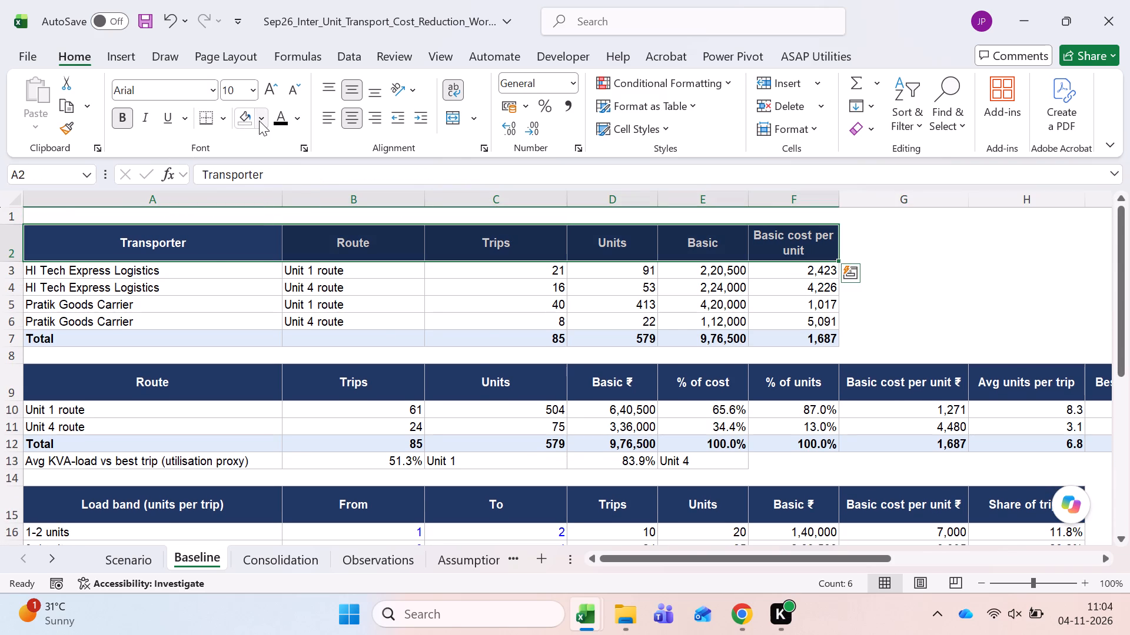
pyautogui.click(260, 121)
pyautogui.click(477, 240)
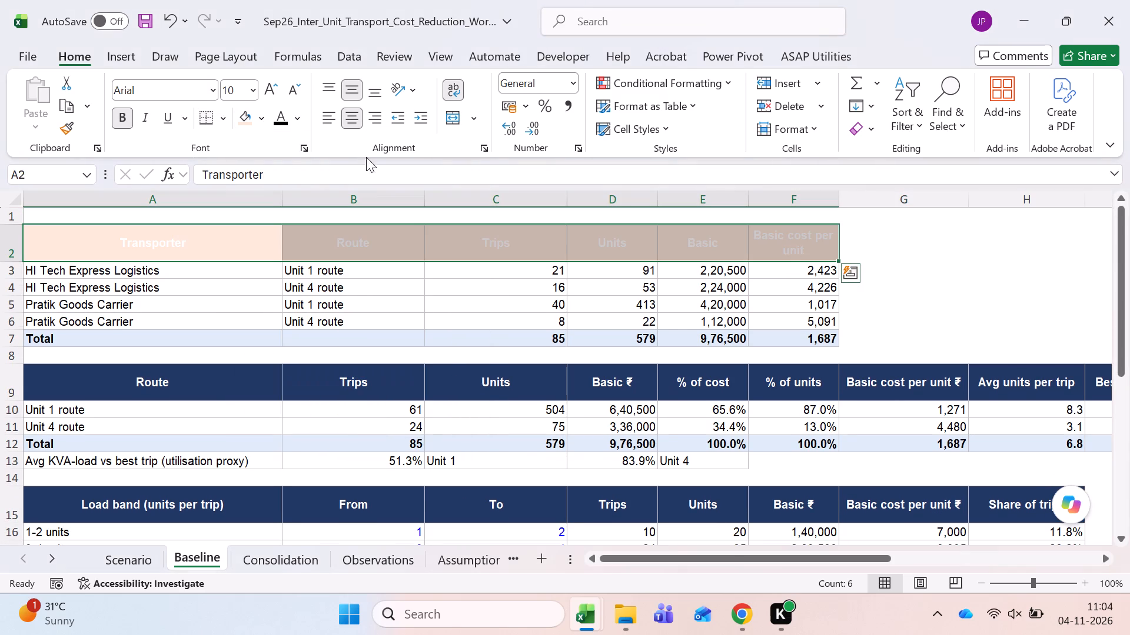
pyautogui.click(284, 119)
pyautogui.hotkey('ctrl', 'Left')
pyautogui.hotkey('ctrl', 'Left')
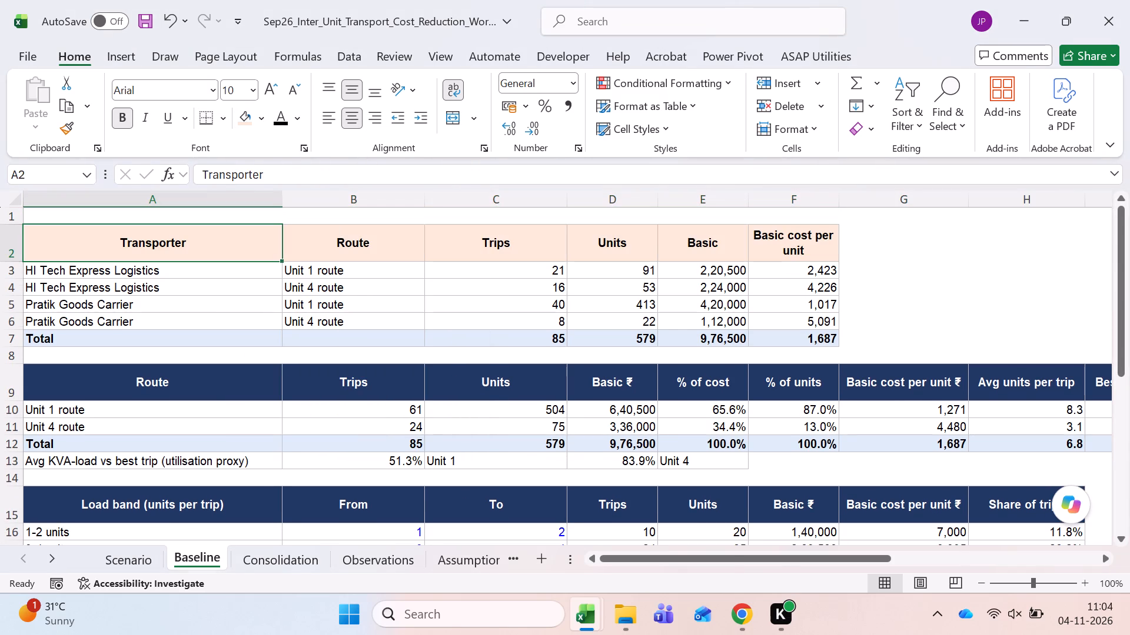
# Set the font of the whole Baseline sheet to Calibri, size 10.
pyautogui.click(14, 201)
pyautogui.click(141, 88)
pyautogui.press('Return')
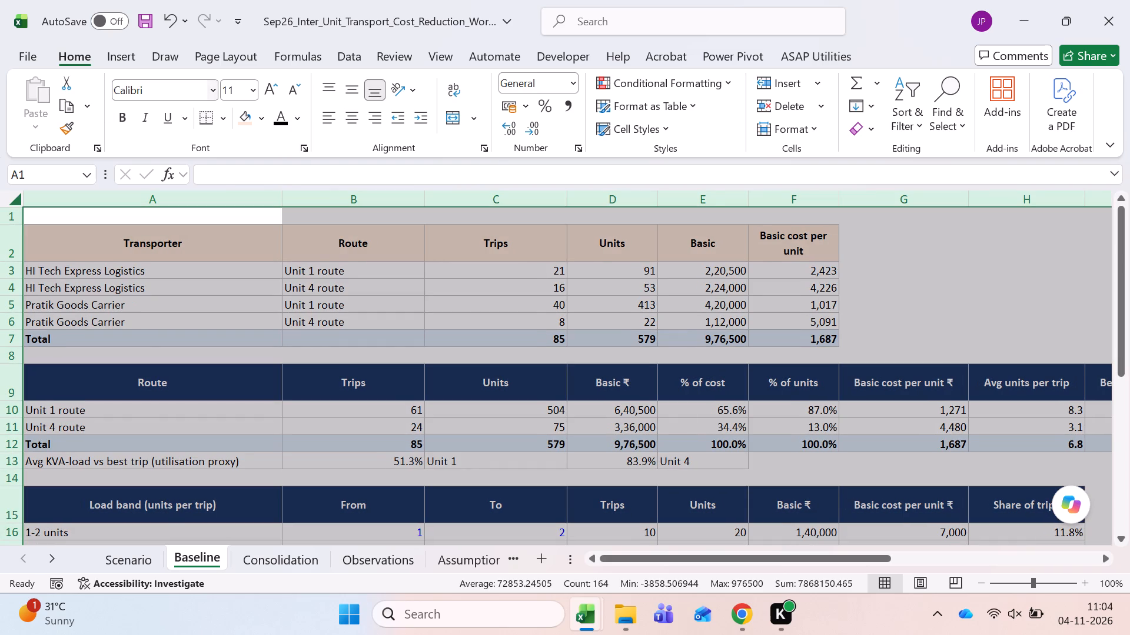
pyautogui.click(244, 86)
pyautogui.write('10')
pyautogui.press('Return')
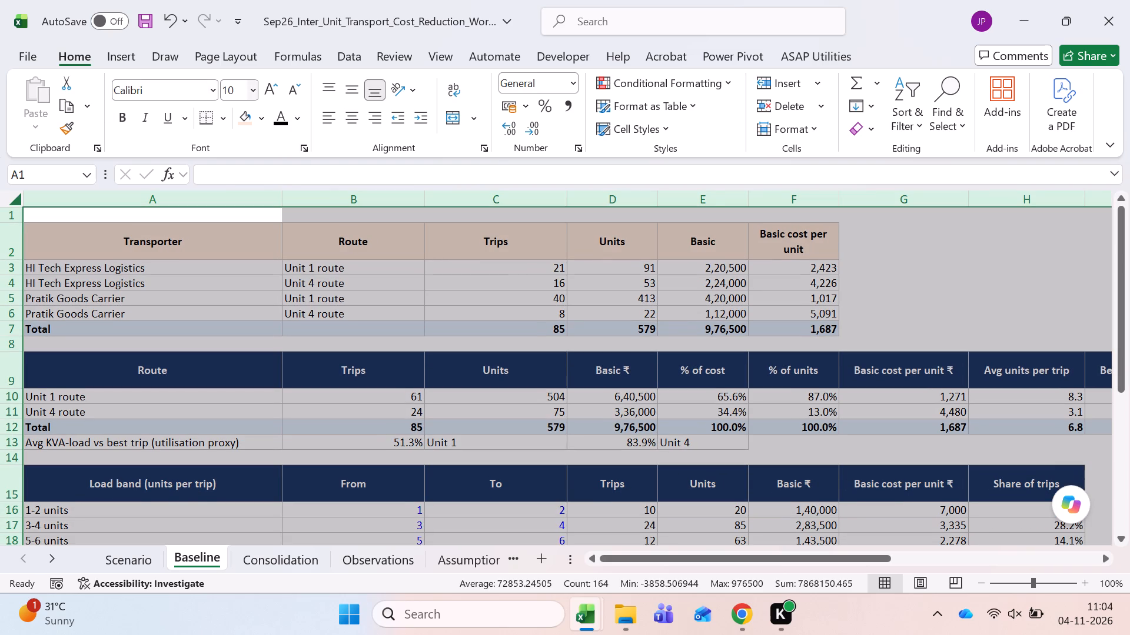
pyautogui.click(235, 288)
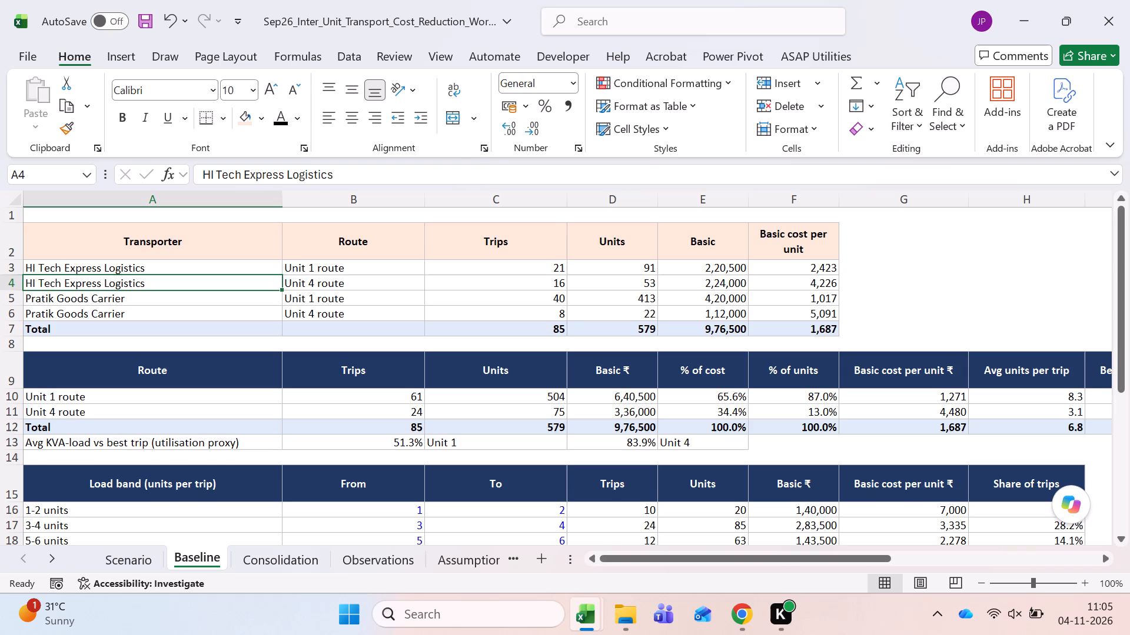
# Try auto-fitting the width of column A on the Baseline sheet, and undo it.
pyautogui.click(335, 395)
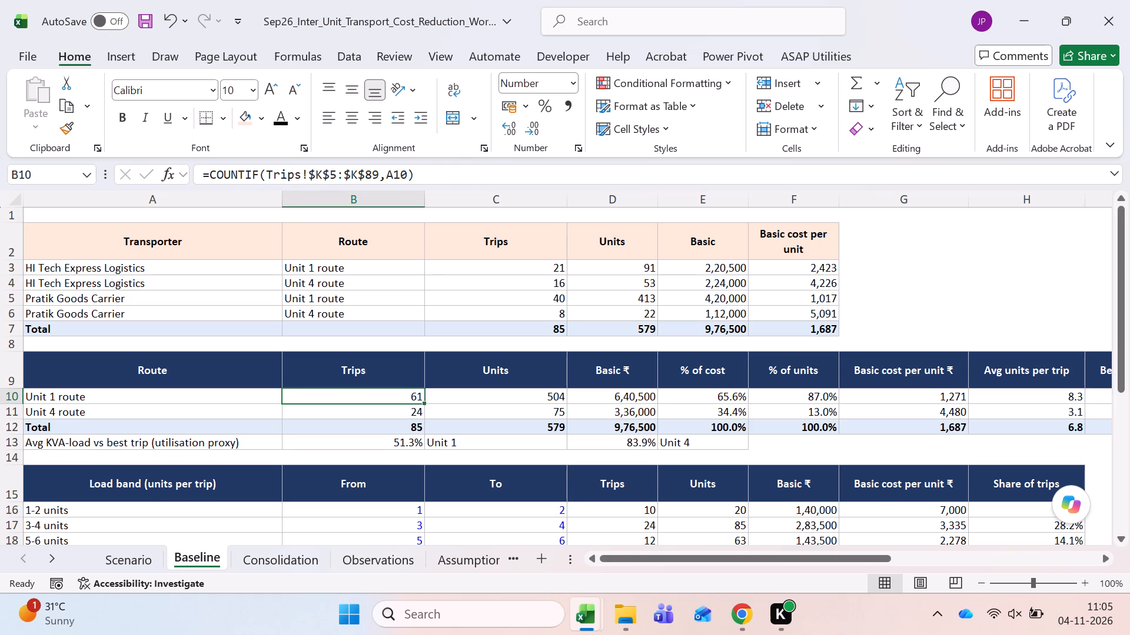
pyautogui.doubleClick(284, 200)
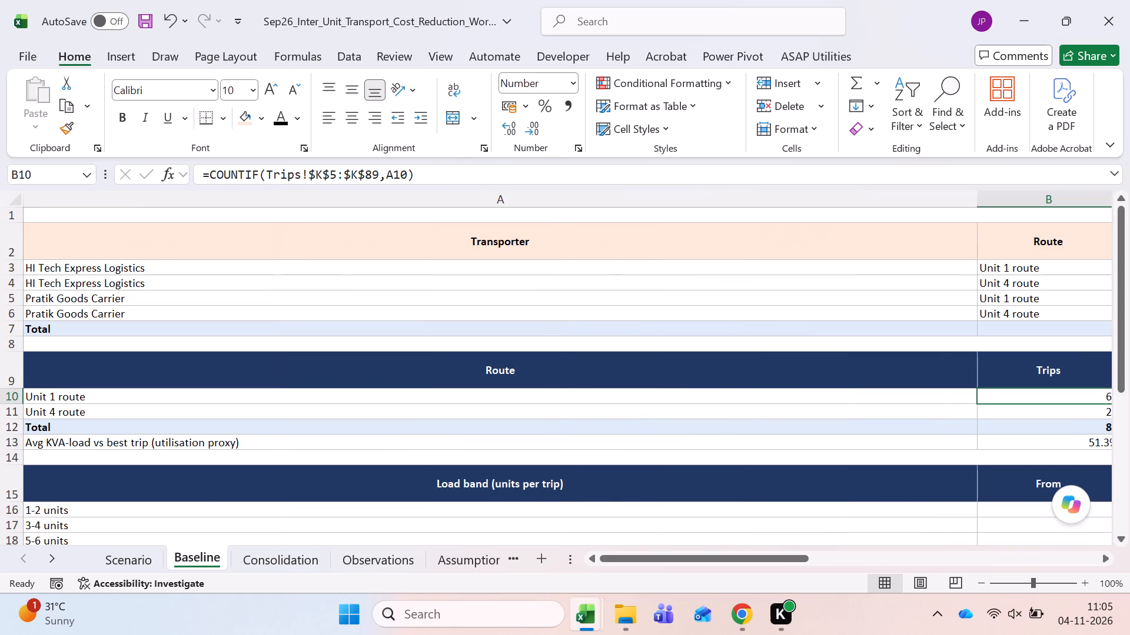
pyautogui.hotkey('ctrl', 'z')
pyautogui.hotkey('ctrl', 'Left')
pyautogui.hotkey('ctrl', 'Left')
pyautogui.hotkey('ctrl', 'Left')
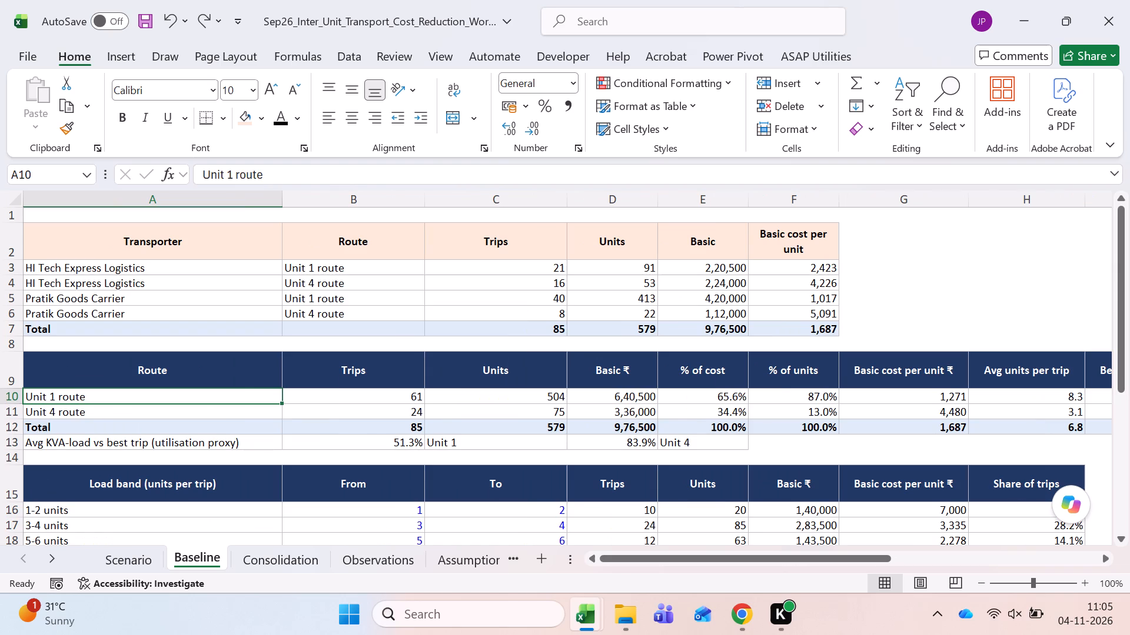
# Check the Unit 1 formula in the Avg KVA-load vs best trip row below the route table.
pyautogui.click(378, 372)
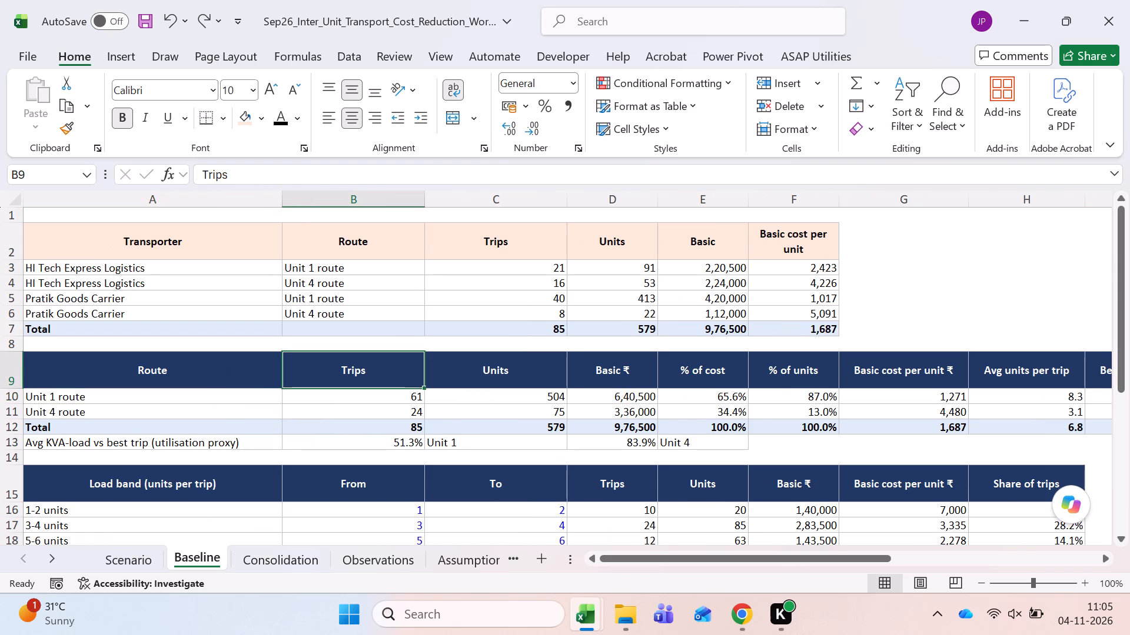
pyautogui.click(204, 443)
pyautogui.click(391, 444)
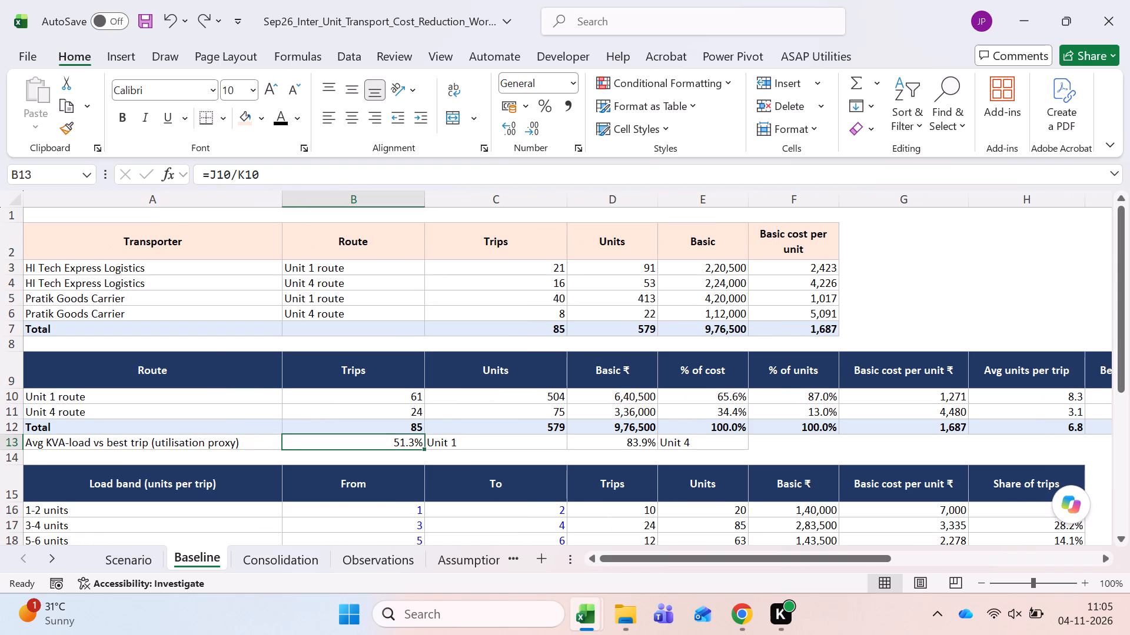
pyautogui.press('F2')
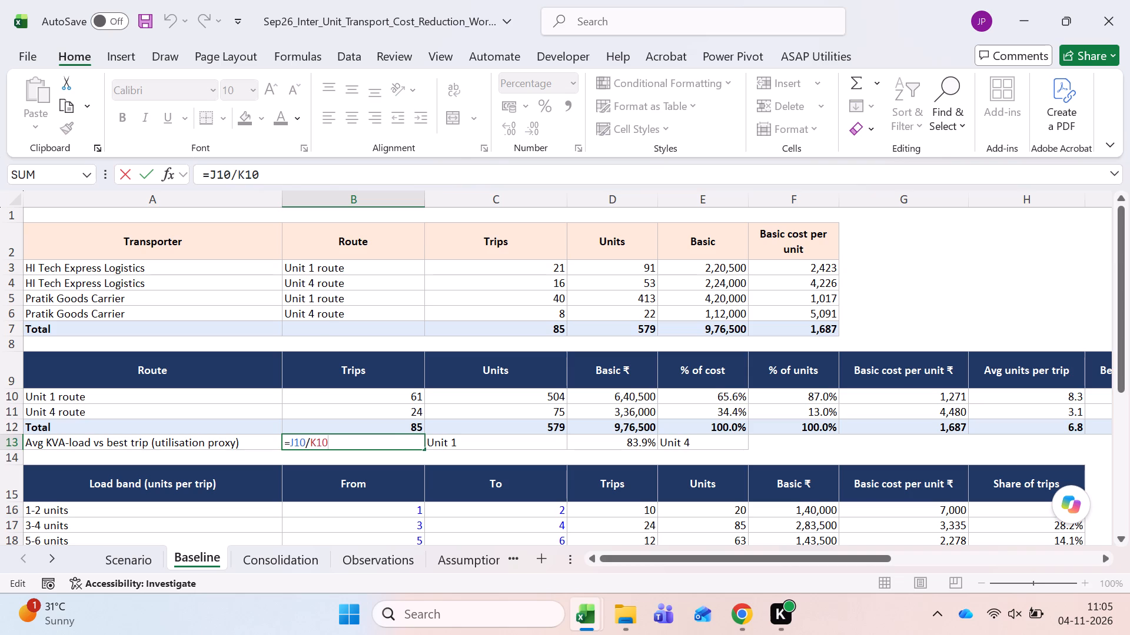
pyautogui.press('Escape')
# Remove the ₹ sign from the route table's Basic header so it reads "Basic".
pyautogui.press('Right')
pyautogui.press('Right')
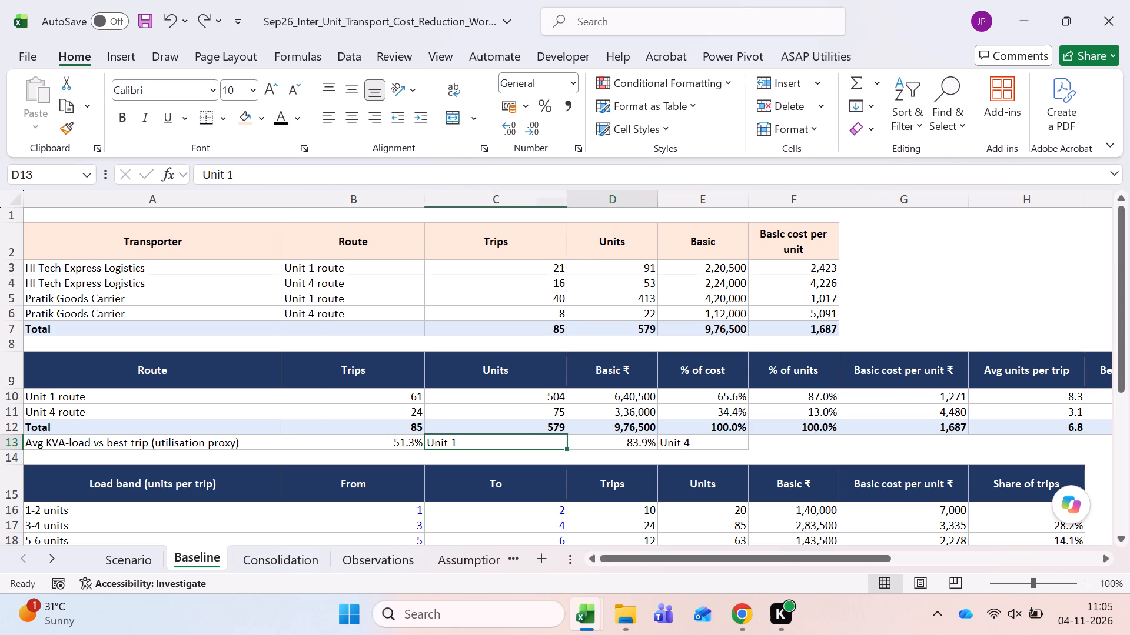
pyautogui.press('Up')
pyautogui.press('Up')
pyautogui.press('Up')
pyautogui.press('Up')
pyautogui.press('F2')
pyautogui.press('BackSpace')
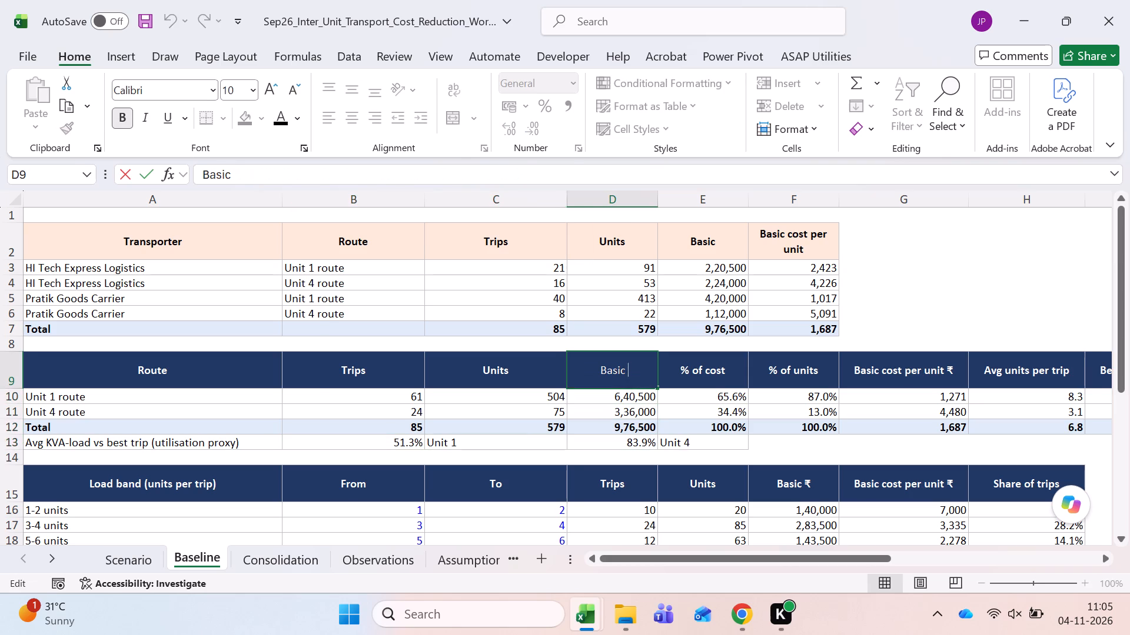
pyautogui.press('BackSpace')
pyautogui.press('Tab')
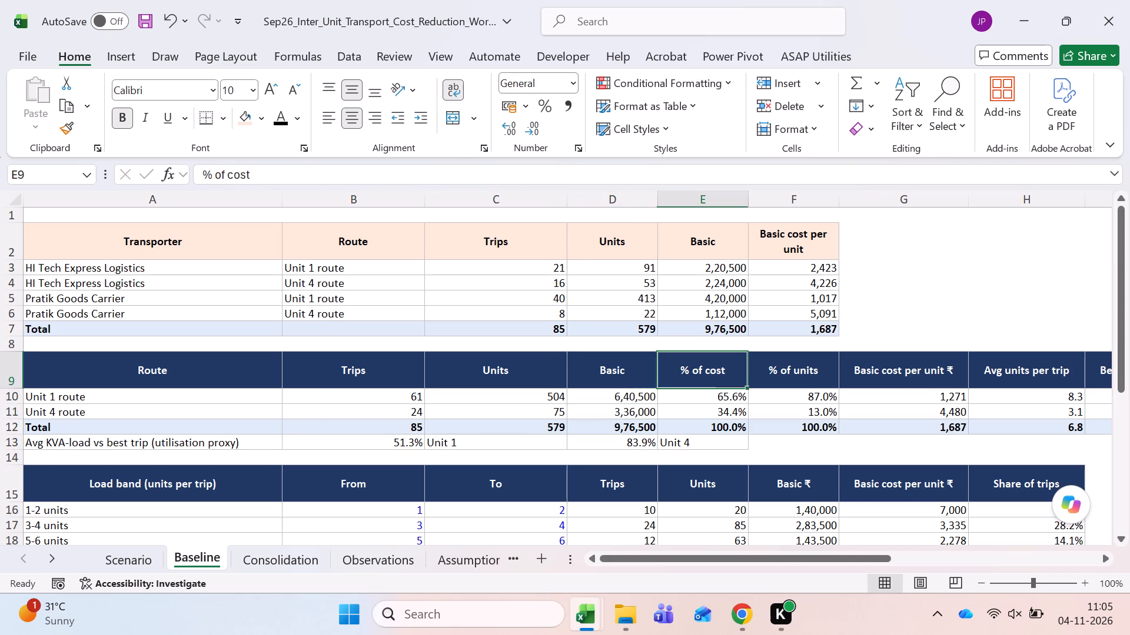
# Check the % of cost formulas for the Unit 1 and Unit 4 route rows against their Basic cells.
pyautogui.press('Right')
pyautogui.press('Down')
pyautogui.press('Left')
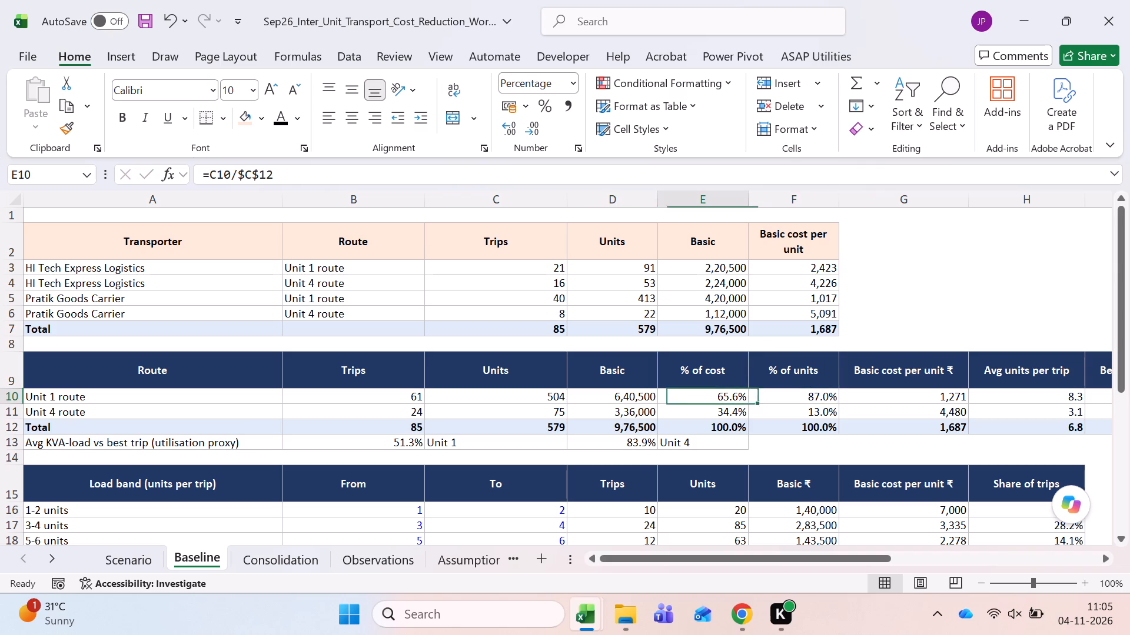
pyautogui.press('F2')
pyautogui.press('Escape')
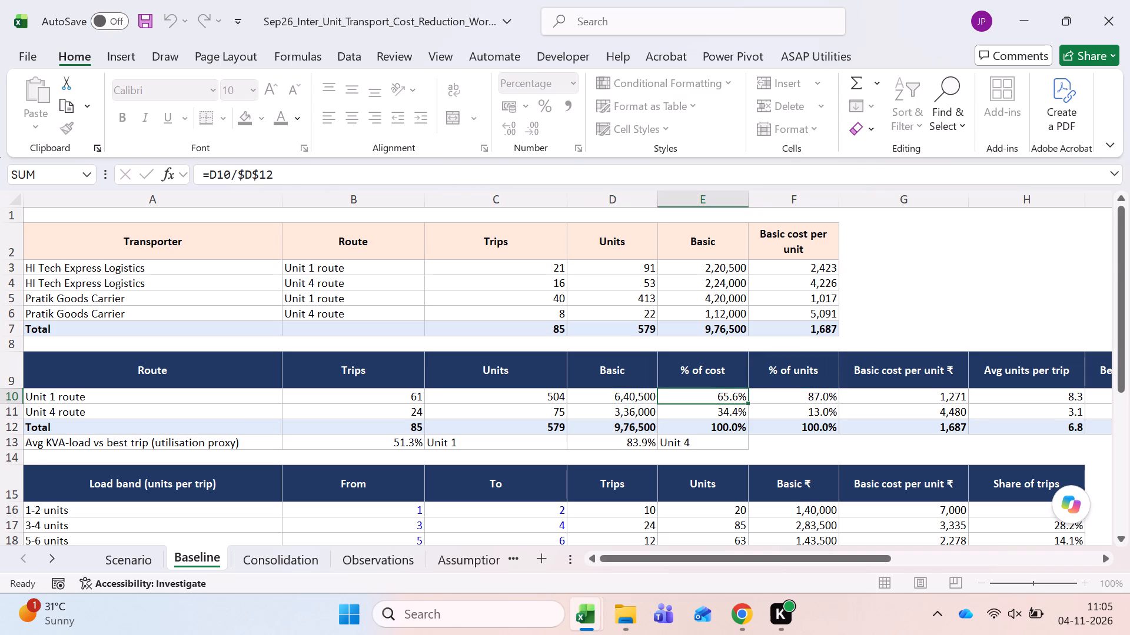
pyautogui.press('F2')
pyautogui.press('Return')
pyautogui.press('F2')
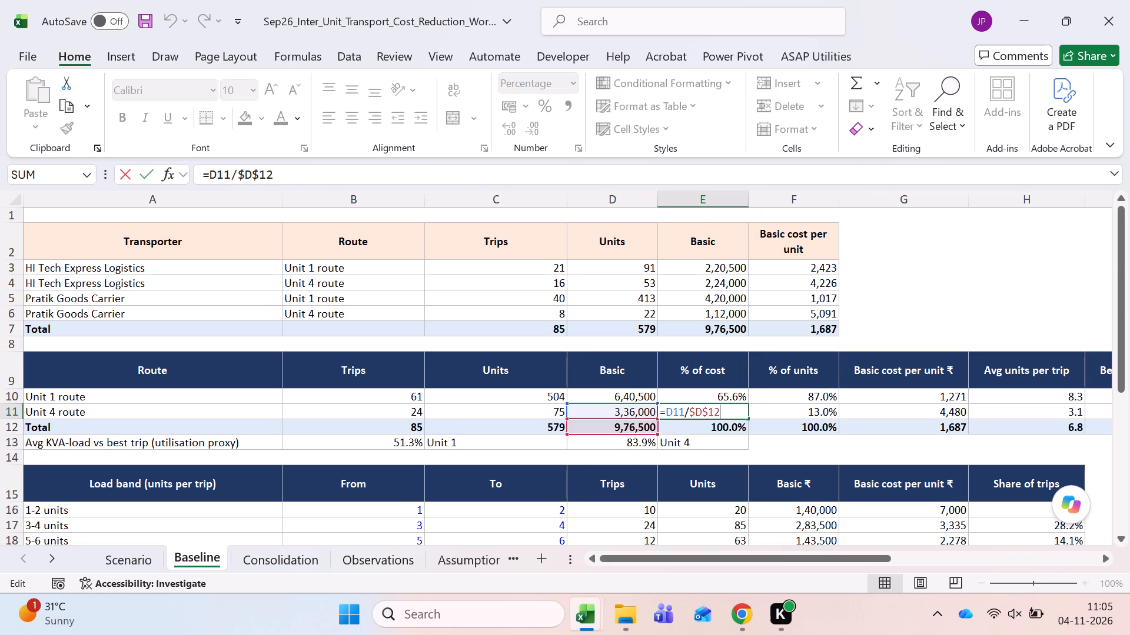
pyautogui.press('Return')
# Check the % of units formulas for the Unit 1 and Unit 4 route rows against their Units cells.
pyautogui.press('Up')
pyautogui.press('Up')
pyautogui.press('Right')
pyautogui.press('F2')
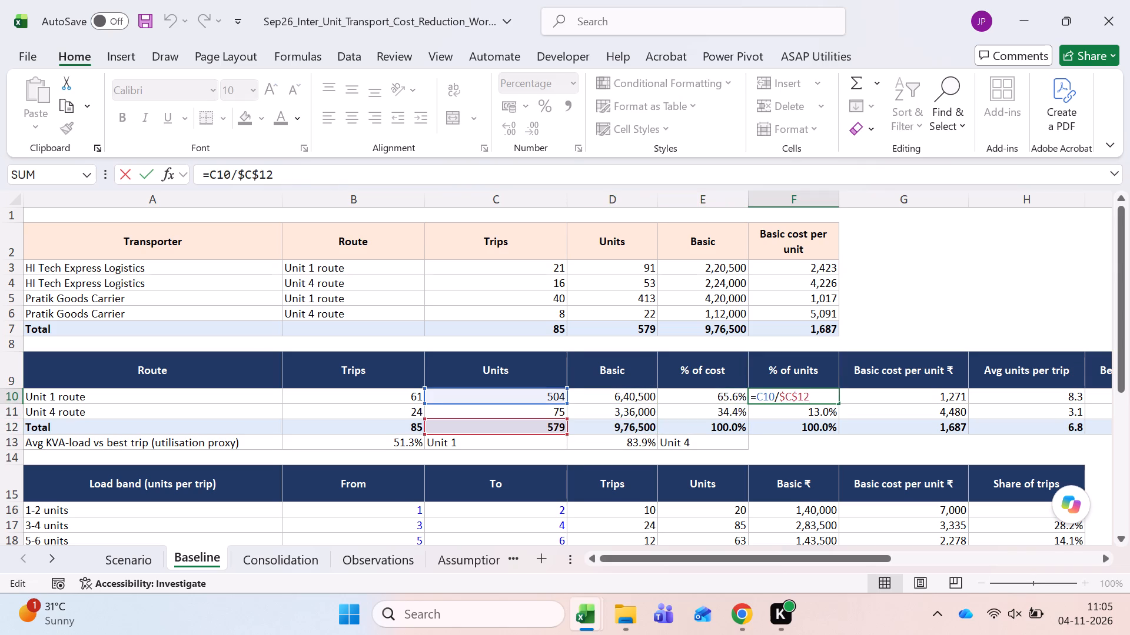
pyautogui.press('Return')
pyautogui.press('F2')
pyautogui.press('Return')
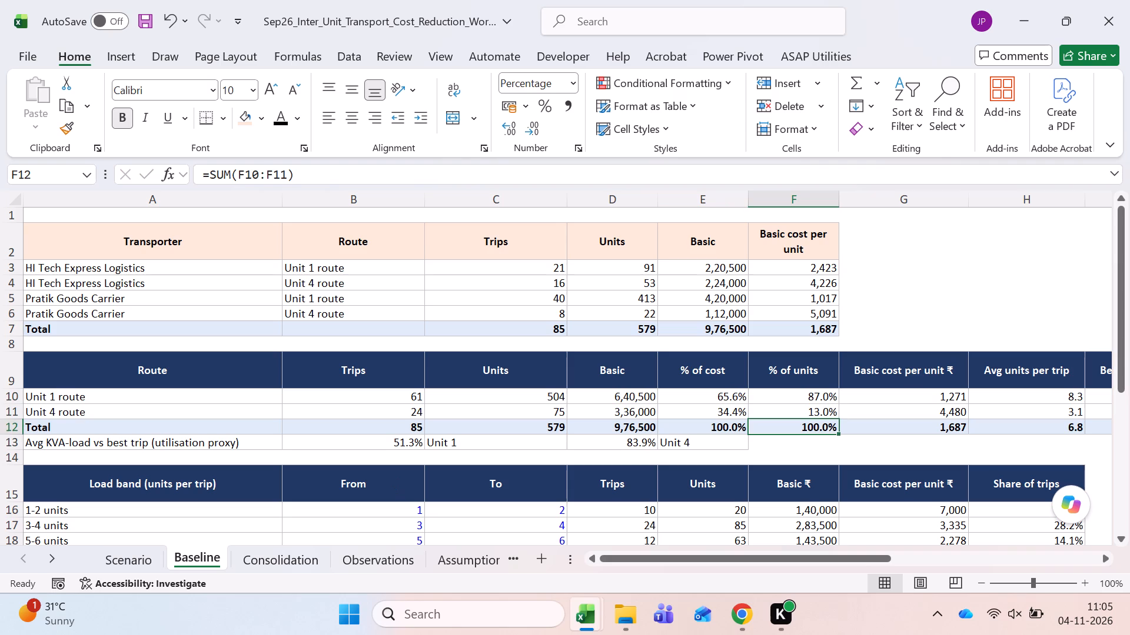
# Remove the ₹ sign from the route table's cost-per-unit header so it reads "Basic cost per unit".
pyautogui.press('Up')
pyautogui.press('Up')
pyautogui.press('Up')
pyautogui.press('Right')
pyautogui.press('F2')
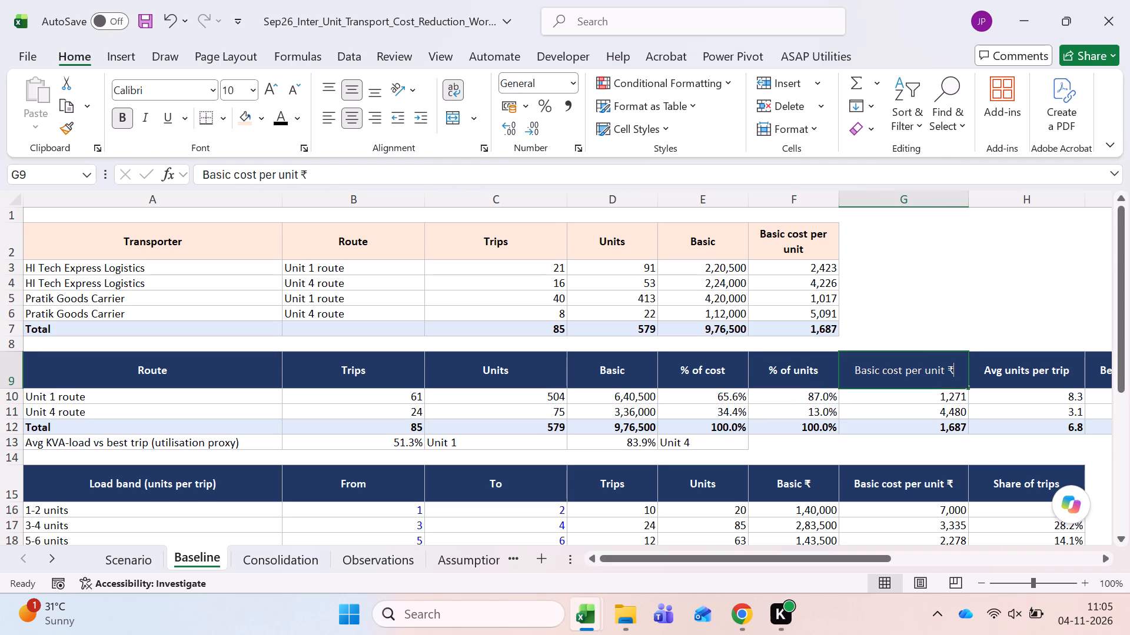
pyautogui.press('BackSpace')
pyautogui.press('BackSpace')
pyautogui.press('Return')
# Check the Basic cost per unit formulas for the Unit 1 and Unit 4 route rows.
pyautogui.press('F2')
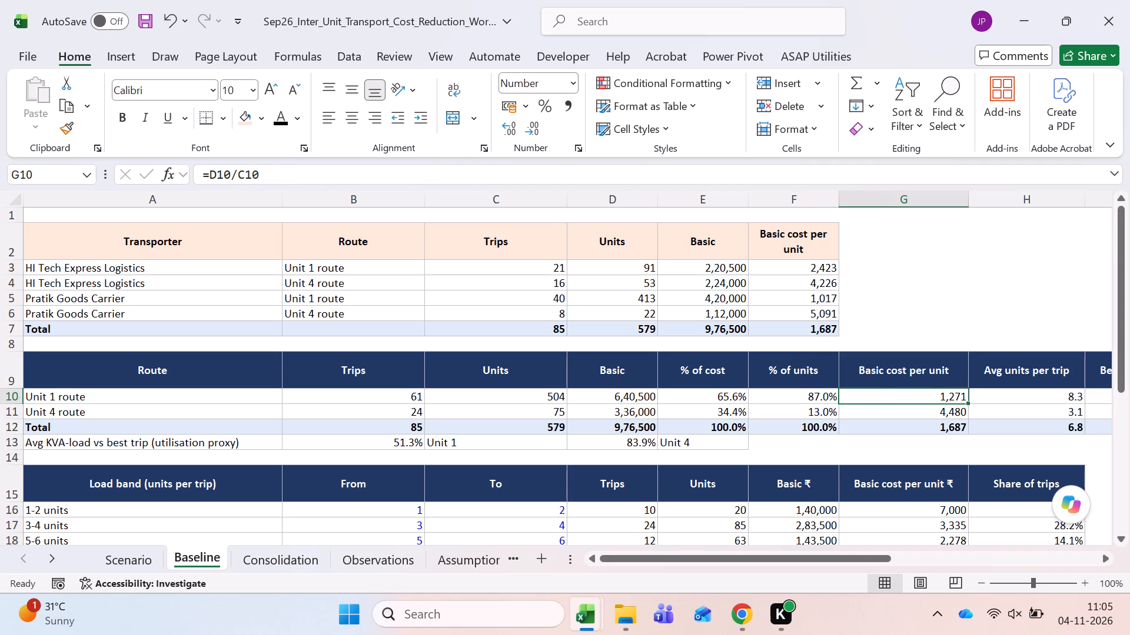
pyautogui.press('Return')
pyautogui.press('F2')
pyautogui.press('Return')
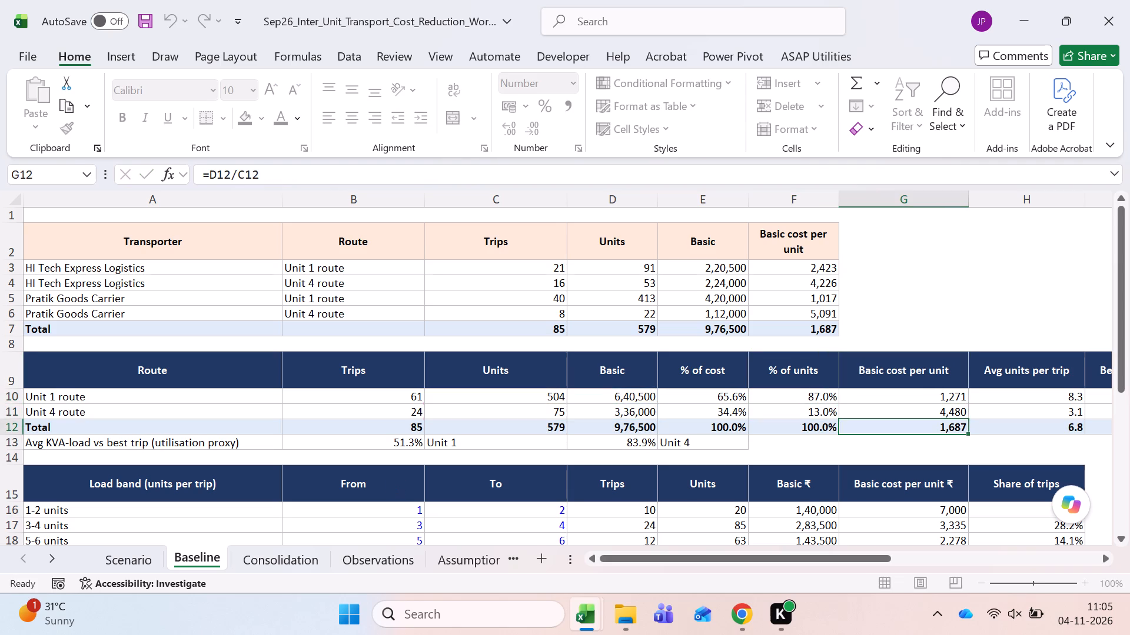
# Delete the Avg units per trip cells from header to total in the route table, shifting the remaining cells left.
pyautogui.press('Up')
pyautogui.press('Up')
pyautogui.press('Right')
pyautogui.press('Right')
pyautogui.press('Up')
pyautogui.press('Left')
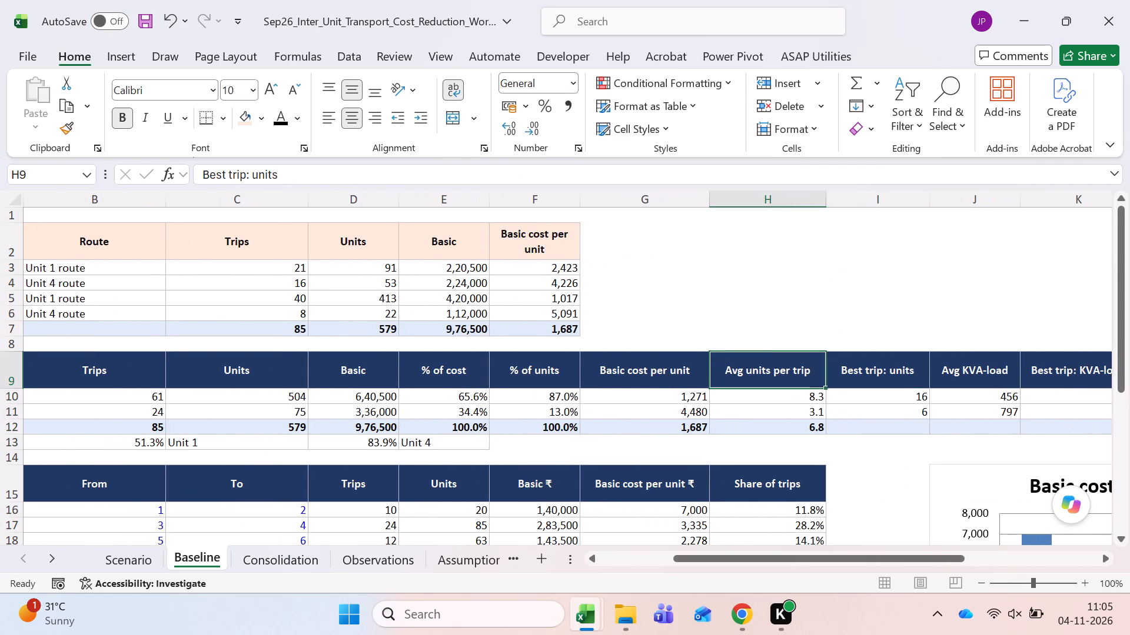
pyautogui.hotkey('shift', 'Down')
pyautogui.hotkey('shift', 'Down')
pyautogui.hotkey('shift', 'Down')
pyautogui.hotkey('ctrl', '-')
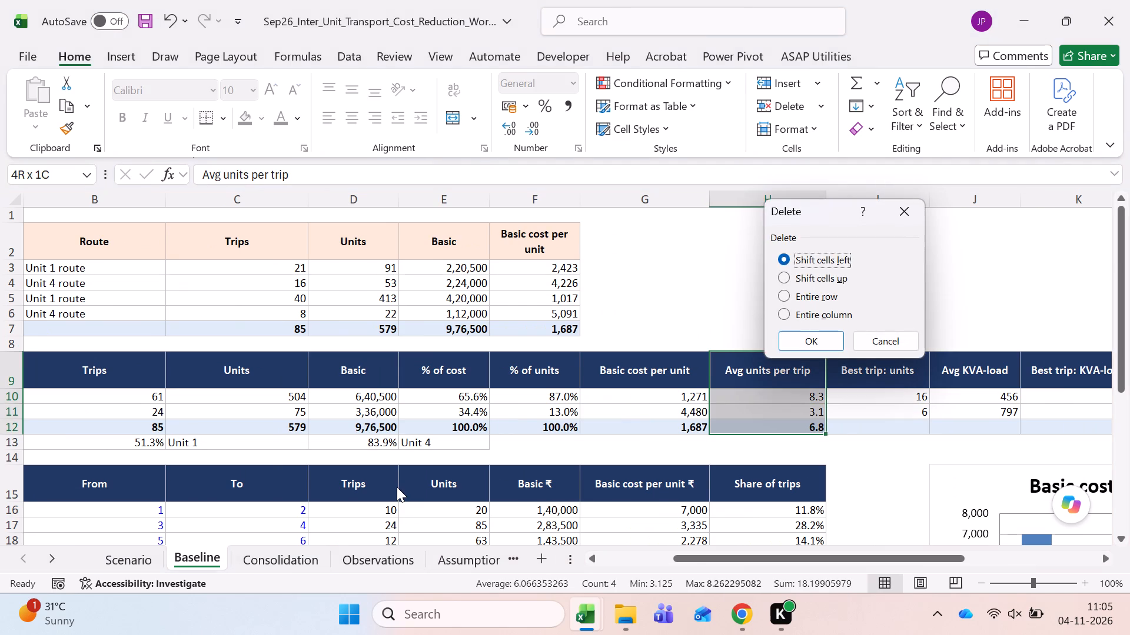
pyautogui.press('Return')
# Check the Best trip: units formulas for the Unit 1 and Unit 4 route rows.
pyautogui.press('Right')
pyautogui.press('Left')
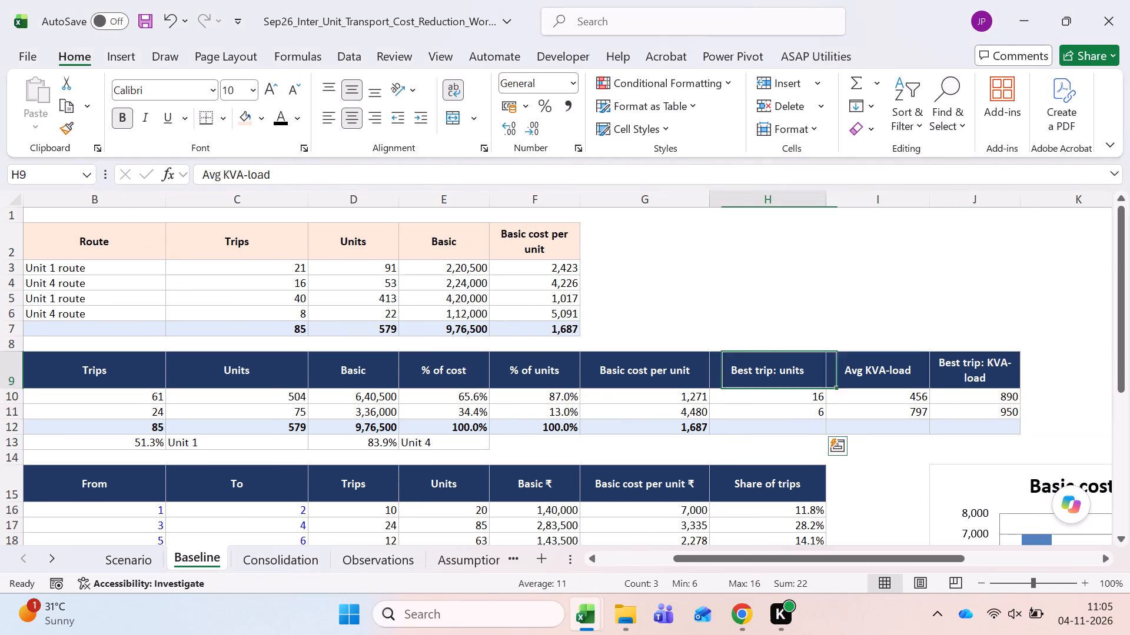
pyautogui.press('Down')
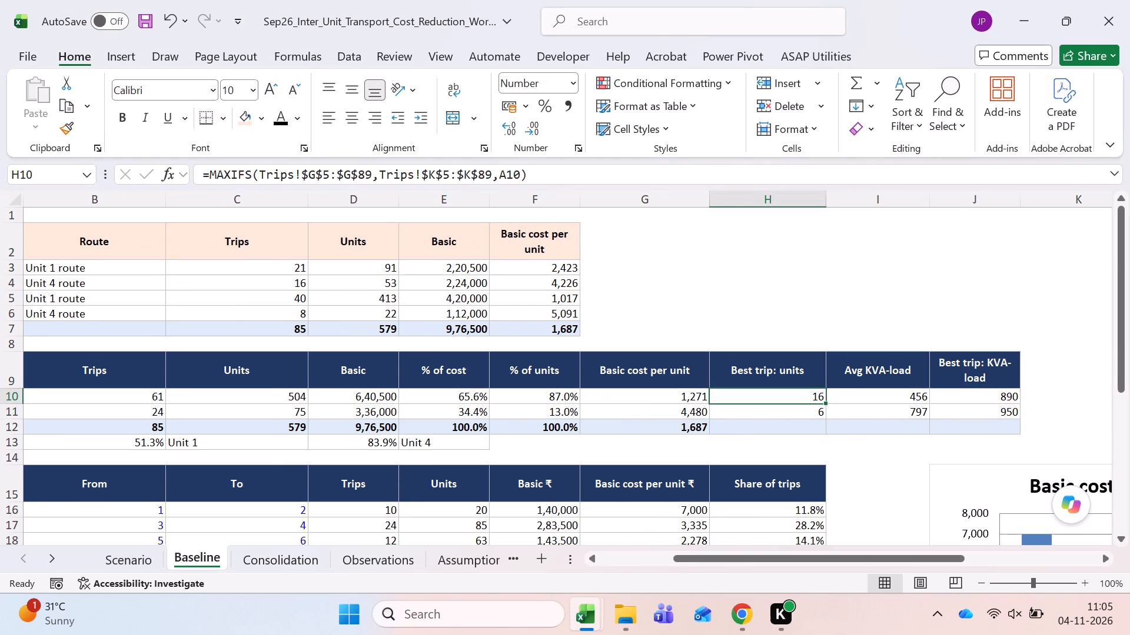
pyautogui.press('F2')
pyautogui.press('Escape')
pyautogui.press('Down')
pyautogui.press('F2')
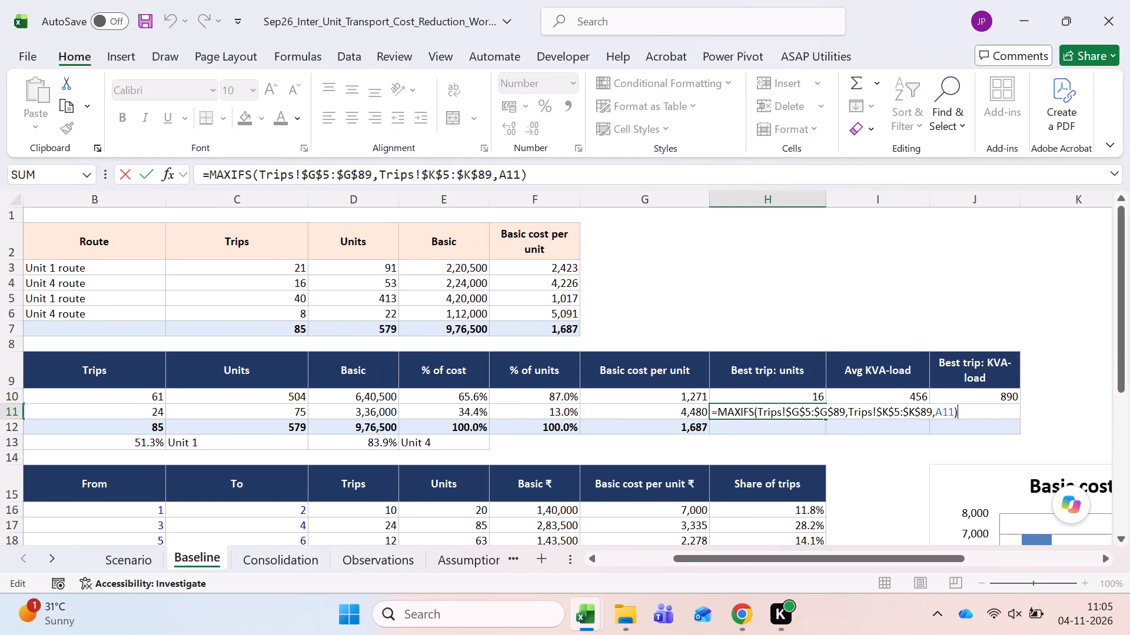
pyautogui.press('Escape')
# Delete the Best trip: units cells from header to total in the route table, shifting the remaining cells left.
pyautogui.press('Up')
pyautogui.press('Up')
pyautogui.hotkey('shift', 'Down')
pyautogui.hotkey('shift', 'Down')
pyautogui.hotkey('shift', 'Down')
pyautogui.hotkey('ctrl', '-')
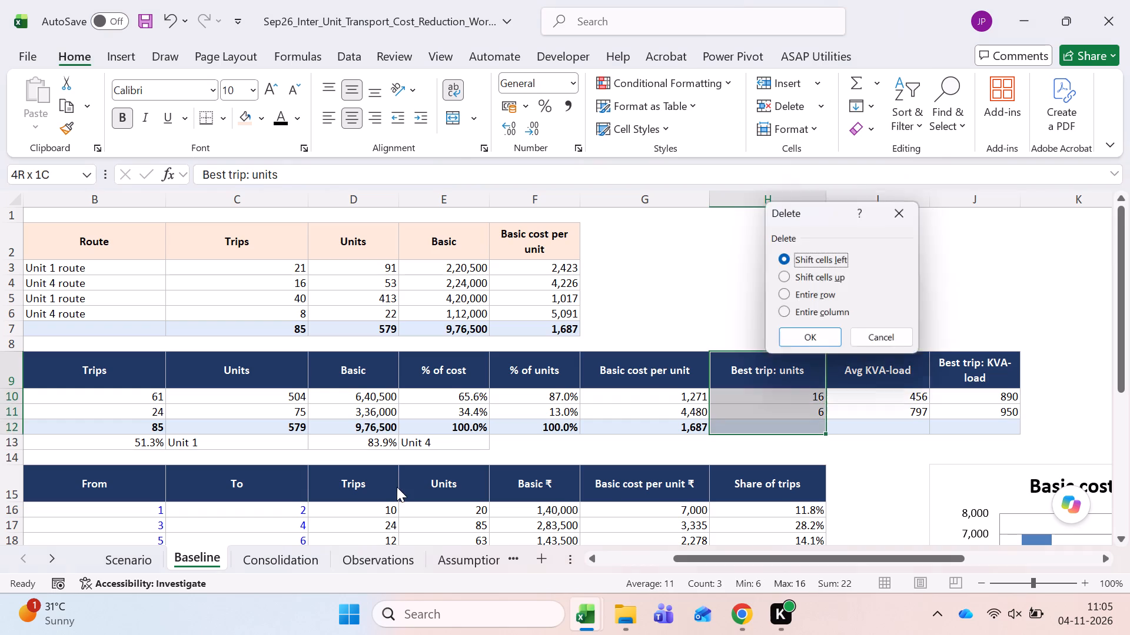
pyautogui.press('Return')
# Check the Unit 1 Avg KVA-load formula, trace it to its source column on the Trips sheet, and return to Baseline.
pyautogui.press('Down')
pyautogui.press('F2')
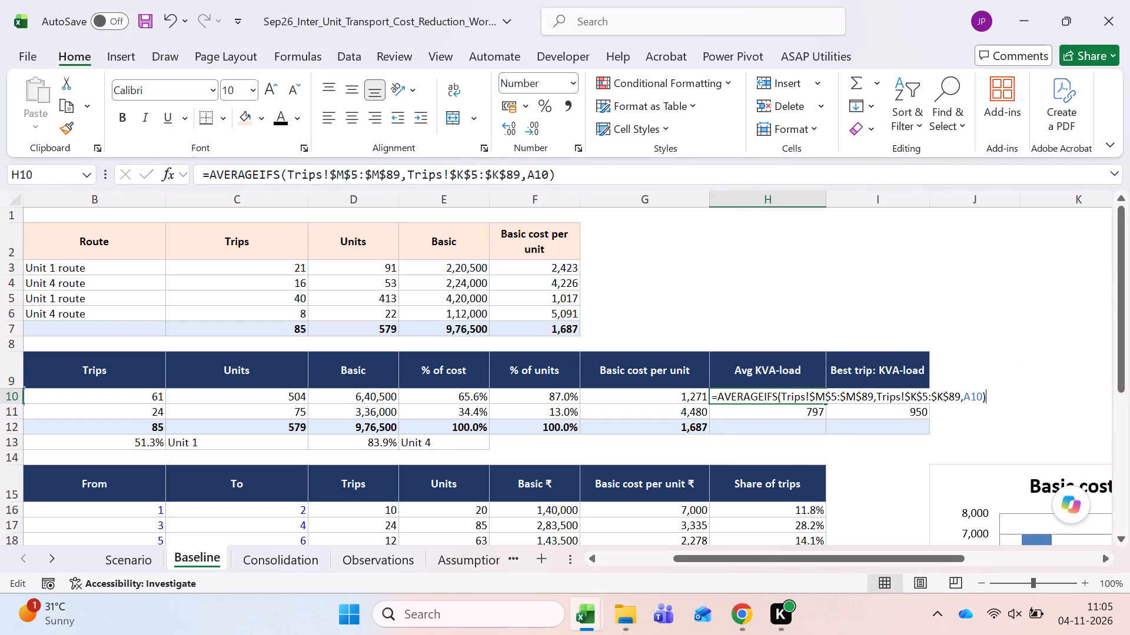
pyautogui.press('Escape')
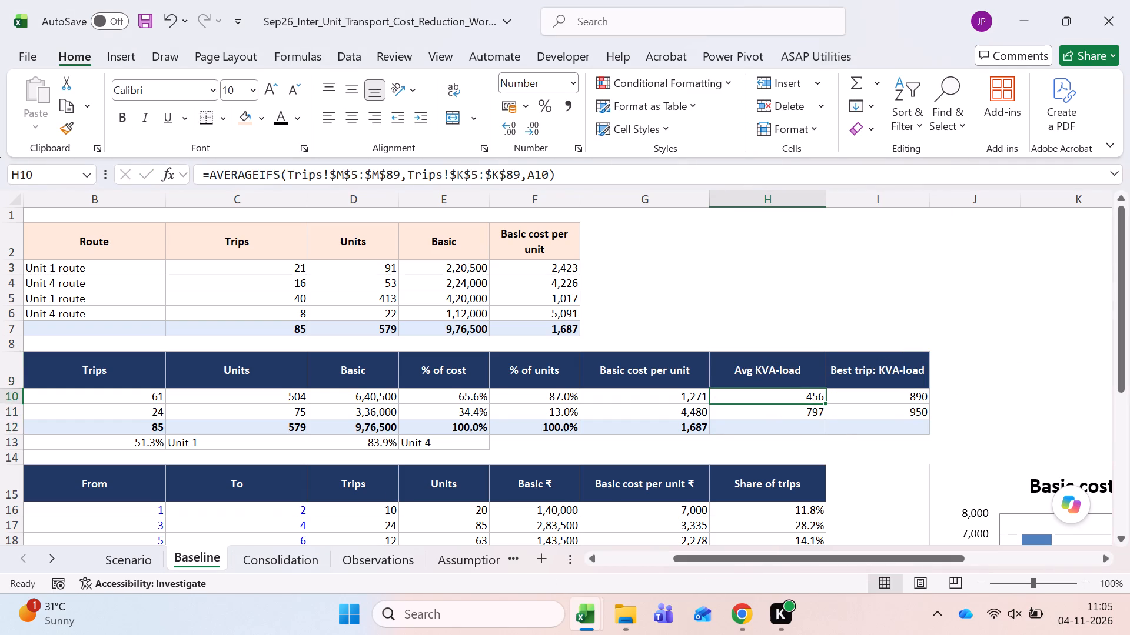
pyautogui.hotkey('ctrl', '[')
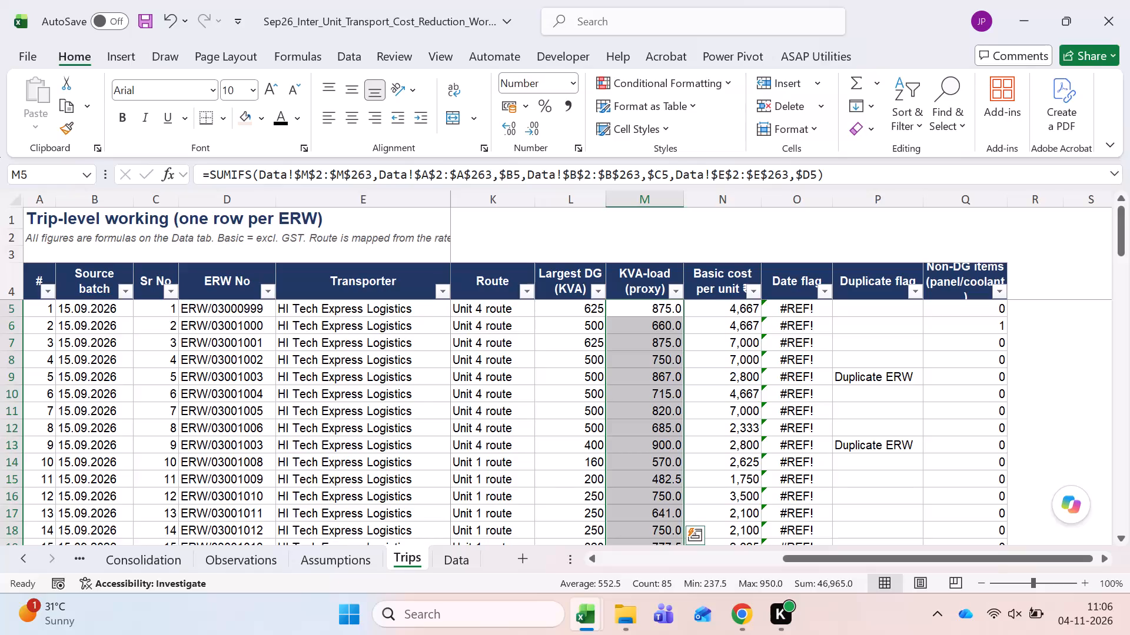
pyautogui.hotkey('ctrl', 'pageup')
pyautogui.hotkey('ctrl', 'pageup')
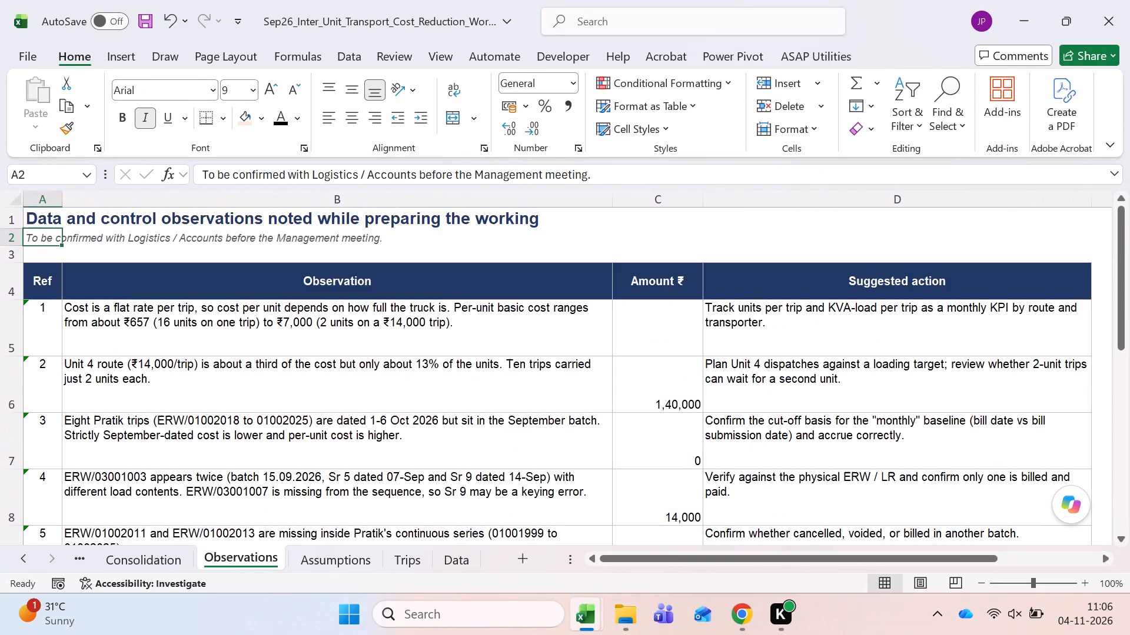
pyautogui.hotkey('ctrl', 'pageup')
pyautogui.hotkey('ctrl', 'pageup')
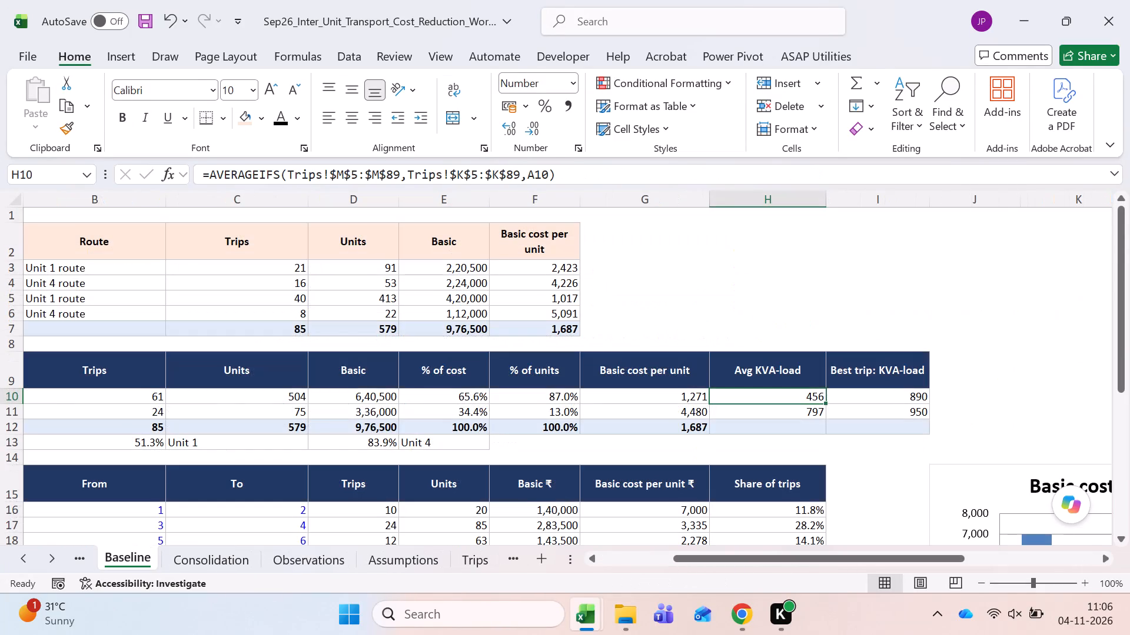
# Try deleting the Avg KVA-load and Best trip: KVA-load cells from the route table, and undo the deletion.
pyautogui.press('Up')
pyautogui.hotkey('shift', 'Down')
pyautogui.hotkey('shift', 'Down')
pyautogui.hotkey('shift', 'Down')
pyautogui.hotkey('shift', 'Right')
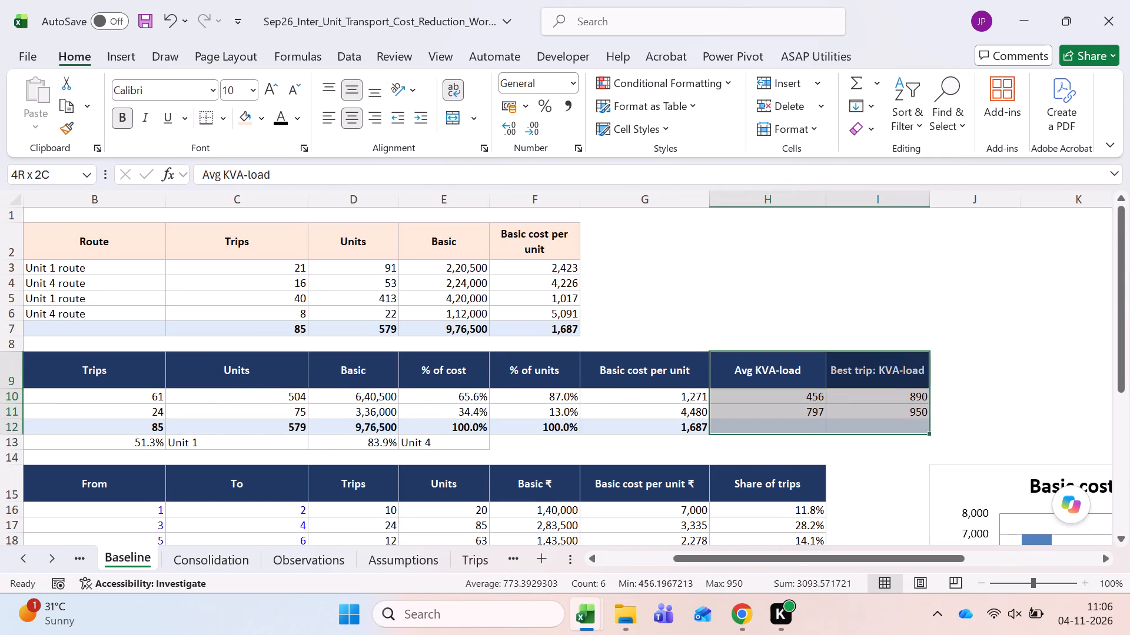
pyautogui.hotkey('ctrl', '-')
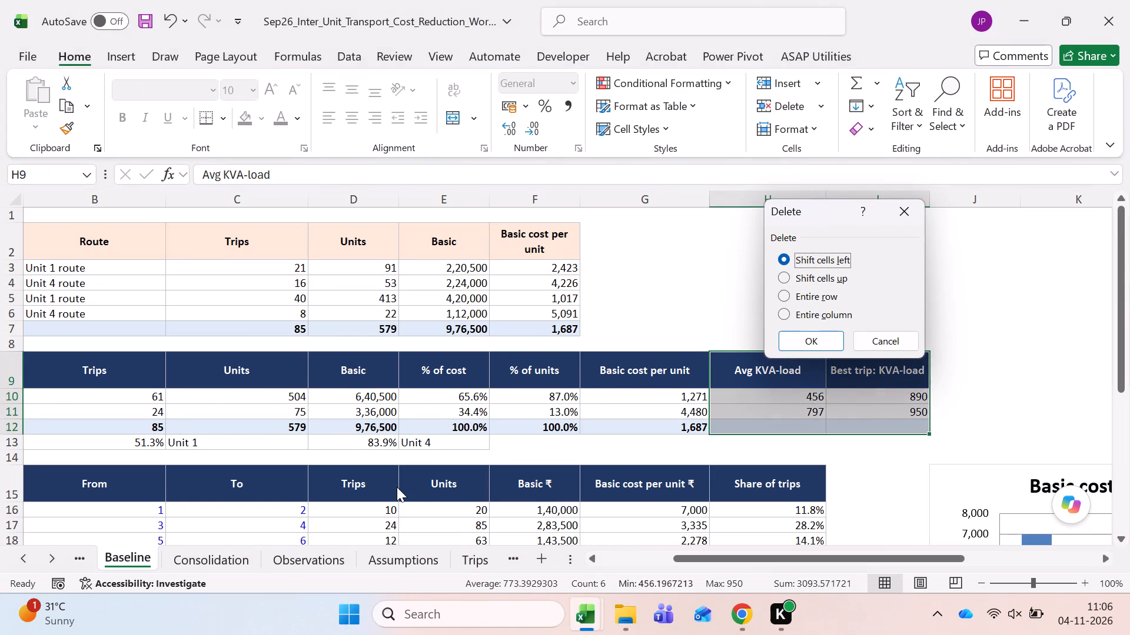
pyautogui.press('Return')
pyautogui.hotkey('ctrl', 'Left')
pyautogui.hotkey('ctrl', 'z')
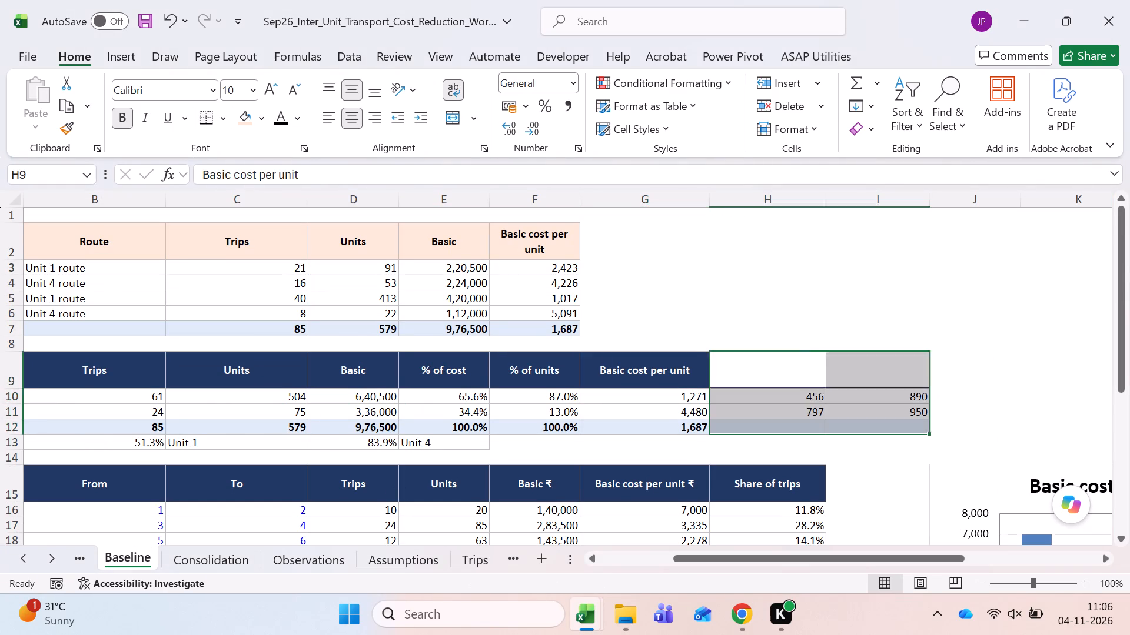
# Check the Best trip: KVA-load formula for the Unit 1 route row.
pyautogui.press('Down')
pyautogui.press('Down')
pyautogui.press('Right')
pyautogui.press('Up')
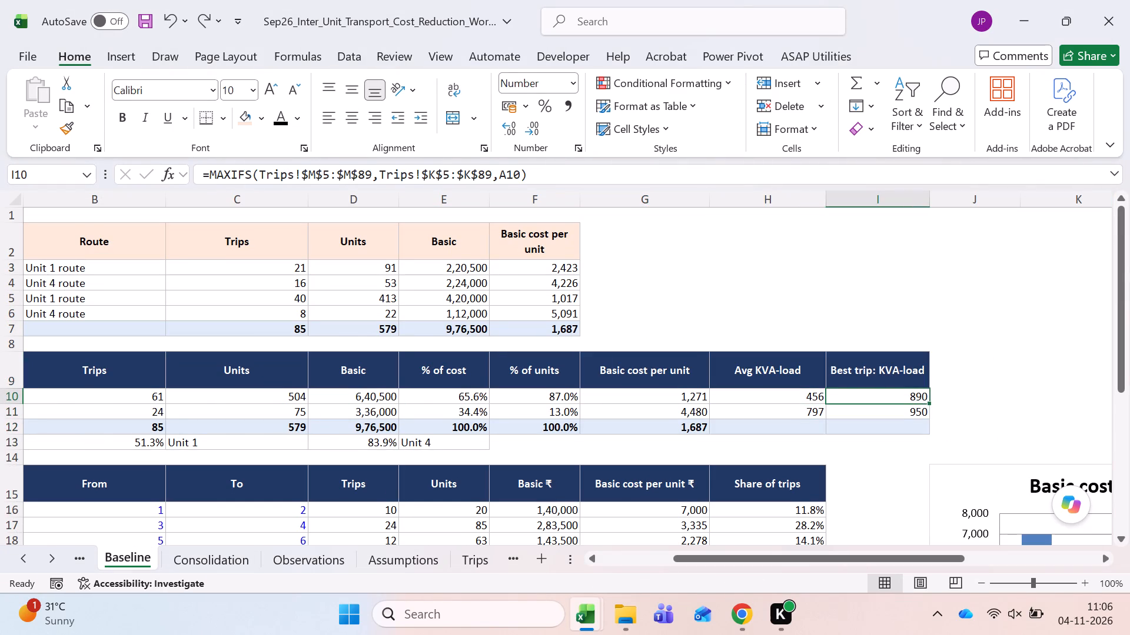
pyautogui.press('F2')
pyautogui.press('Escape')
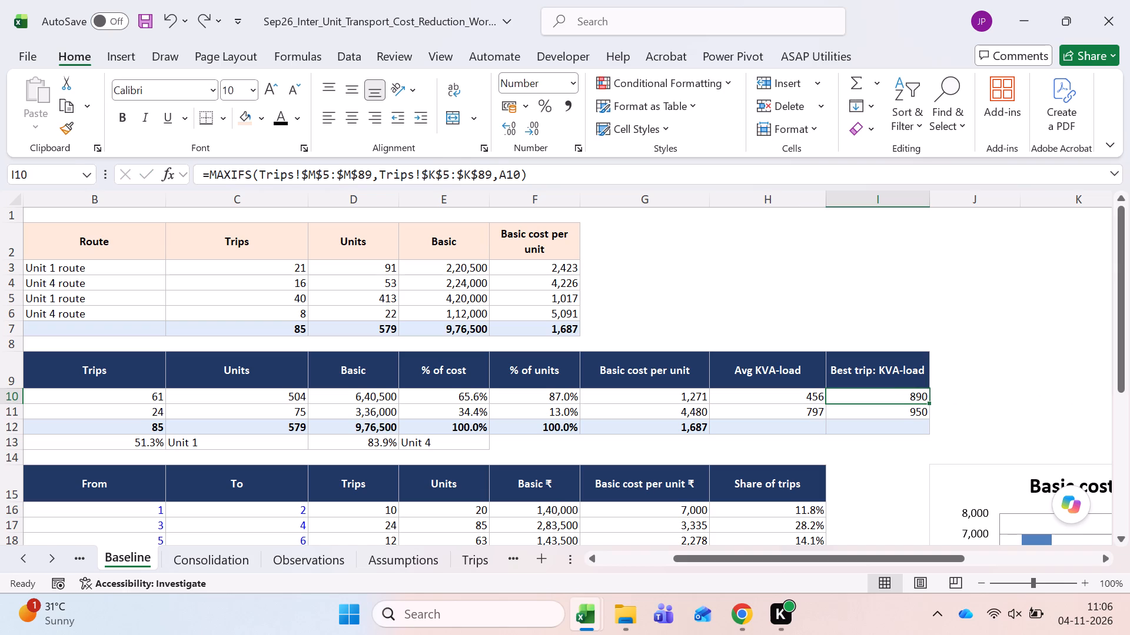
# Delete the Avg KVA-load and Best trip: KVA-load cells from header to total in the route table, shifting cells left.
pyautogui.press('Left')
pyautogui.press('Up')
pyautogui.press('Right')
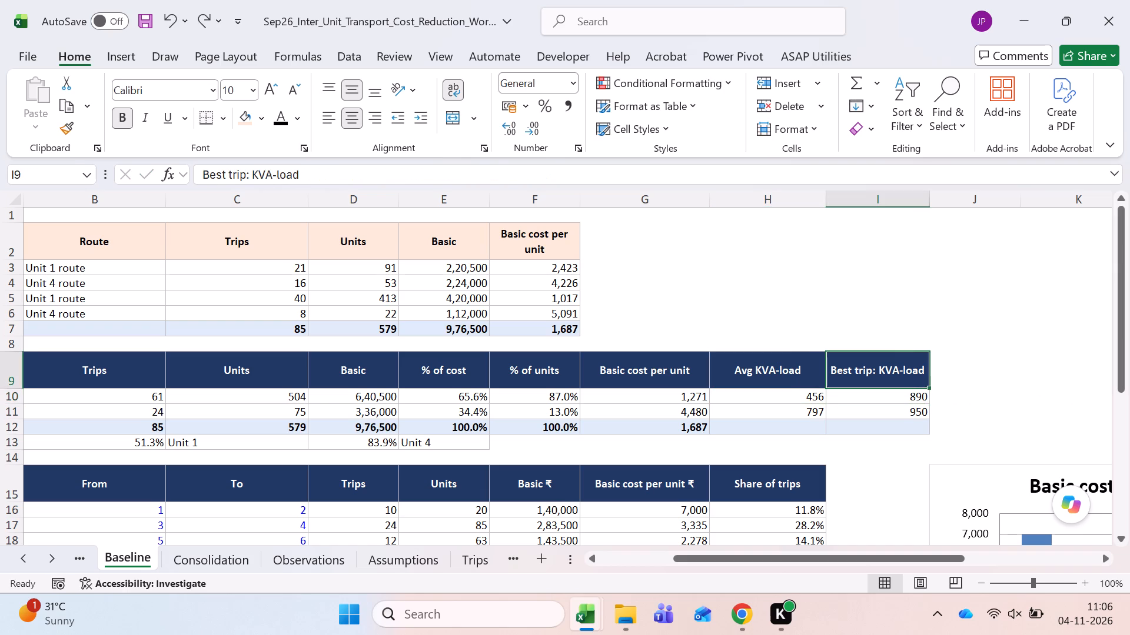
pyautogui.hotkey('shift', 'Down')
pyautogui.hotkey('shift', 'Down')
pyautogui.hotkey('shift', 'Down')
pyautogui.press('Left')
pyautogui.hotkey('shift', 'Down')
pyautogui.hotkey('shift', 'Down')
pyautogui.hotkey('shift', 'Down')
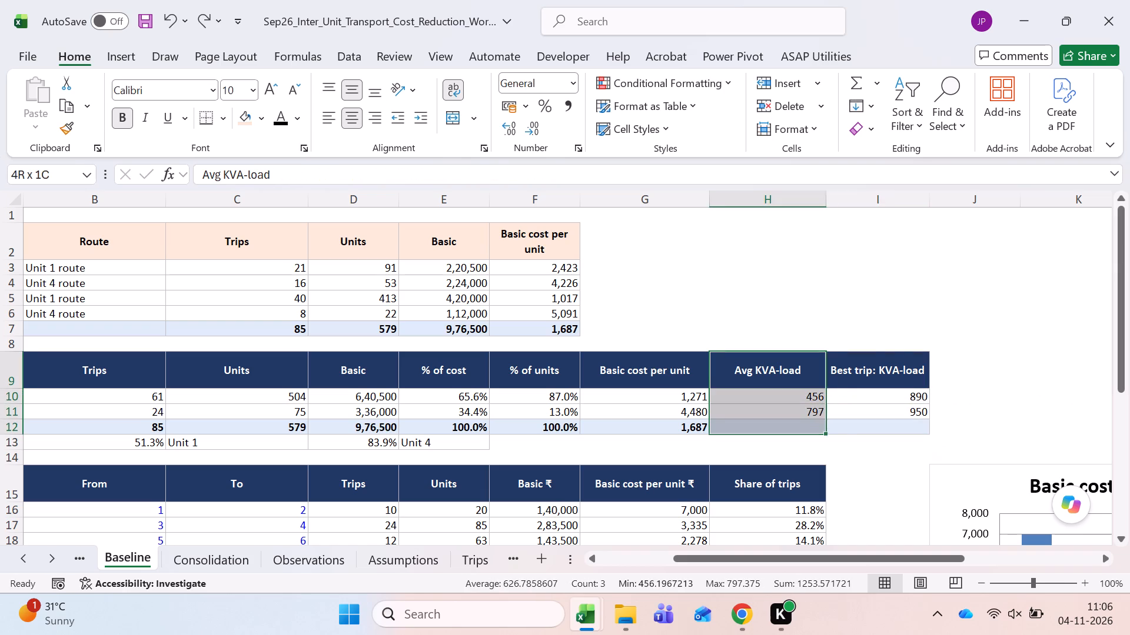
pyautogui.hotkey('shift', 'Right')
pyautogui.hotkey('ctrl', '-')
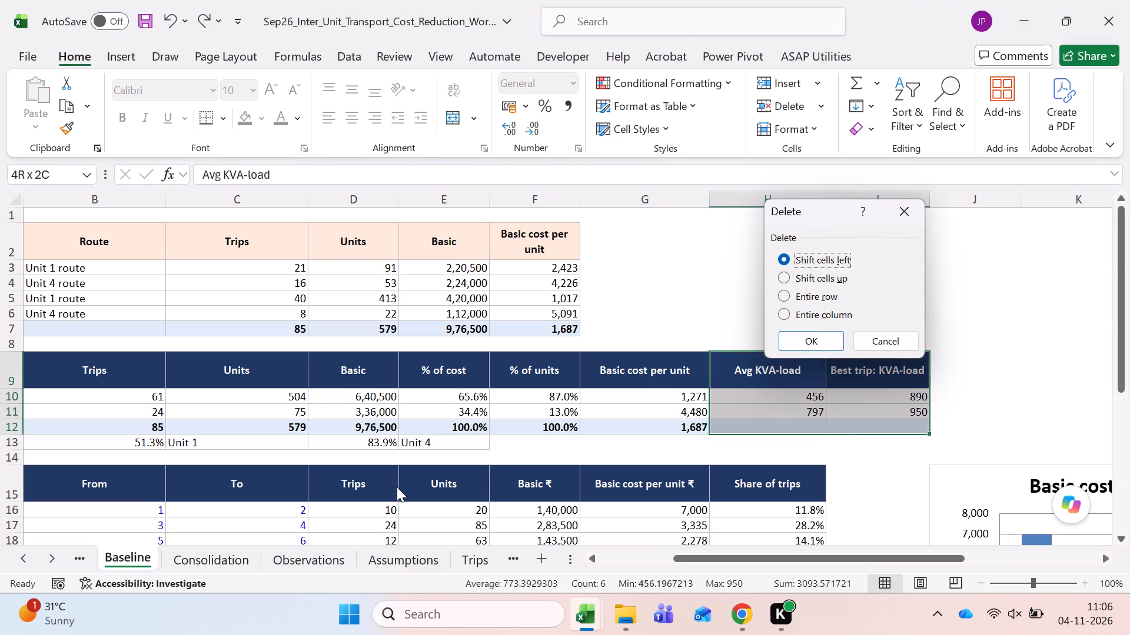
pyautogui.press('Return')
# Delete the entire Avg KVA-load vs best trip (utilisation proxy) row below the route table's total.
pyautogui.hotkey('ctrl', 'Left')
pyautogui.hotkey('ctrl', 'Left')
pyautogui.hotkey('ctrl', 'Left')
pyautogui.press('Down')
pyautogui.press('Down')
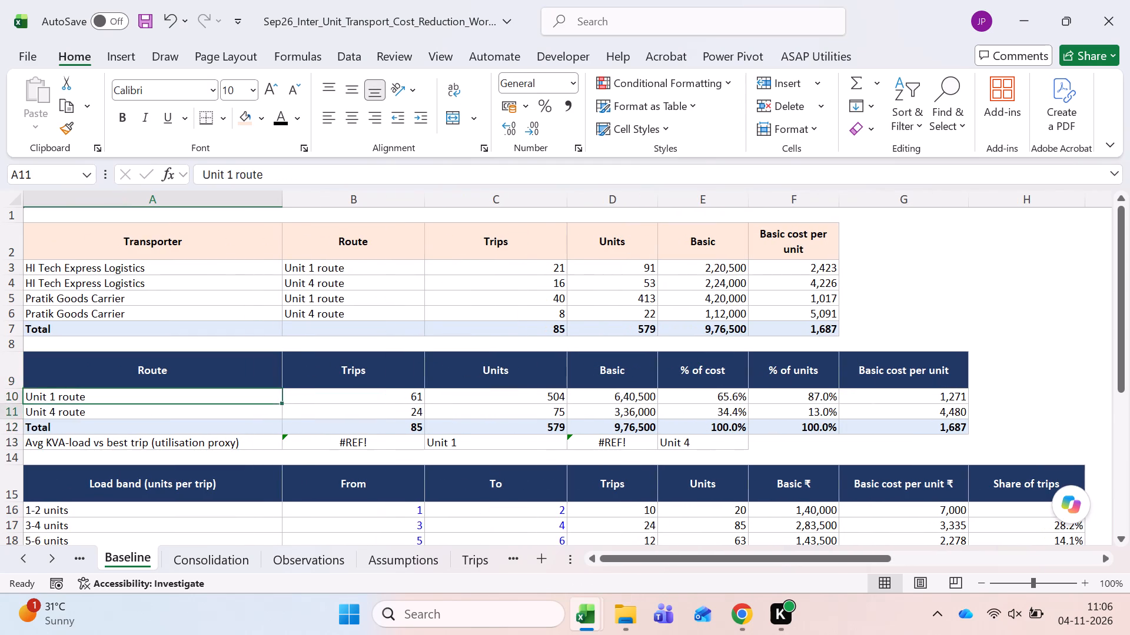
pyautogui.press('Down')
pyautogui.press('Down')
pyautogui.hotkey('shift', 'space')
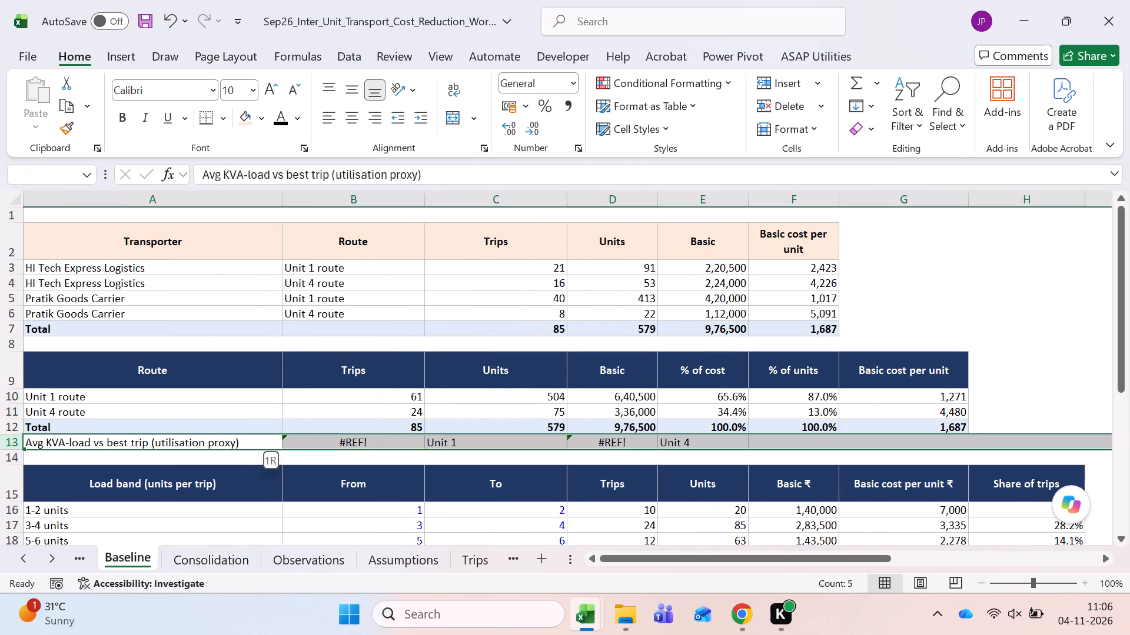
pyautogui.hotkey('ctrl', '-')
# Look over the Baseline rows from the load band table down to the reconciliation table's header.
pyautogui.press('Down')
pyautogui.press('Down')
pyautogui.press('Down')
pyautogui.press('Down')
pyautogui.press('Down')
pyautogui.press('Down')
pyautogui.press('Down')
pyautogui.press('Down')
pyautogui.press('Down')
pyautogui.press('Down')
pyautogui.press('Down')
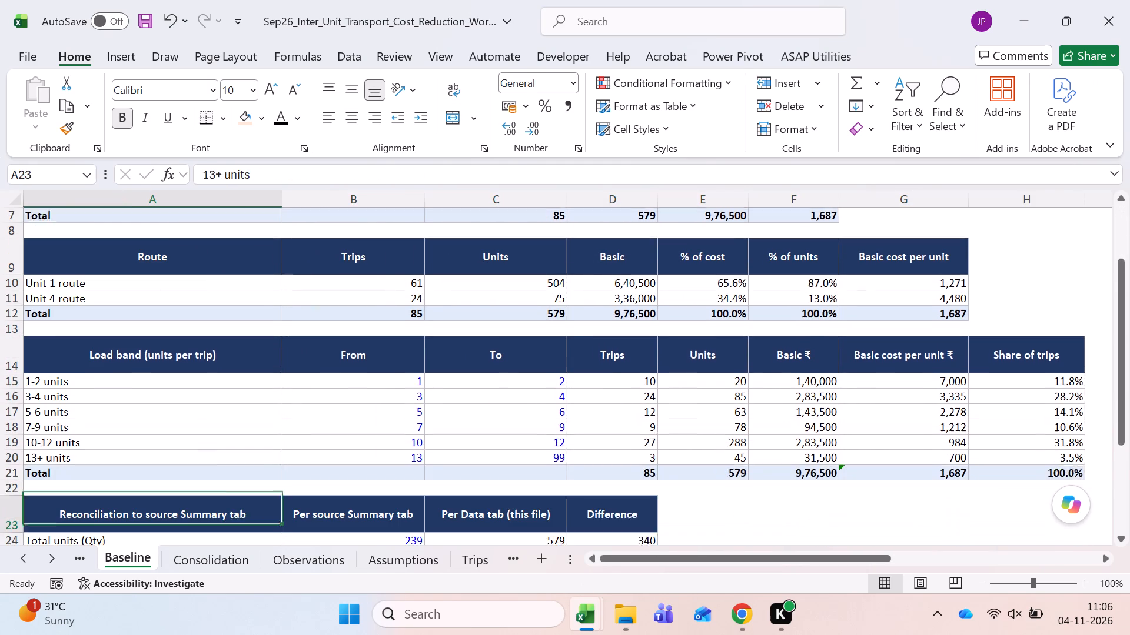
pyautogui.press('Up')
pyautogui.press('Up')
pyautogui.press('Up')
pyautogui.press('Up')
pyautogui.press('Up')
pyautogui.press('Up')
pyautogui.press('Up')
pyautogui.press('Up')
pyautogui.press('Up')
pyautogui.press('Up')
pyautogui.press('Down')
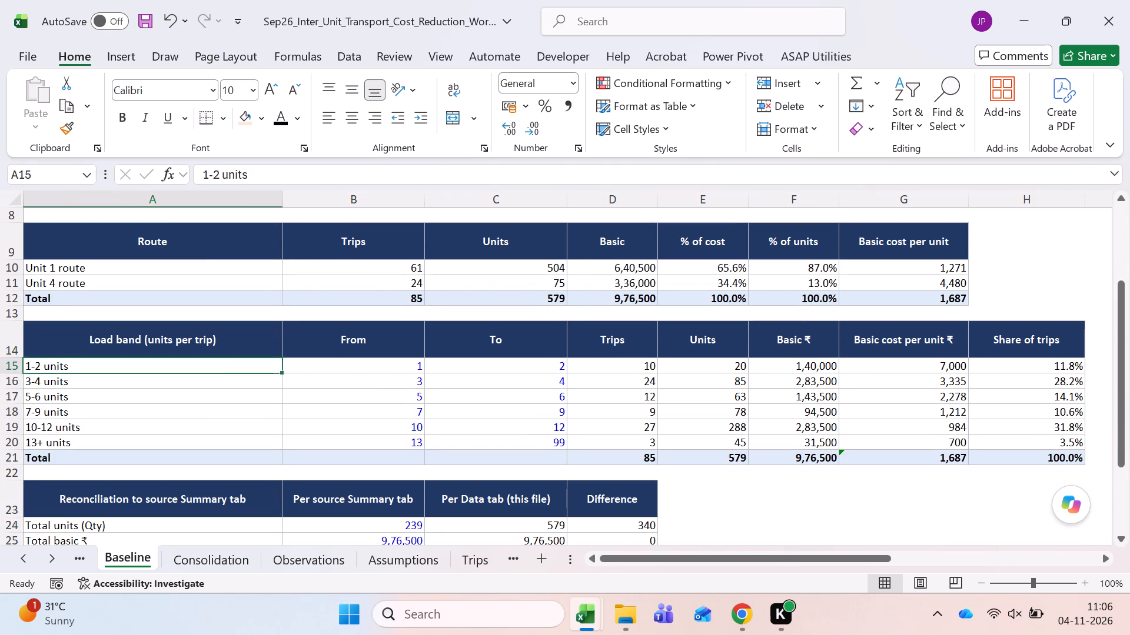
# Check the From and To limits of the load bands and the Trips formula for 3-4 units.
pyautogui.press('Right')
pyautogui.press('Right')
pyautogui.press('Left')
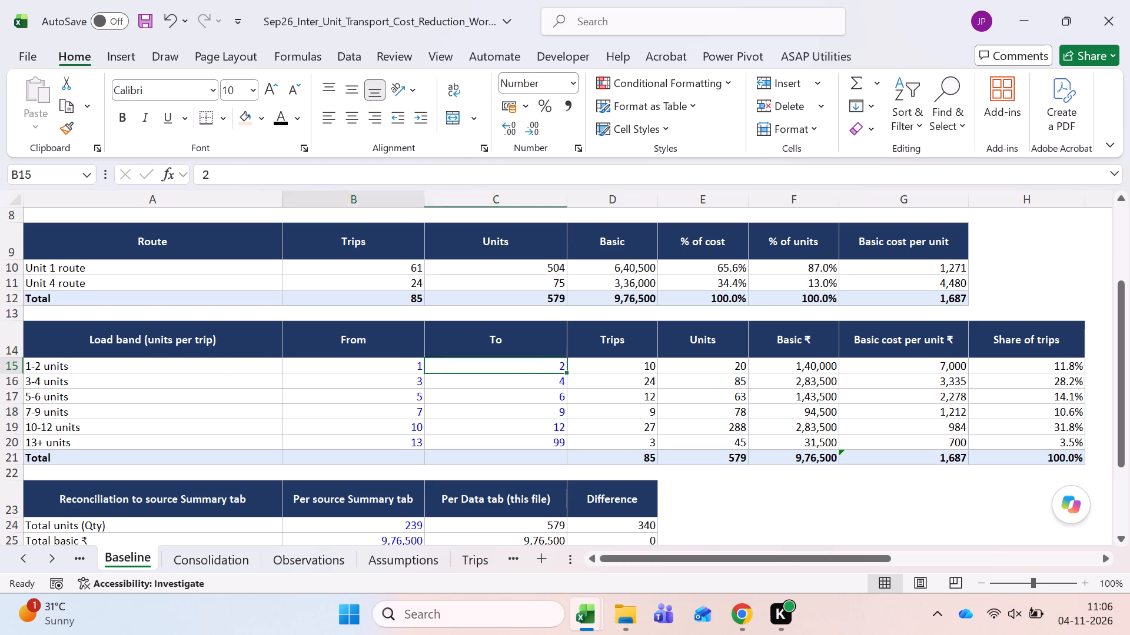
pyautogui.press('Left')
pyautogui.press('Right')
pyautogui.press('Right')
pyautogui.press('Down')
pyautogui.press('Left')
pyautogui.press('Left')
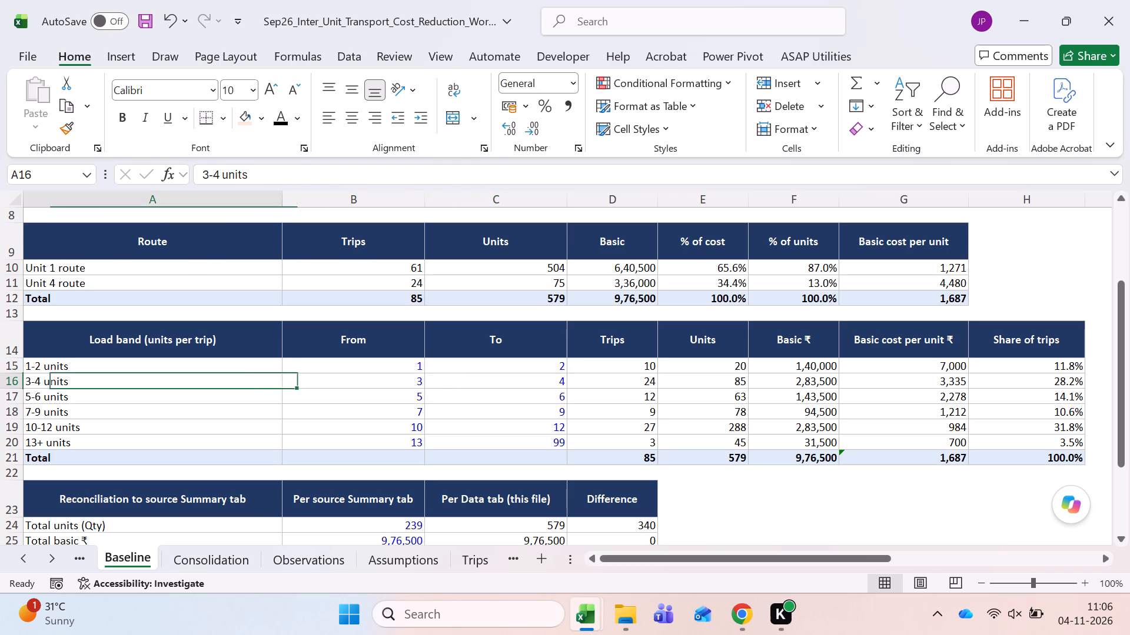
pyautogui.press('Right')
pyautogui.press('Right')
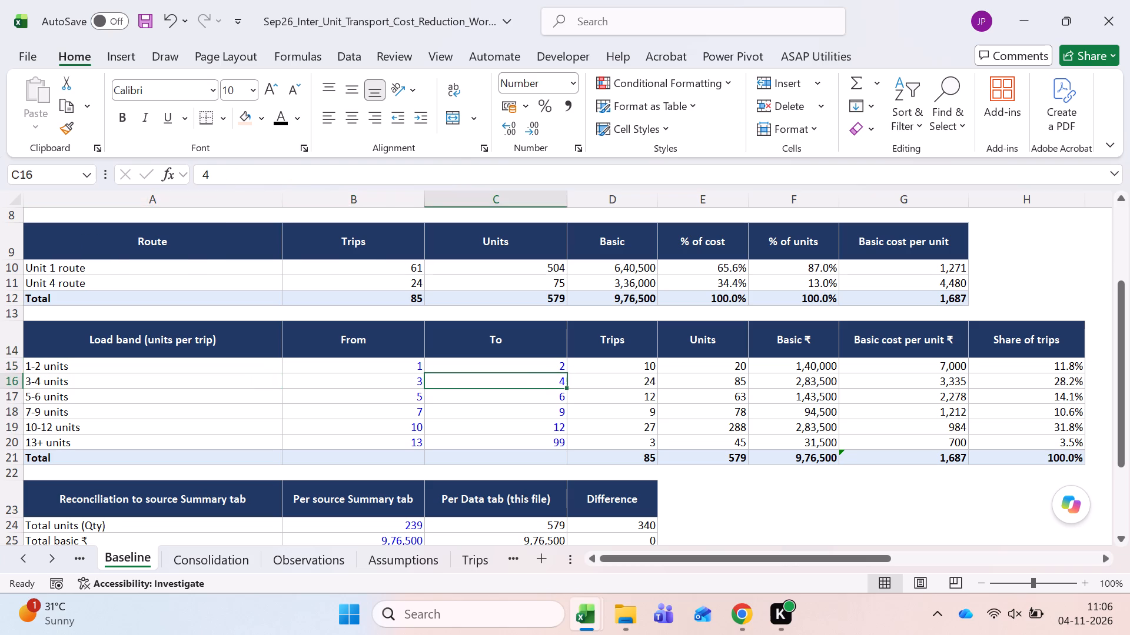
pyautogui.press('Right')
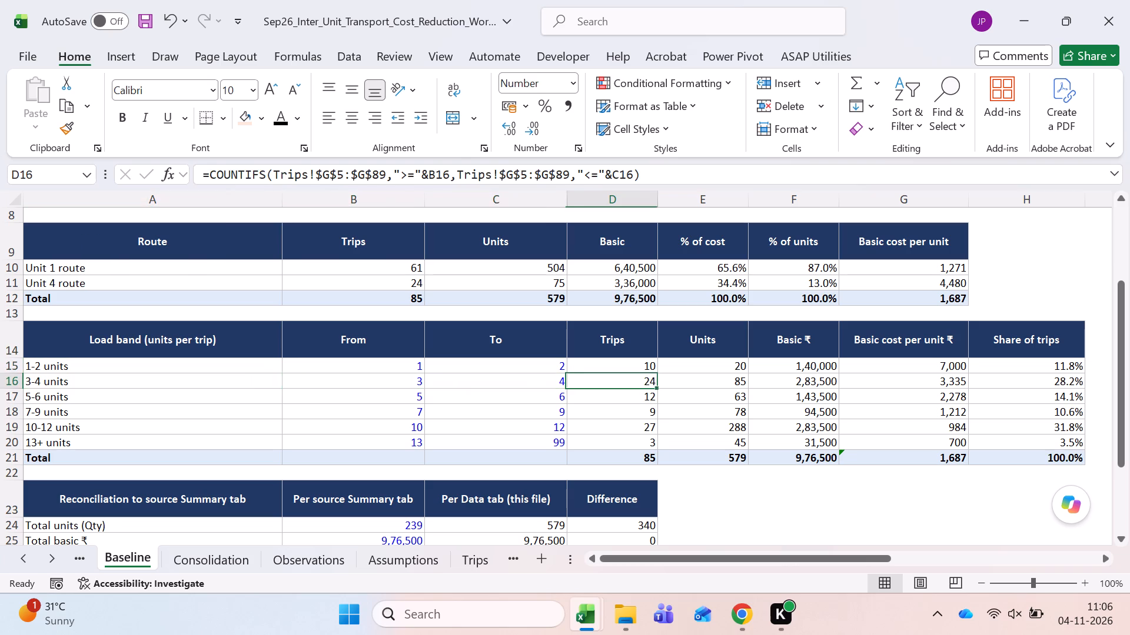
pyautogui.press('Left')
pyautogui.press('Left')
pyautogui.press('Up')
pyautogui.press('Right')
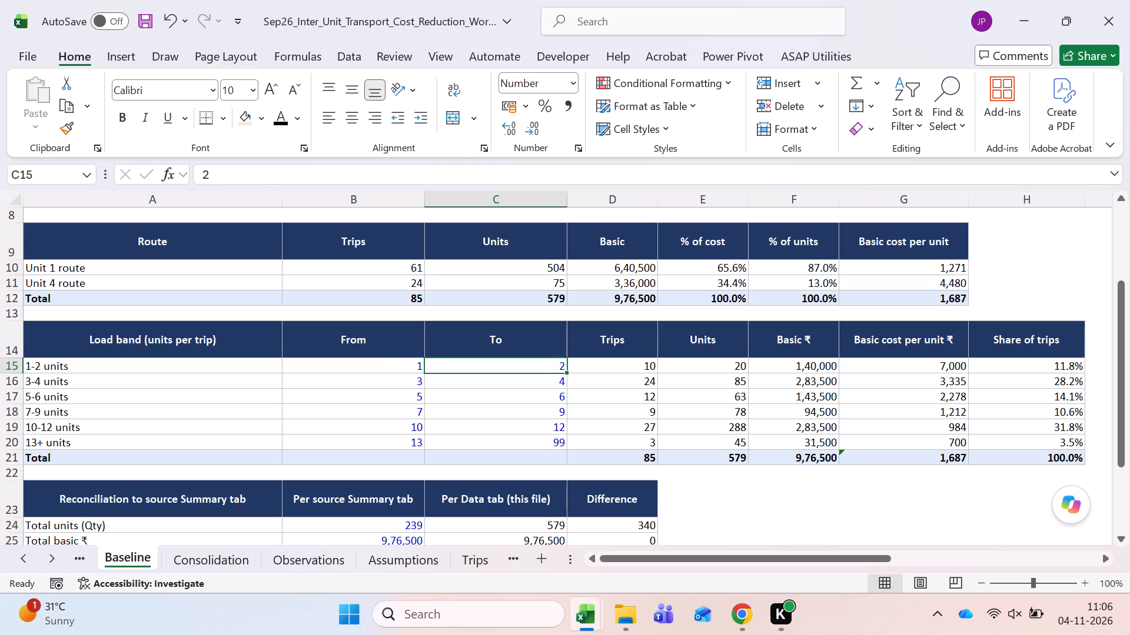
pyautogui.press('Down')
pyautogui.press('Down')
pyautogui.press('Down')
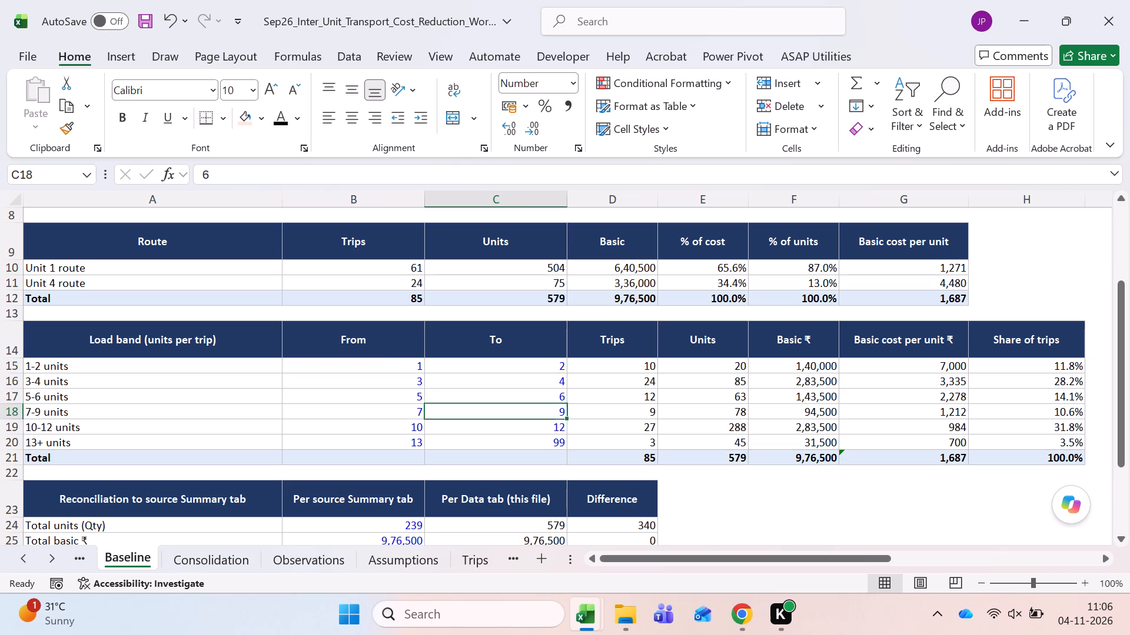
pyautogui.press('Down')
pyautogui.press('Down')
pyautogui.press('Left')
pyautogui.press('Left')
pyautogui.press('Right')
pyautogui.press('Right')
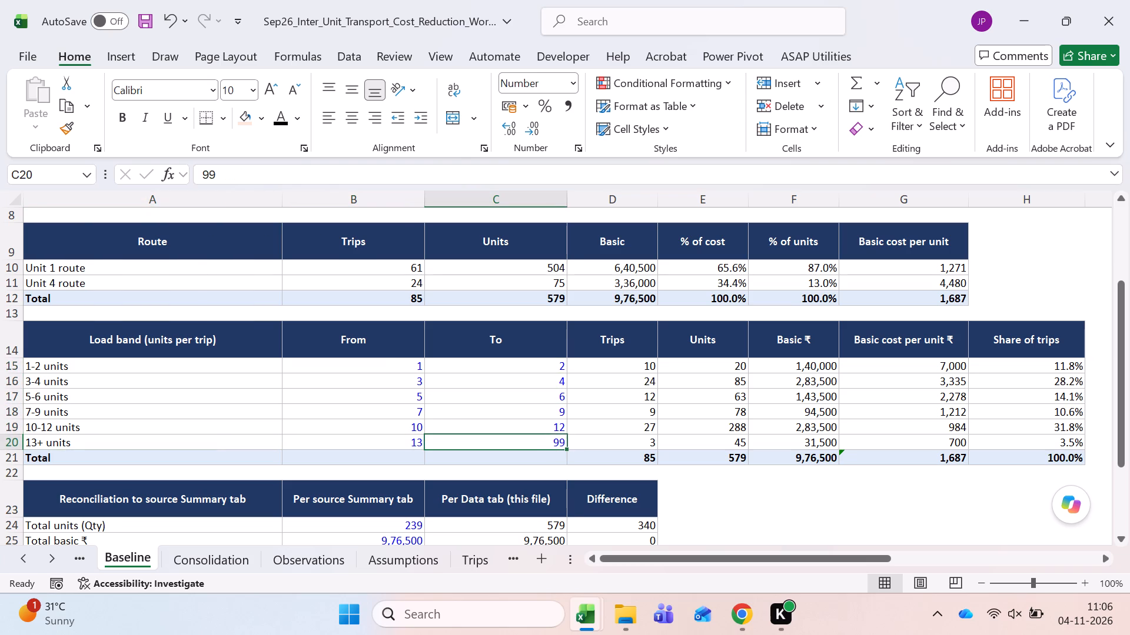
# Check the Trips, Units, Basic and cost-per-unit formulas in the 13+ units row of the load band table.
pyautogui.press('Right')
pyautogui.press('Right')
pyautogui.press('Right')
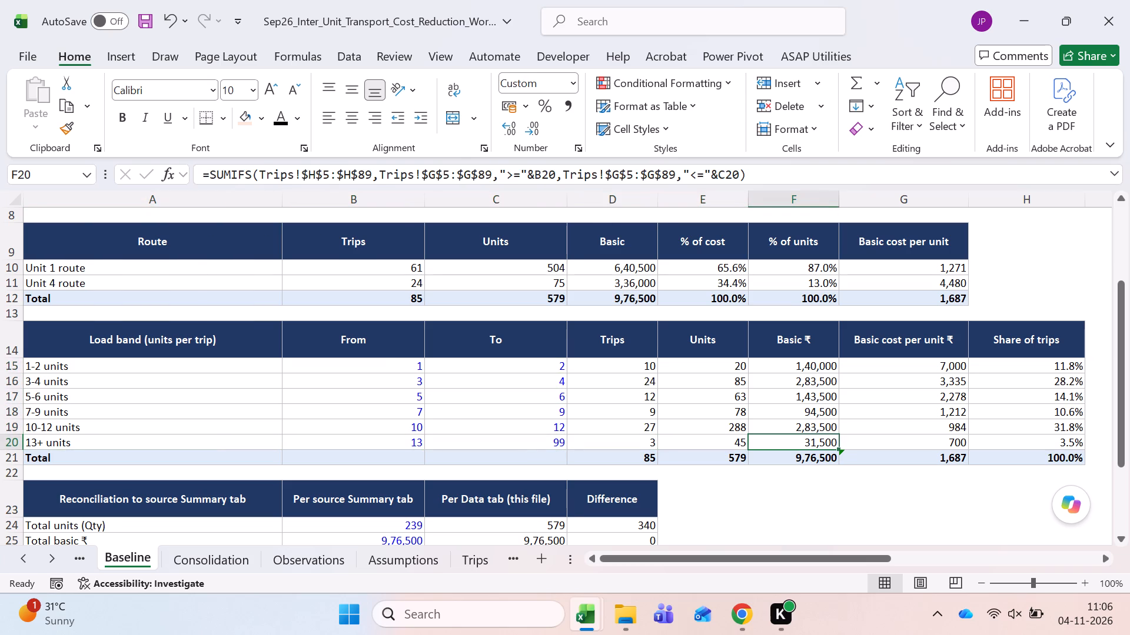
pyautogui.press('Right')
pyautogui.press('Left')
pyautogui.press('Left')
pyautogui.press('Left')
pyautogui.press('Right')
pyautogui.press('Right')
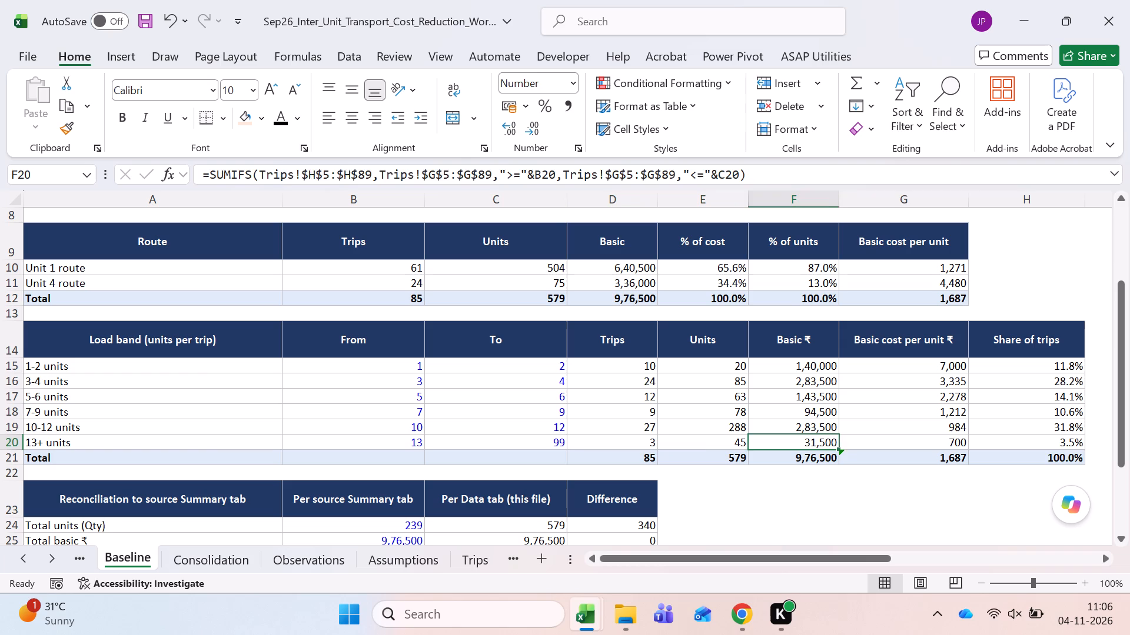
pyautogui.press('Right')
pyautogui.press('Left')
pyautogui.press('Left')
pyautogui.press('Left')
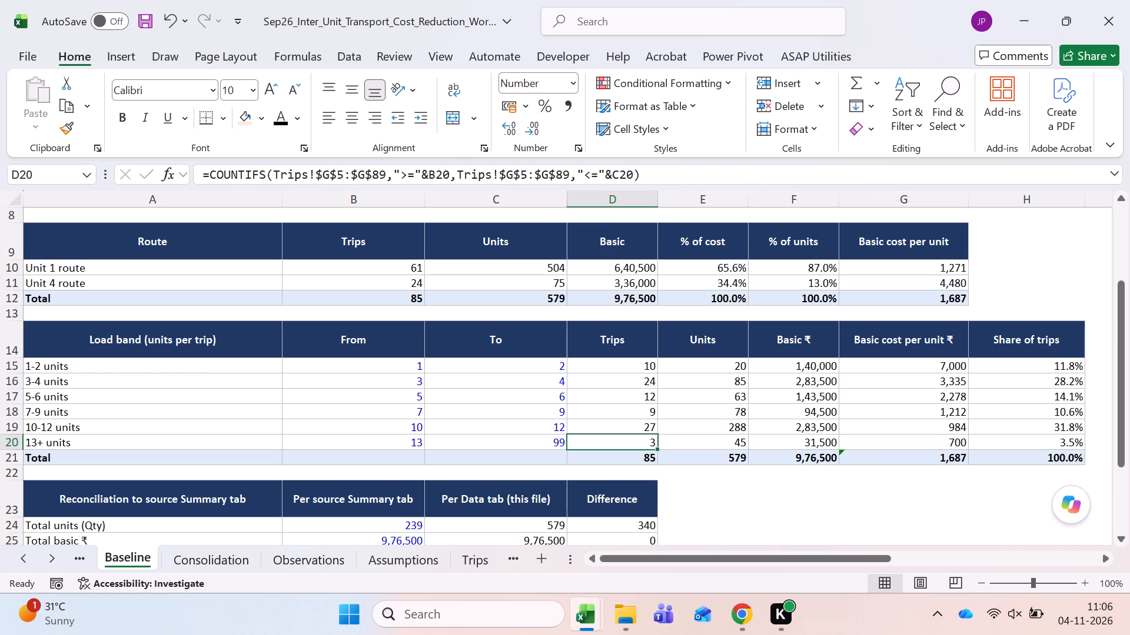
# Check the Trips and Units formulas in the 1-2 units row and the Units values down to the 10-12 units band.
pyautogui.press('Left')
pyautogui.press('Left')
pyautogui.press('Left')
pyautogui.press('Left')
pyautogui.press('Up')
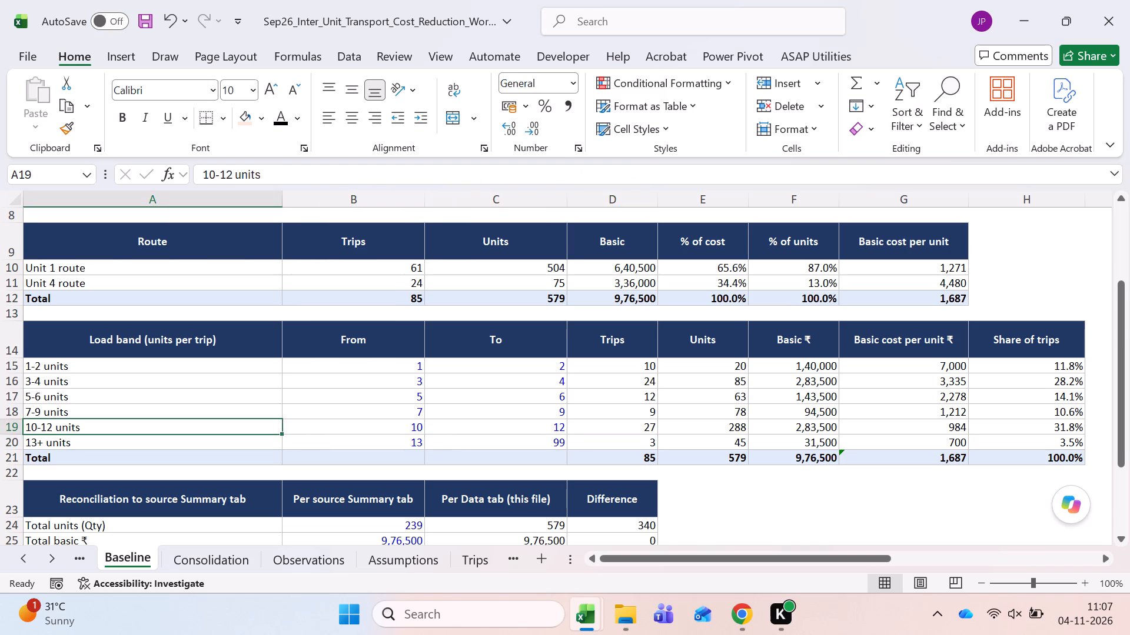
pyautogui.press('Up')
pyautogui.press('Up')
pyautogui.press('Up')
pyautogui.press('Up')
pyautogui.press('Up')
pyautogui.press('Right')
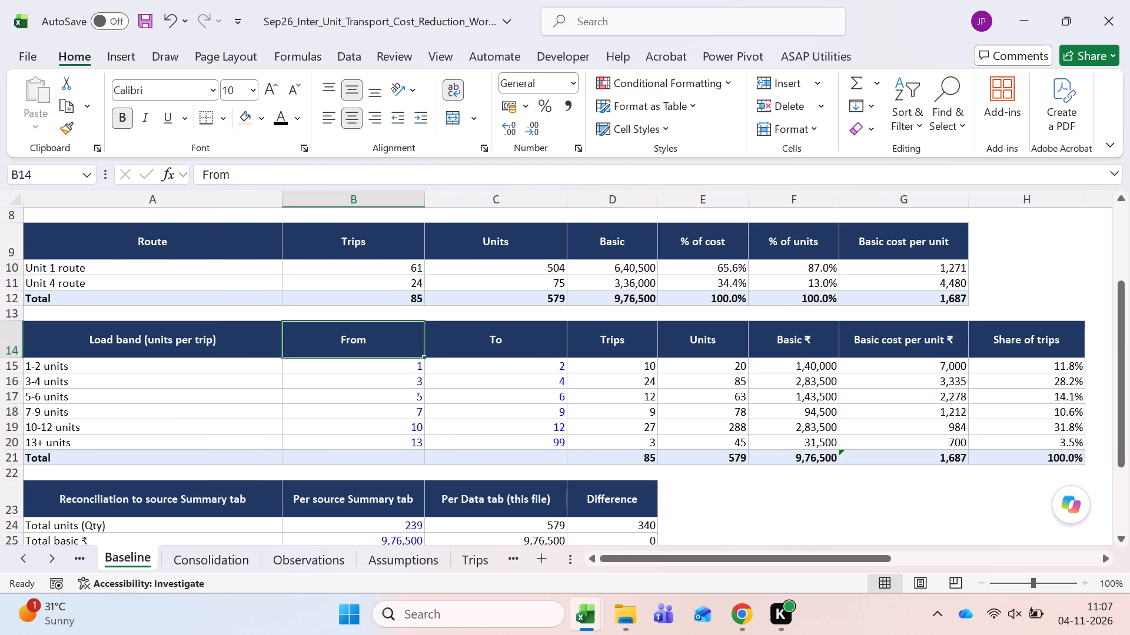
pyautogui.press('Down')
pyautogui.press('Right')
pyautogui.press('Right')
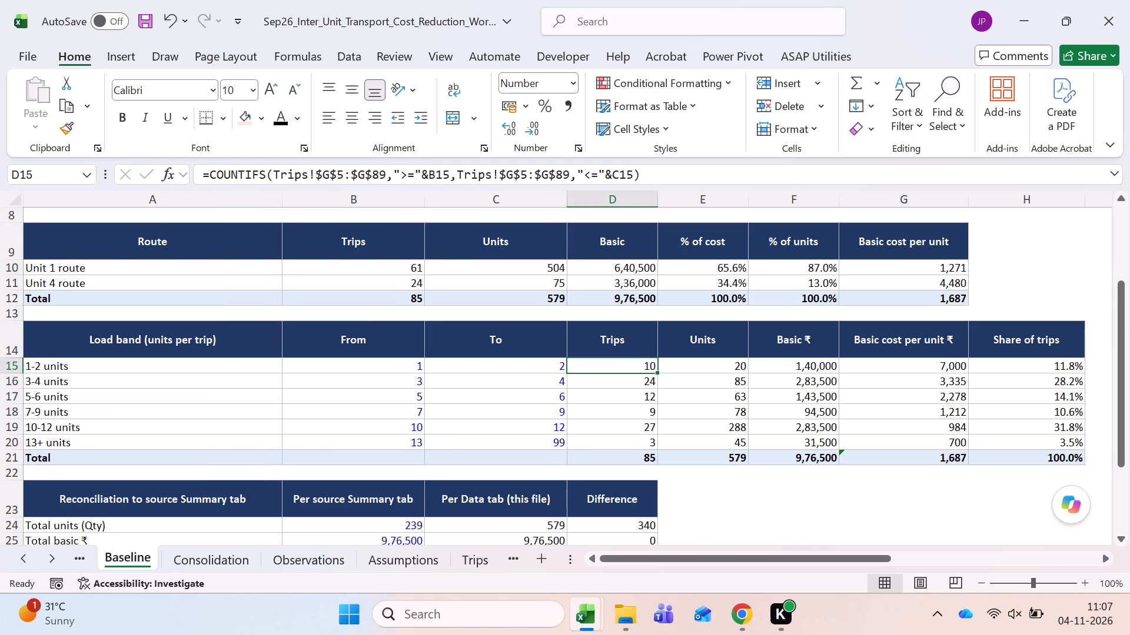
pyautogui.press('Right')
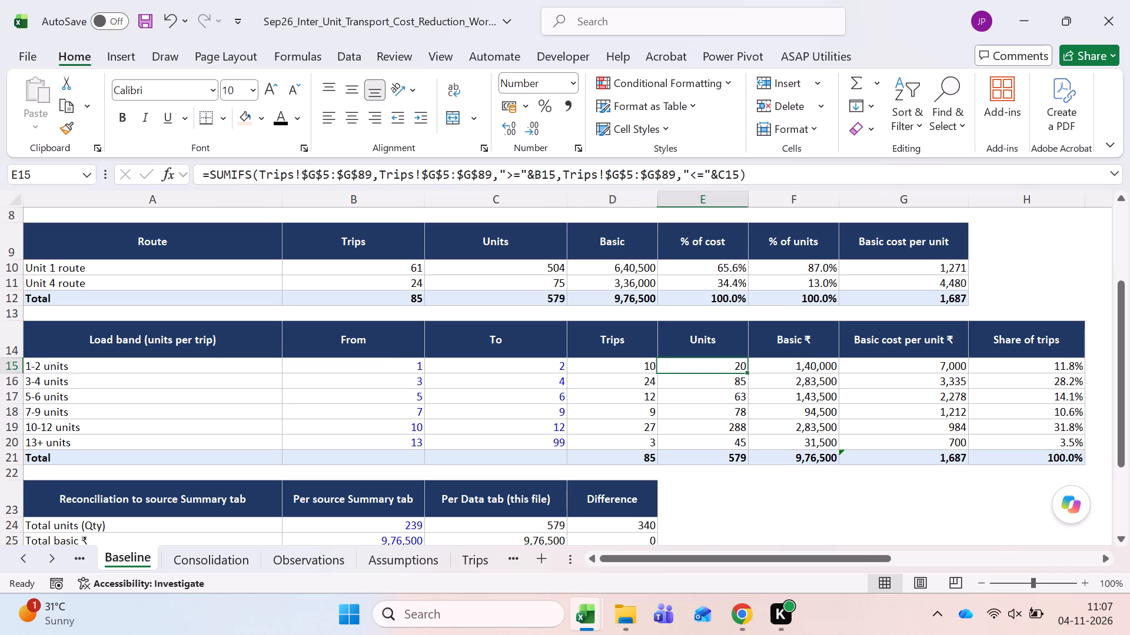
pyautogui.hotkey('shift', 'Down')
pyautogui.hotkey('shift', 'Down')
pyautogui.hotkey('shift', 'Down')
pyautogui.hotkey('shift', 'Down')
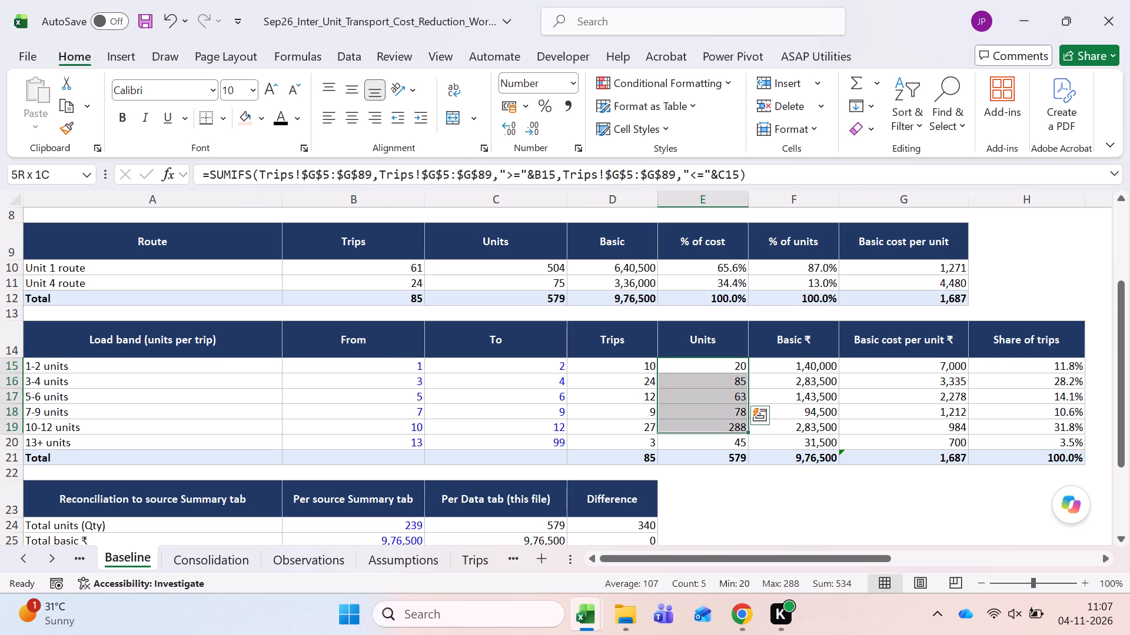
# Remove the rupee symbol from the load band table's Basic header so it reads "Basic".
pyautogui.press('Right')
pyautogui.press('Up')
pyautogui.press('F2')
pyautogui.press('BackSpace')
pyautogui.press('BackSpace')
pyautogui.press('Return')
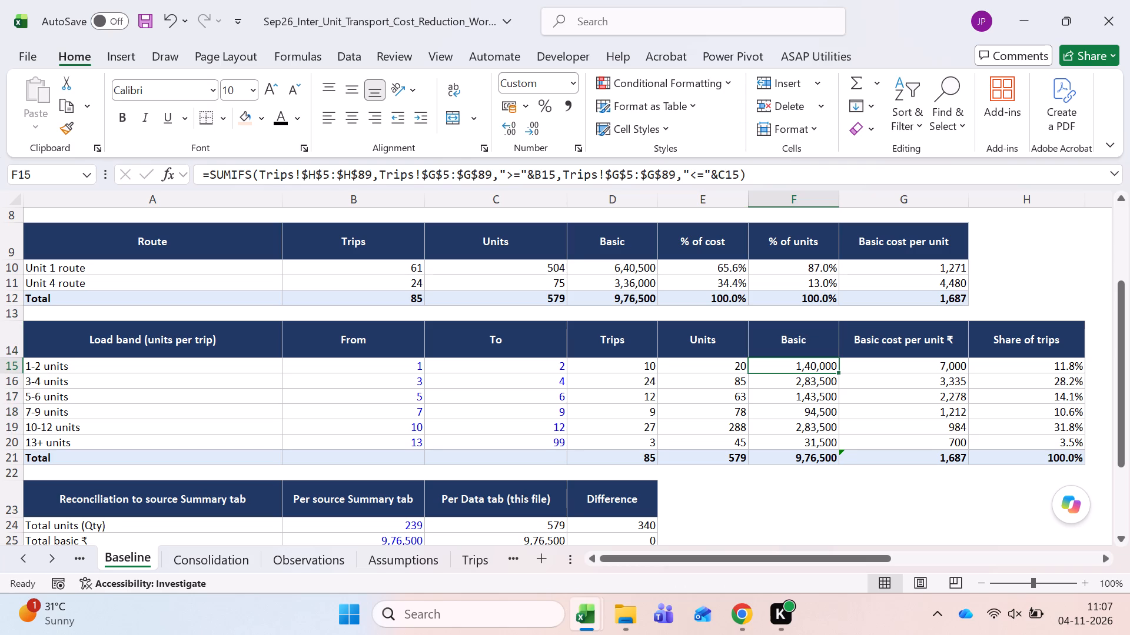
# Remove the rupee symbol from the load band table's cost-per-unit header so it reads "Basic cost per unit".
pyautogui.press('Down')
pyautogui.press('Right')
pyautogui.press('Up')
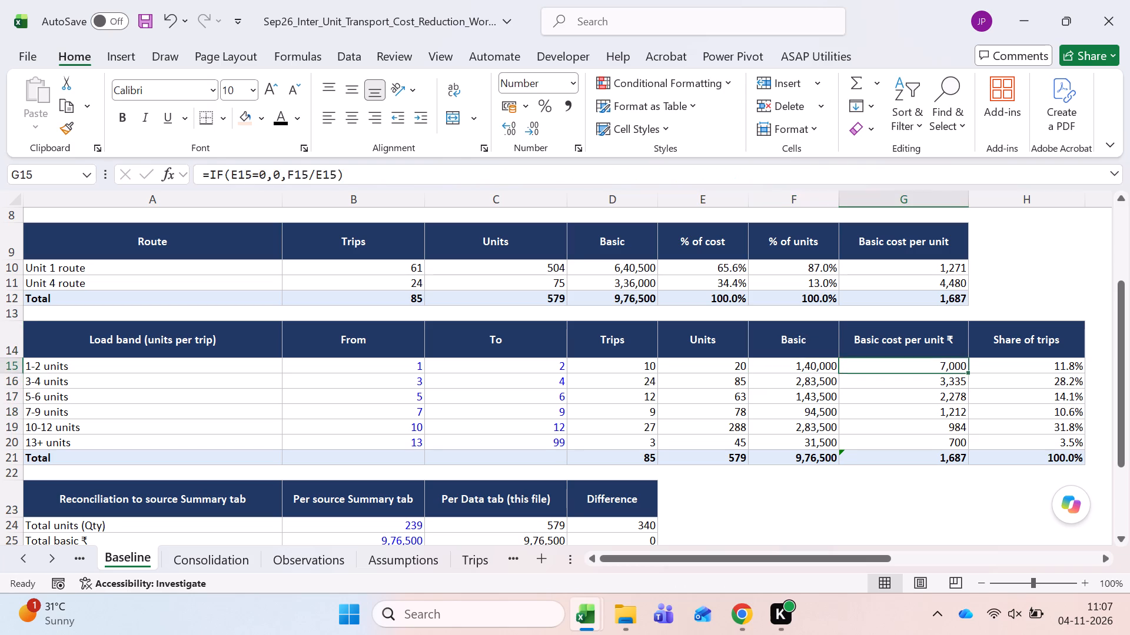
pyautogui.press('Up')
pyautogui.press('F2')
pyautogui.press('BackSpace')
pyautogui.press('BackSpace')
pyautogui.press('Return')
# Check which cells the Share of trips formula for the 1-2 units band refers to.
pyautogui.press('Right')
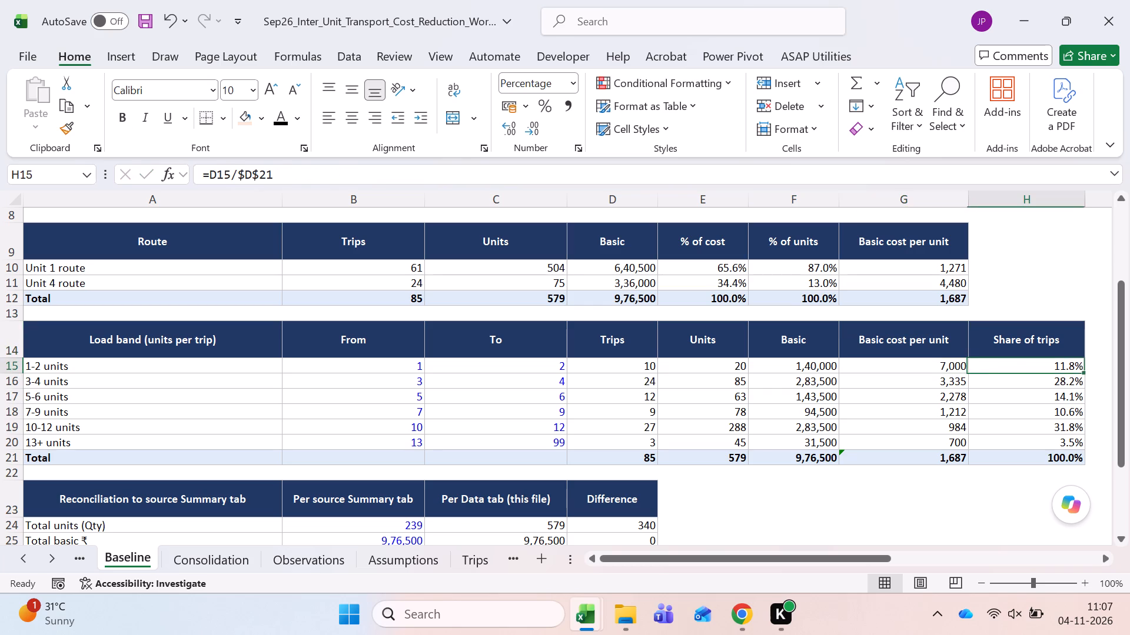
pyautogui.press('F2')
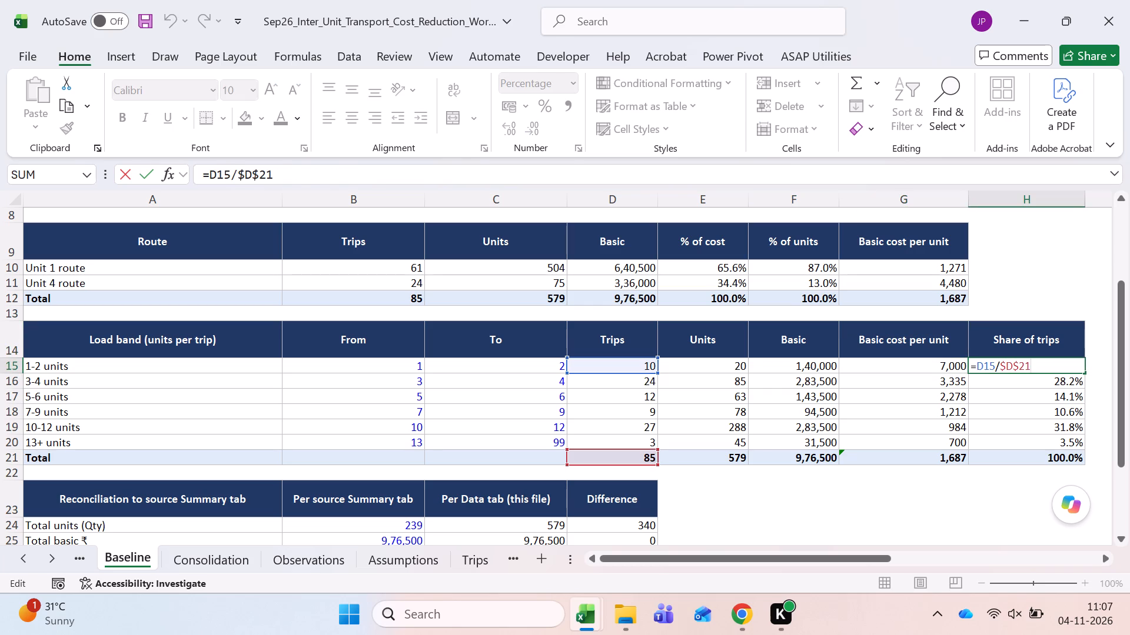
pyautogui.press('Return')
pyautogui.press('Up')
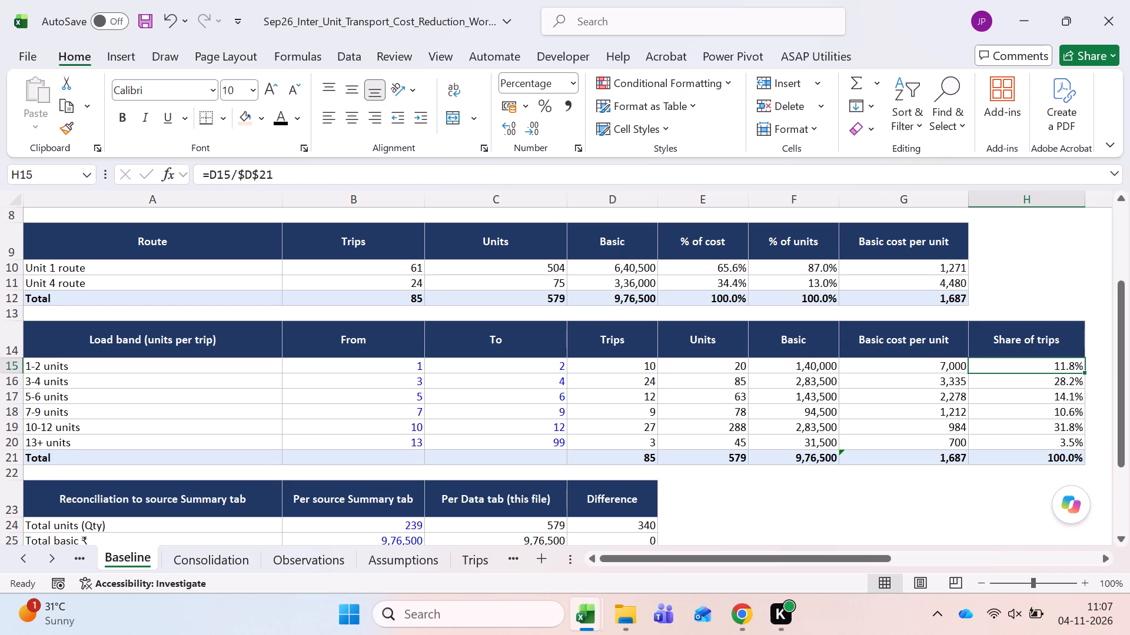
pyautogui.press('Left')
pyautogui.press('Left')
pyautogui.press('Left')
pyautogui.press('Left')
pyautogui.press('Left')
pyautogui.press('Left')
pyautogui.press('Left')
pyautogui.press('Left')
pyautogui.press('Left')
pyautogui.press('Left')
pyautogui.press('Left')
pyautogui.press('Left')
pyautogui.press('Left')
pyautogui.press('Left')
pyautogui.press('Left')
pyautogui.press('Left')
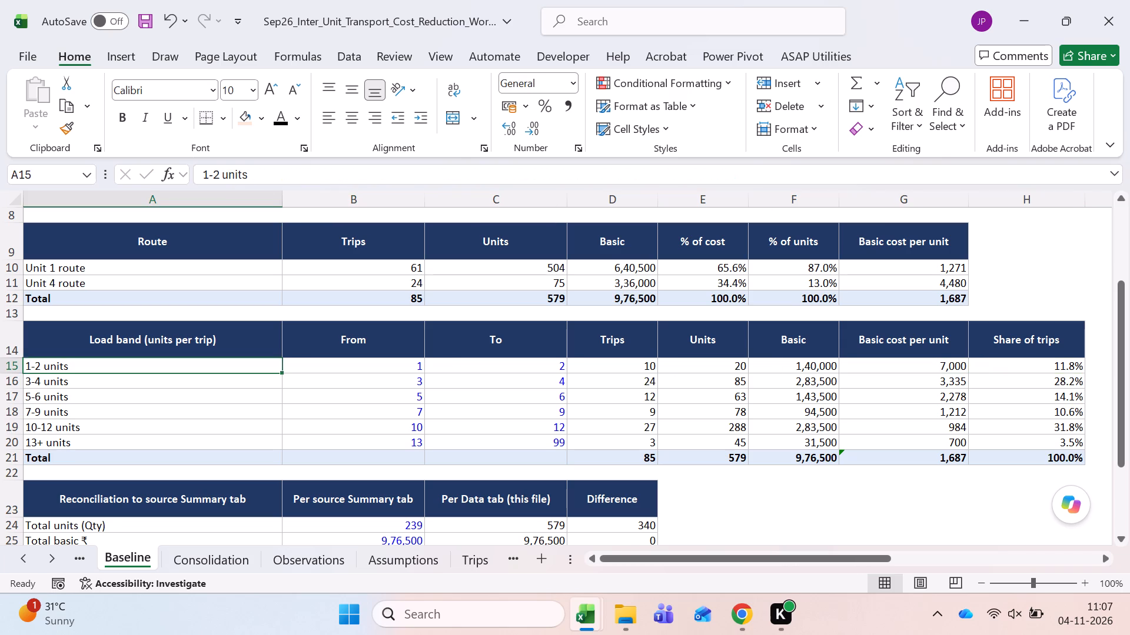
# Examine the Per source Summary tab entries in the Baseline reconciliation table, opening the Total units (Qty) entry.
pyautogui.scroll(-2, 397, 487)
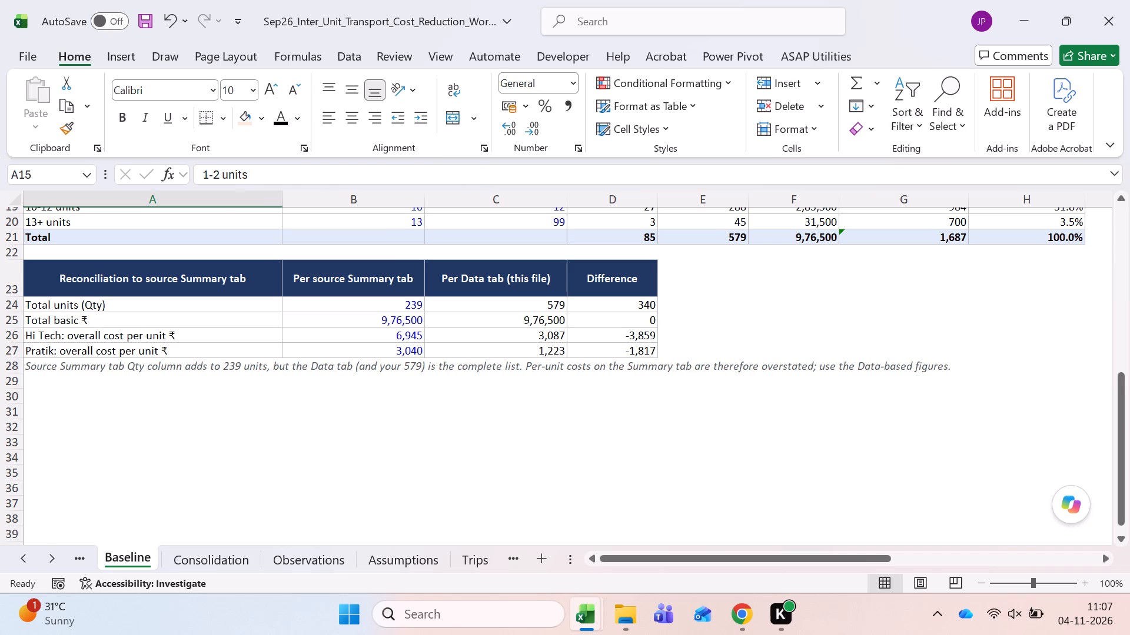
pyautogui.click(393, 309)
pyautogui.scroll(2, 418, 370)
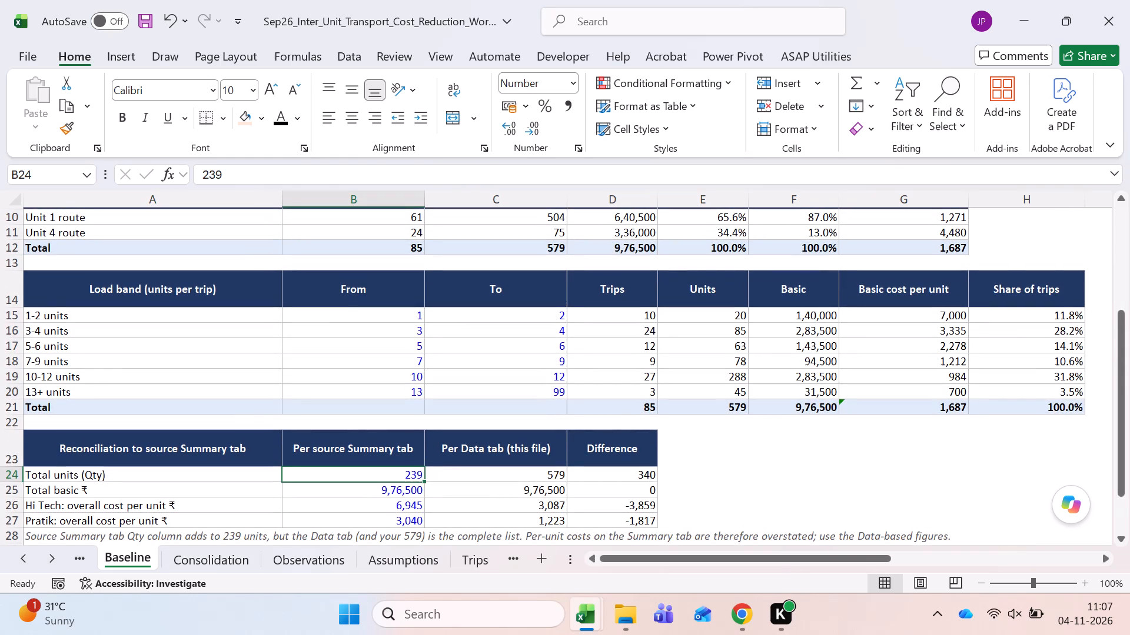
pyautogui.press('F2')
pyautogui.press('Escape')
pyautogui.press('Right')
pyautogui.press('Left')
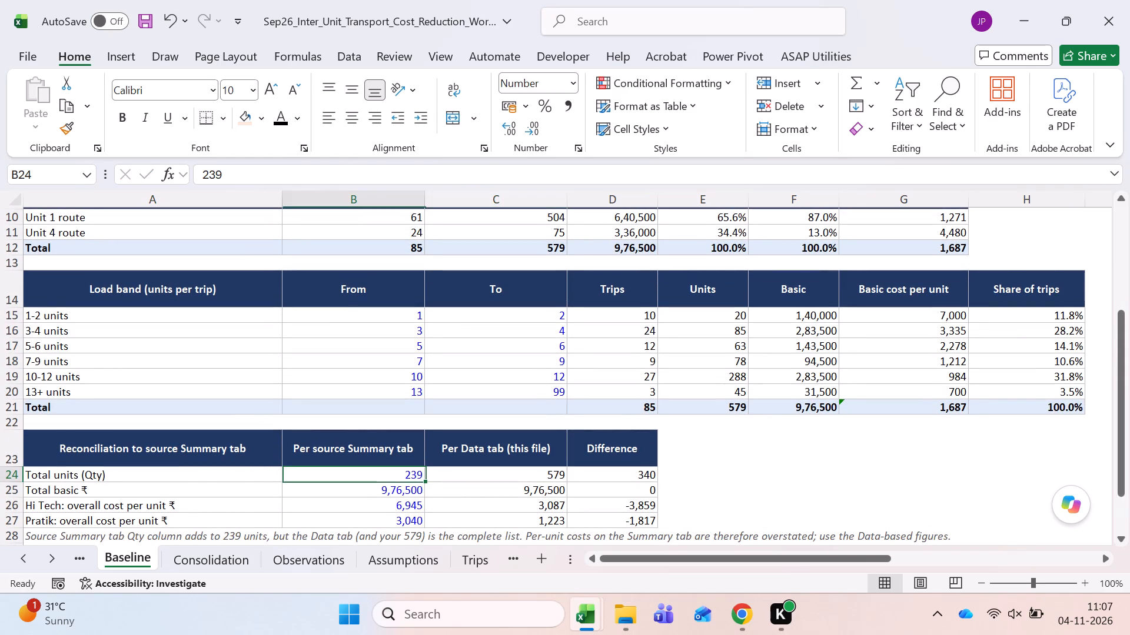
pyautogui.press('Down')
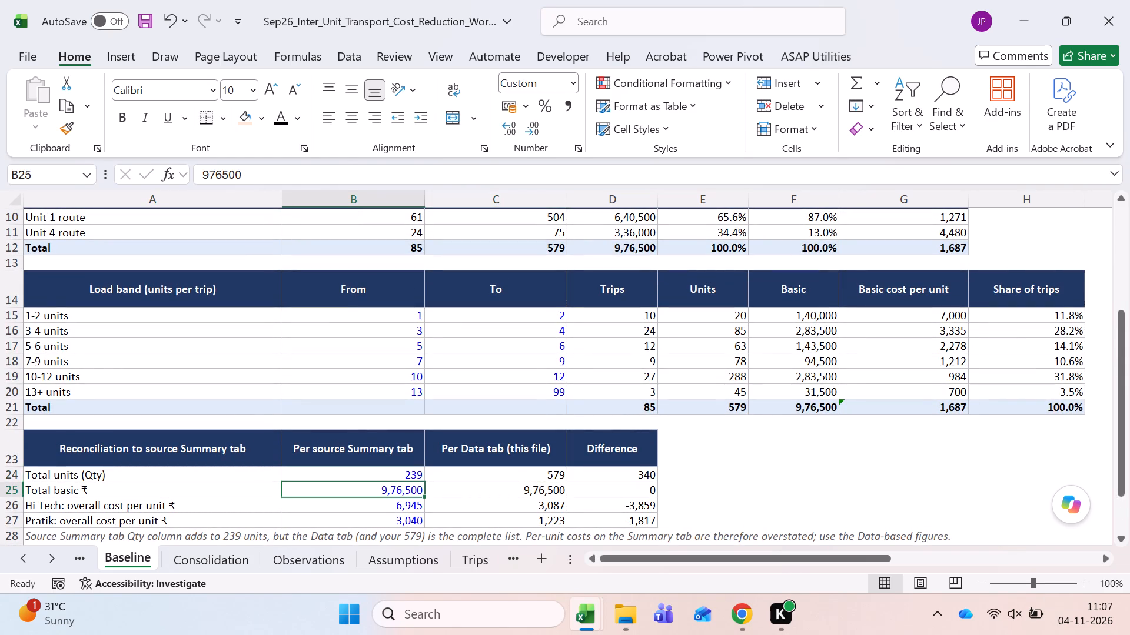
pyautogui.press('Down')
pyautogui.press('Down')
pyautogui.press('Down')
pyautogui.press('Down')
pyautogui.press('Down')
pyautogui.press('Up')
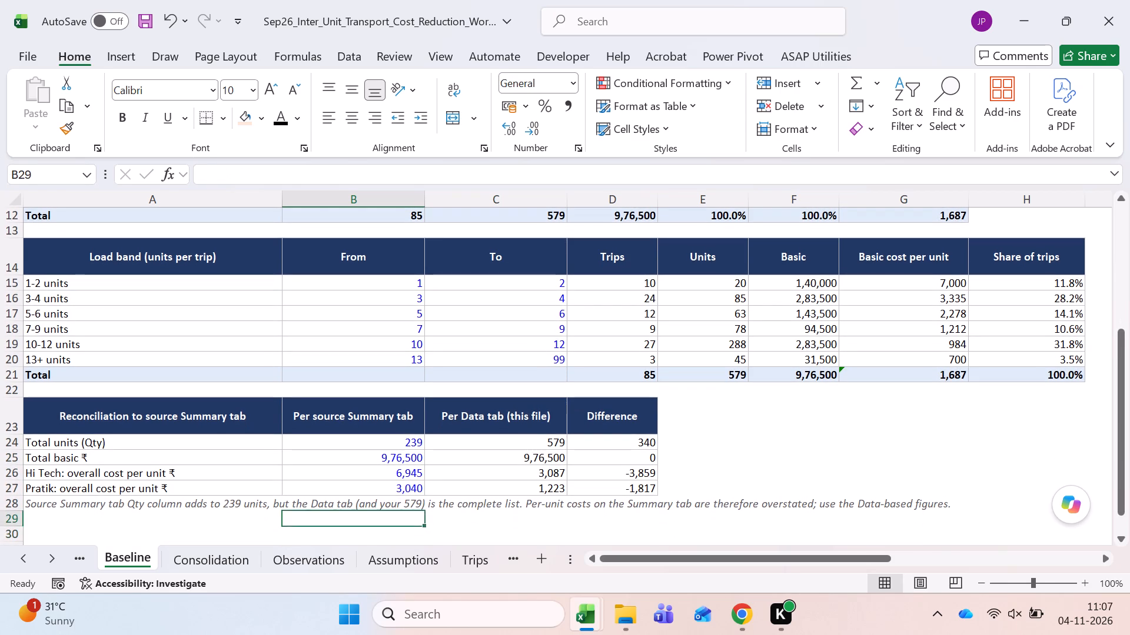
pyautogui.press('Up')
pyautogui.press('Up')
pyautogui.press('Up')
pyautogui.press('Up')
pyautogui.press('Up')
pyautogui.press('Up')
pyautogui.press('Up')
pyautogui.press('Up')
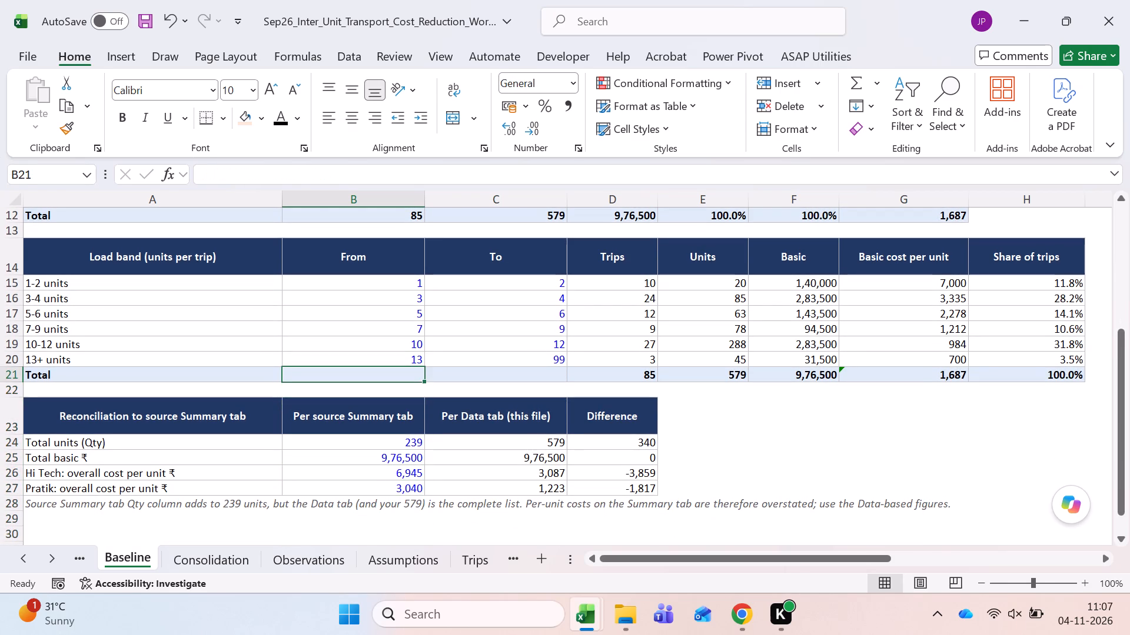
# Check which cells the Difference formulas refer to in the Hi Tech and Pratik cost-per-unit rows of the reconciliation table.
pyautogui.press('Down')
pyautogui.press('Down')
pyautogui.press('Down')
pyautogui.press('Down')
pyautogui.press('Down')
pyautogui.press('Right')
pyautogui.press('Right')
pyautogui.press('F2')
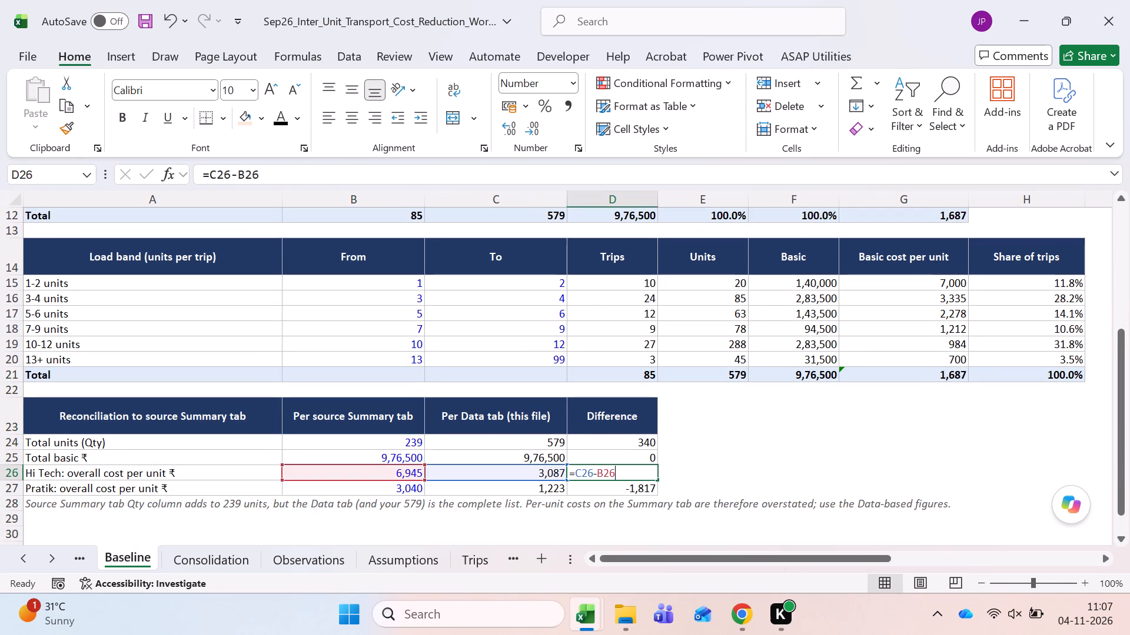
pyautogui.press('Escape')
pyautogui.press('Return')
pyautogui.press('F2')
pyautogui.press('Escape')
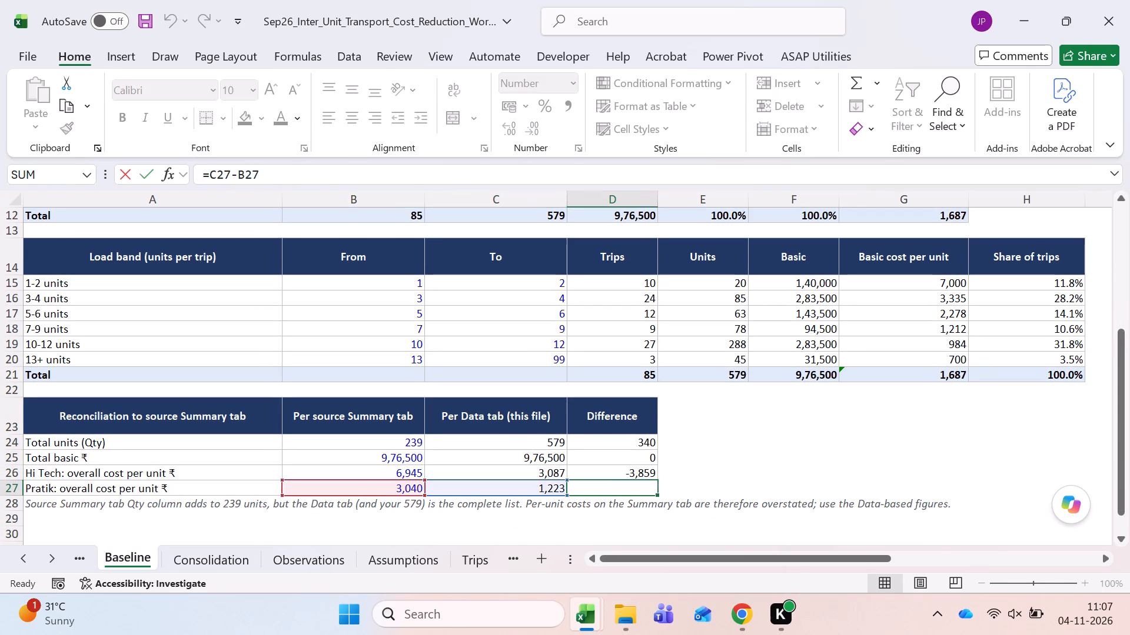
pyautogui.press('Up')
pyautogui.press('Up')
pyautogui.press('Down')
pyautogui.press('Down')
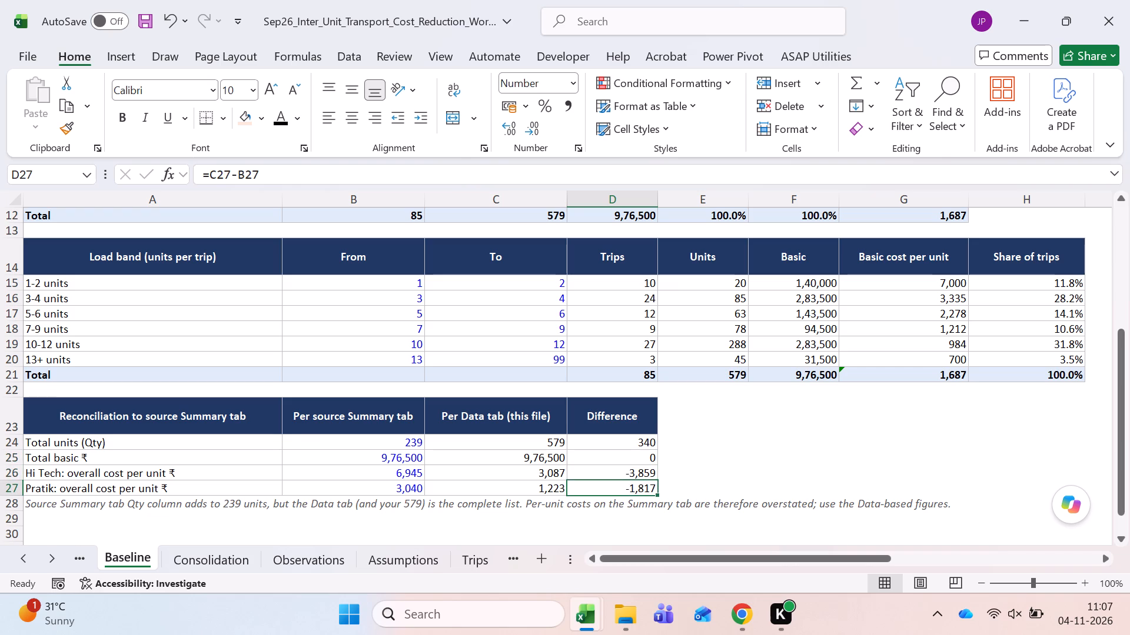
# Check whether the source Summary entries for Hi Tech cost per unit, Total basic and Total units are formulas or typed values.
pyautogui.press('Left')
pyautogui.press('Left')
pyautogui.press('Up')
pyautogui.press('F2')
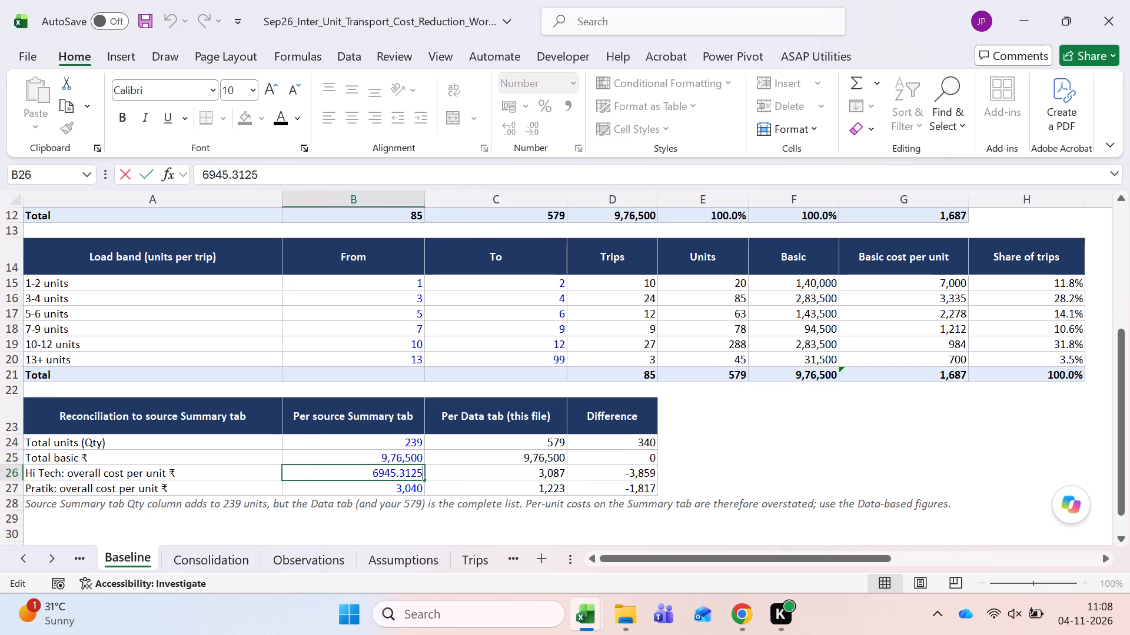
pyautogui.press('Escape')
pyautogui.press('Up')
pyautogui.press('F2')
pyautogui.press('Escape')
pyautogui.press('Up')
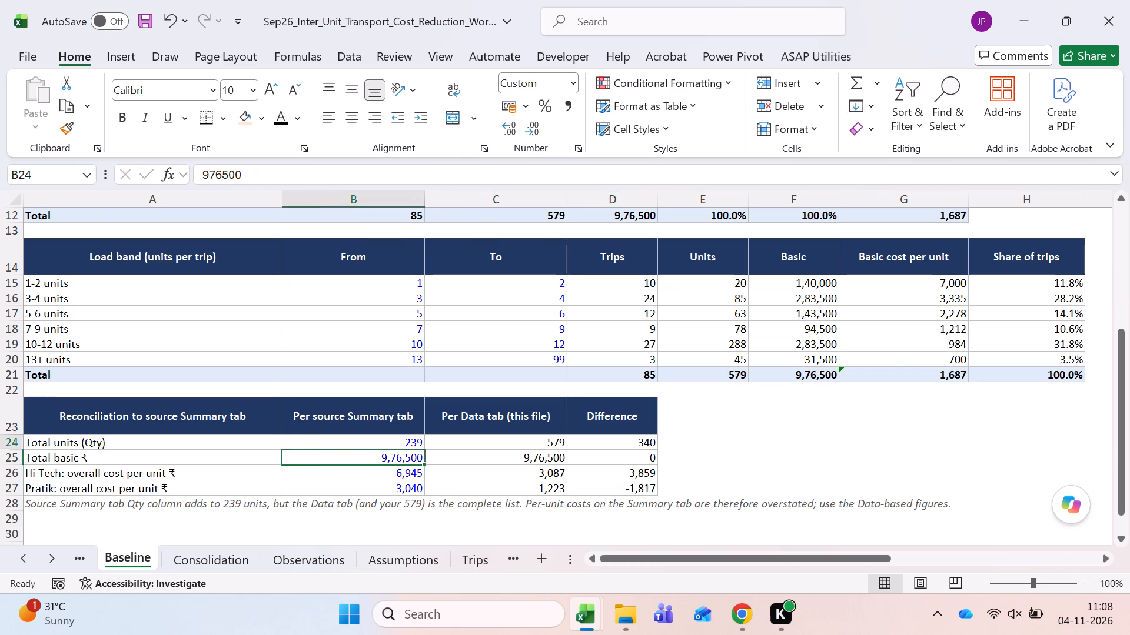
pyautogui.press('F2')
pyautogui.press('Escape')
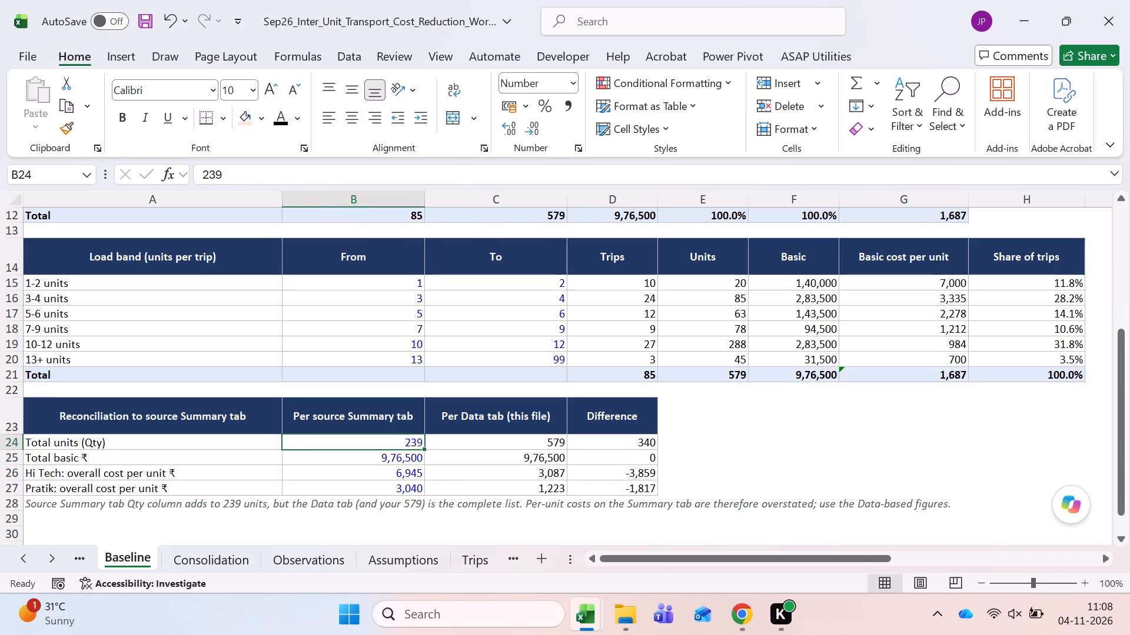
# On the Scenario sheet, remove the rupee symbol from the Lever 1 cost label so it reads "Cost after Lever 1".
pyautogui.hotkey('ctrl', 'pageup')
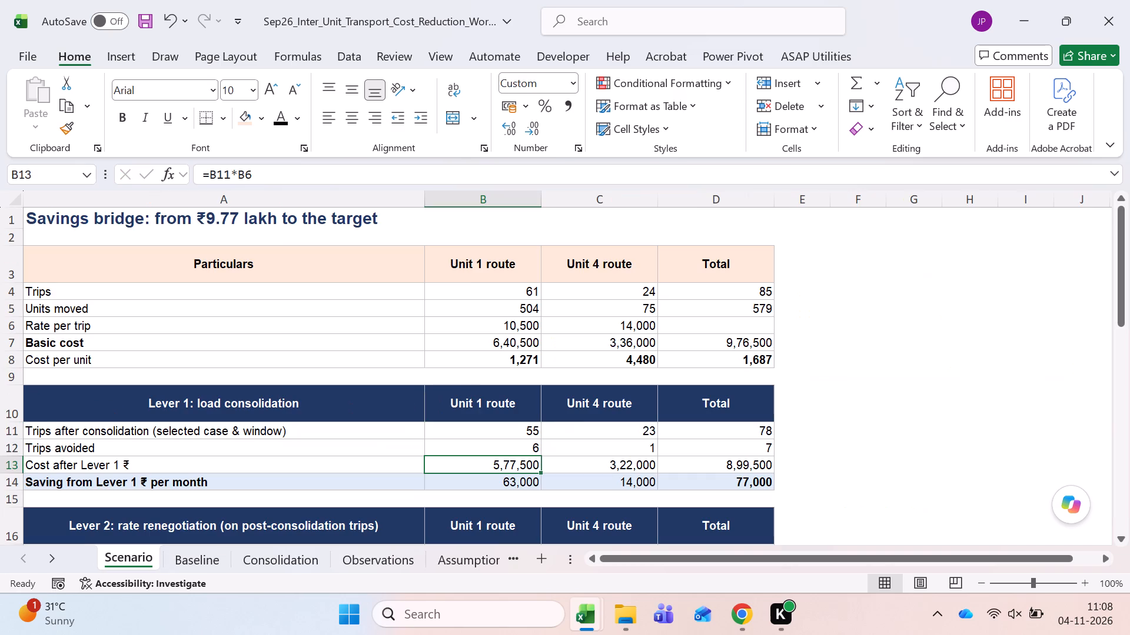
pyautogui.hotkey('ctrl', 'pageup')
pyautogui.hotkey('ctrl', 'Left')
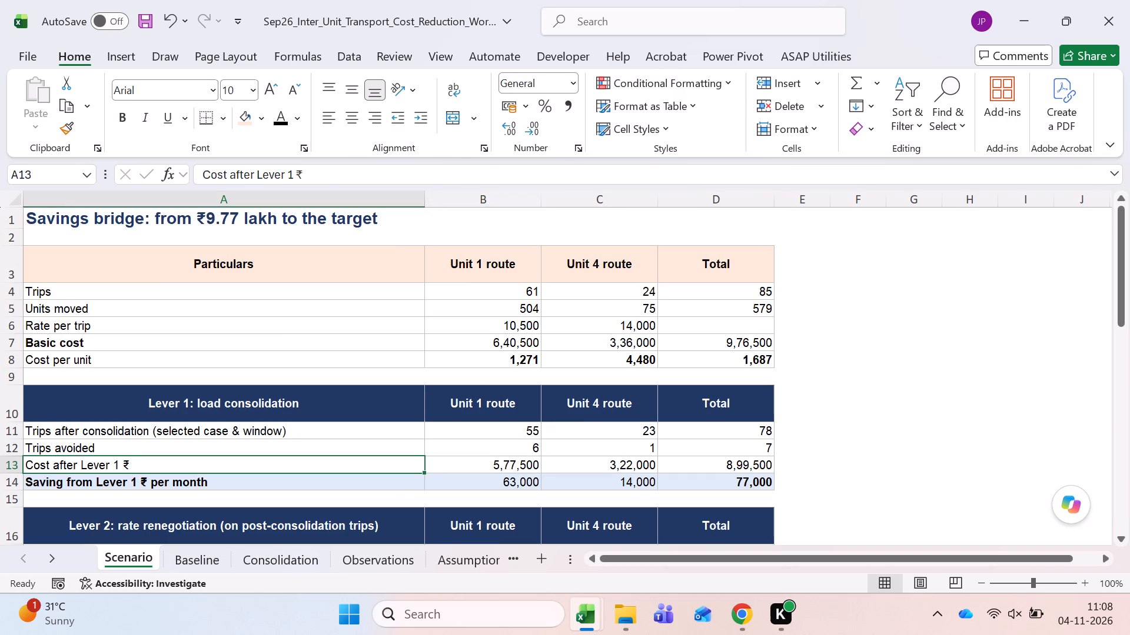
pyautogui.press('F2')
pyautogui.press('BackSpace')
pyautogui.press('BackSpace')
pyautogui.press('Return')
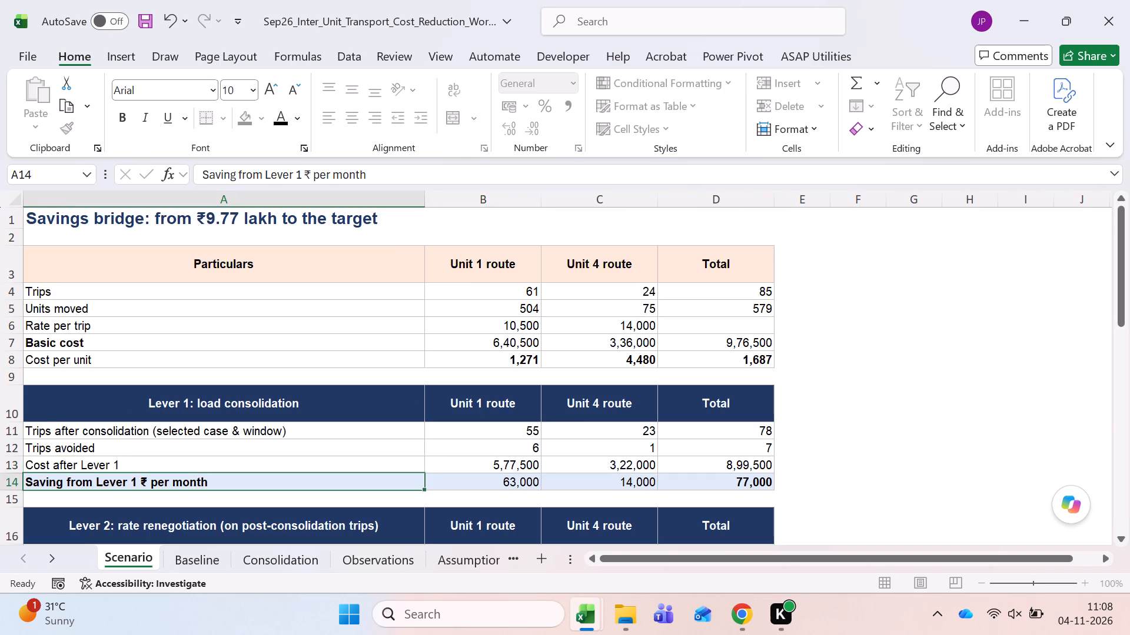
# Check the Unit 1 route's Cost after Lever 1 formula and both routes' Trips after consolidation formulas.
pyautogui.press('Right')
pyautogui.press('Up')
pyautogui.press('F2')
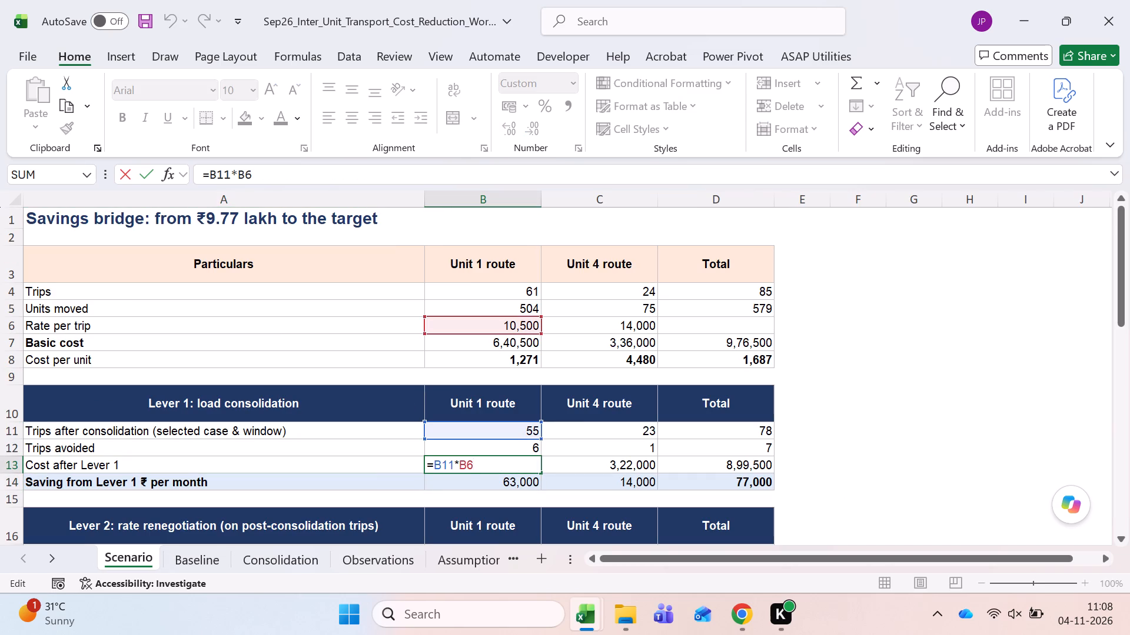
pyautogui.press('Escape')
pyautogui.press('Up')
pyautogui.press('Up')
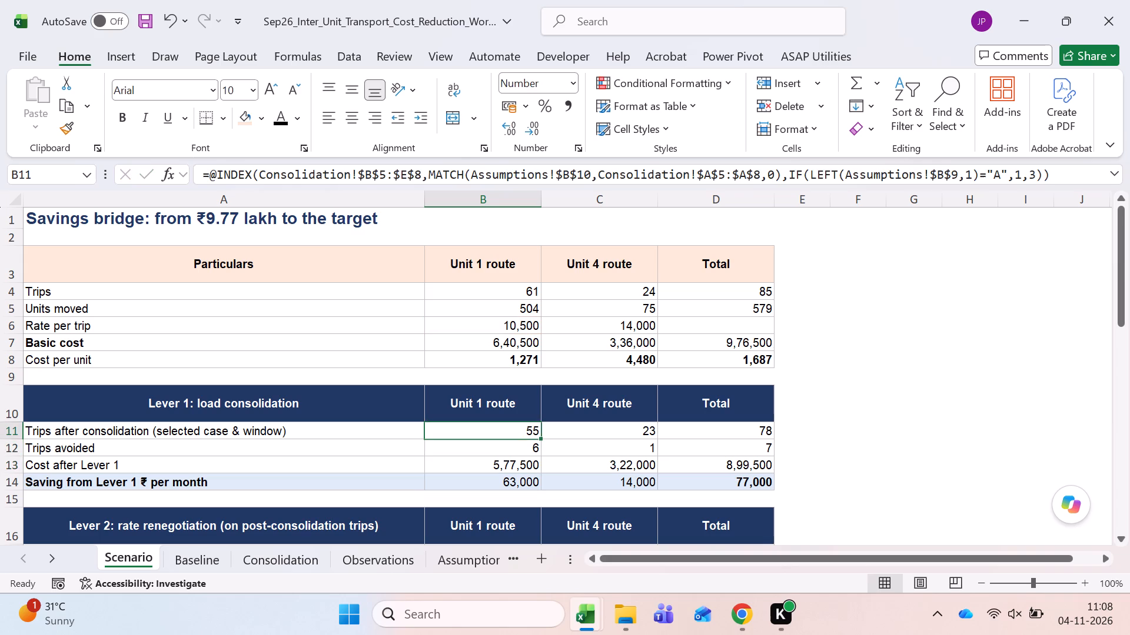
pyautogui.press('F2')
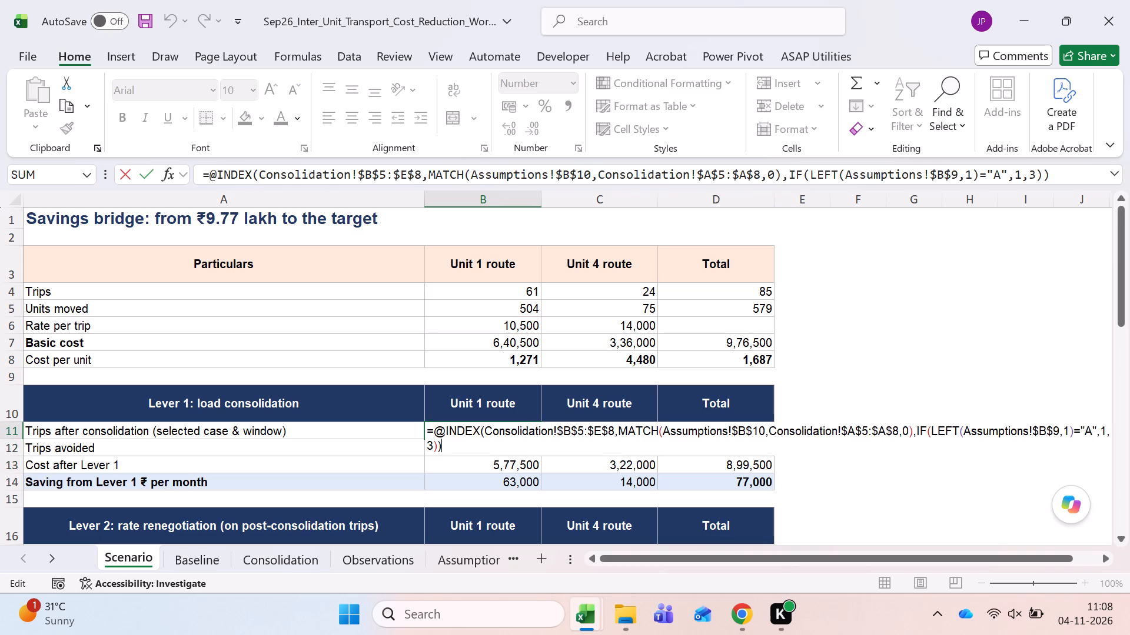
pyautogui.press('Escape')
pyautogui.press('Right')
pyautogui.press('F2')
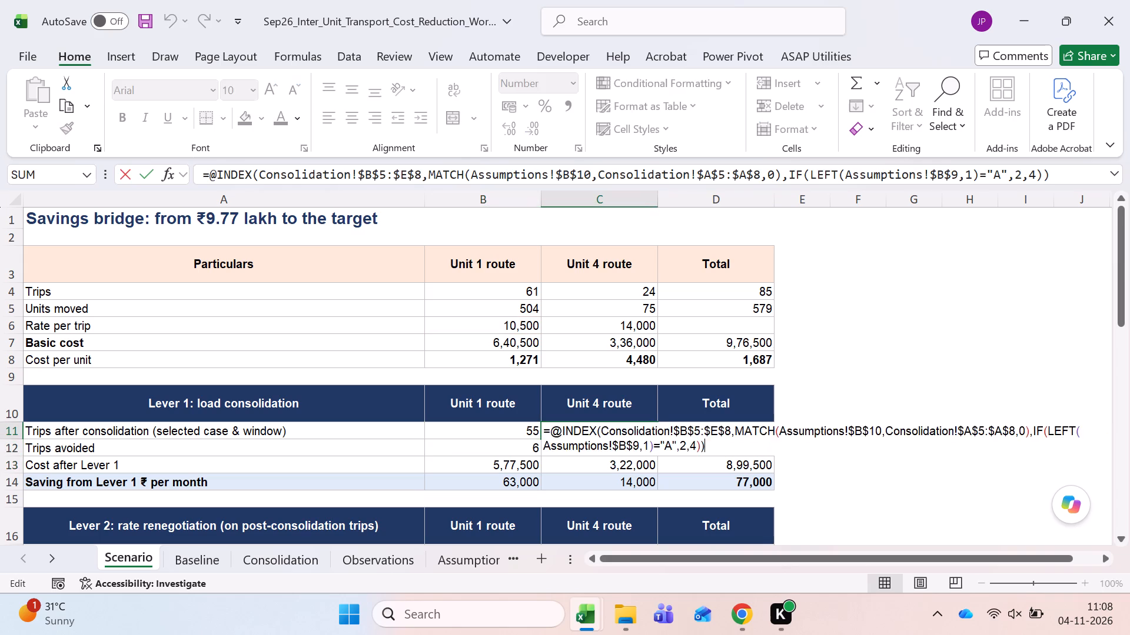
pyautogui.press('Escape')
# Look over the Lever 2, Result and Lever 3 sections further down the Scenario sheet.
pyautogui.press('Right')
pyautogui.press('Right')
pyautogui.press('Down')
pyautogui.press('Down')
pyautogui.press('Down')
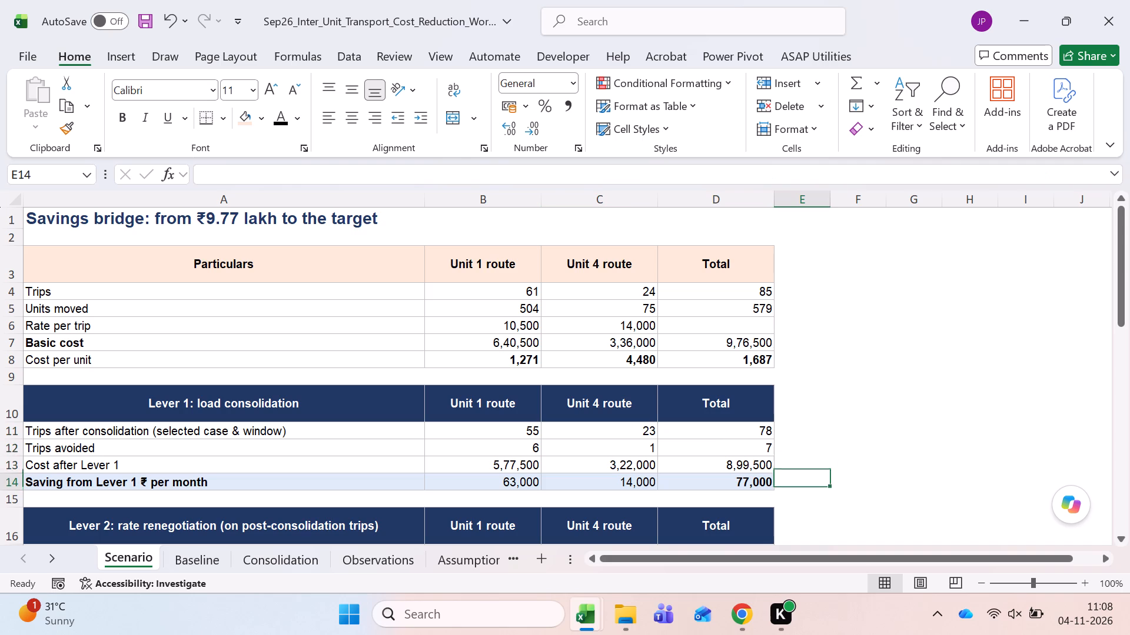
pyautogui.press('Left')
pyautogui.press('Left')
pyautogui.press('Down')
pyautogui.press('Down')
pyautogui.press('Down')
pyautogui.press('Down')
pyautogui.press('Down')
pyautogui.press('Down')
pyautogui.press('Down')
pyautogui.press('Down')
pyautogui.press('Down')
pyautogui.press('Down')
pyautogui.press('Down')
pyautogui.press('Down')
pyautogui.press('Up')
pyautogui.press('Up')
pyautogui.press('Up')
pyautogui.press('Up')
pyautogui.press('Up')
pyautogui.press('Up')
pyautogui.press('Up')
pyautogui.press('Up')
pyautogui.press('Up')
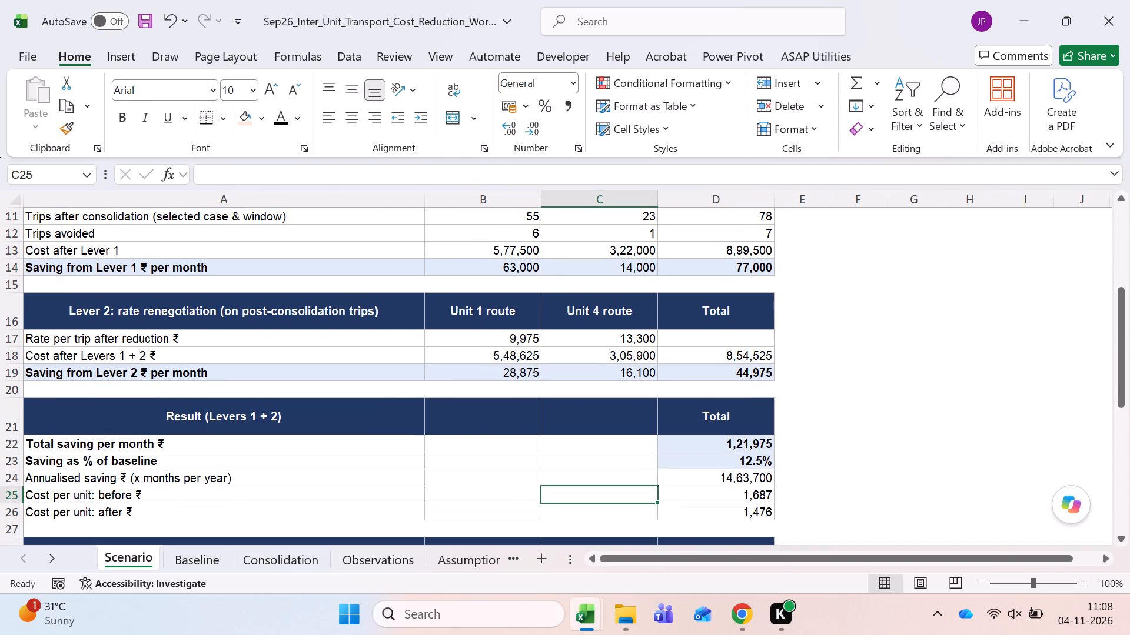
pyautogui.press('Down')
pyautogui.press('Down')
pyautogui.press('Down')
pyautogui.press('Down')
pyautogui.press('Down')
pyautogui.press('Down')
pyautogui.press('Down')
pyautogui.press('Down')
pyautogui.press('Down')
pyautogui.press('Down')
pyautogui.press('Down')
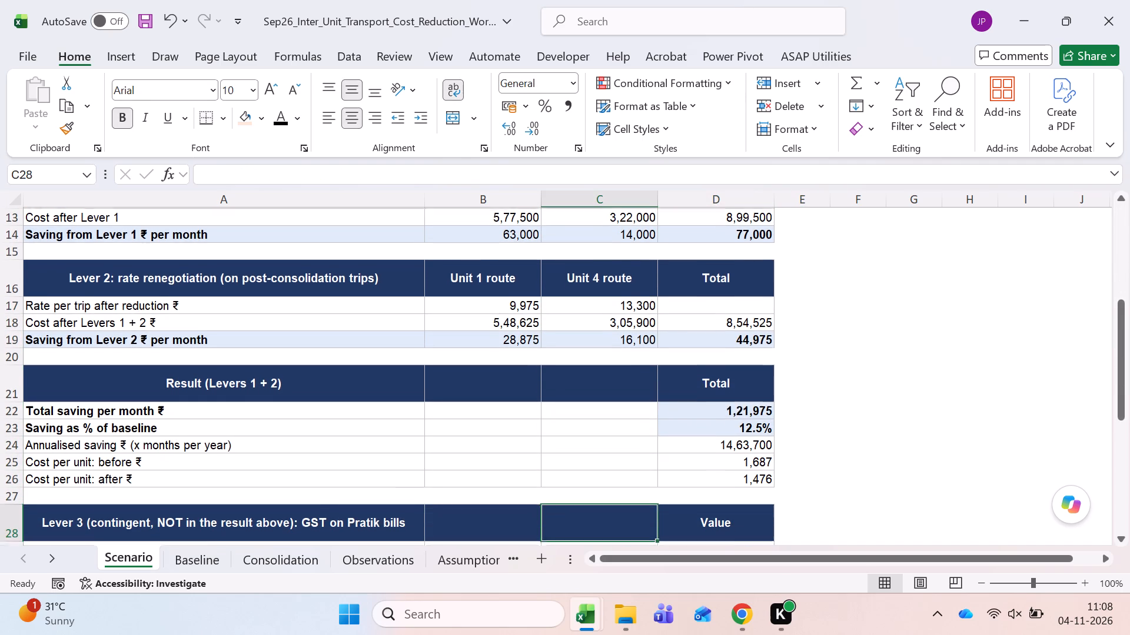
# Check the Result table's formulas for total monthly saving, saving as % of baseline, annualised saving and cost per unit before.
pyautogui.press('Up')
pyautogui.press('Up')
pyautogui.press('Up')
pyautogui.press('Up')
pyautogui.press('Up')
pyautogui.press('Right')
pyautogui.press('Up')
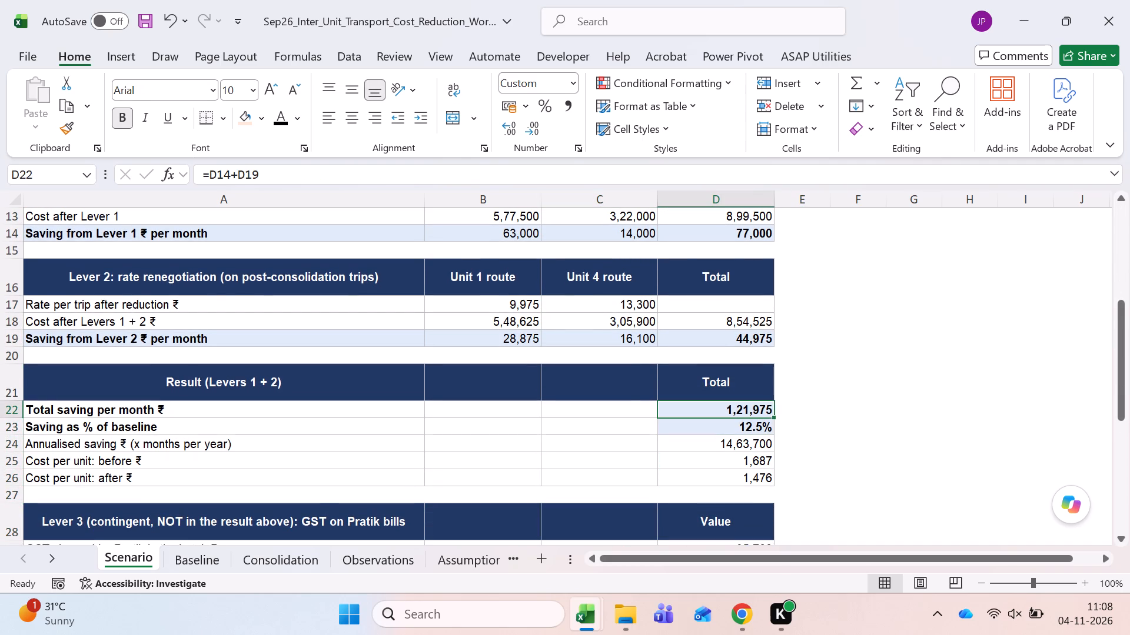
pyautogui.press('F2')
pyautogui.press('Escape')
pyautogui.press('Down')
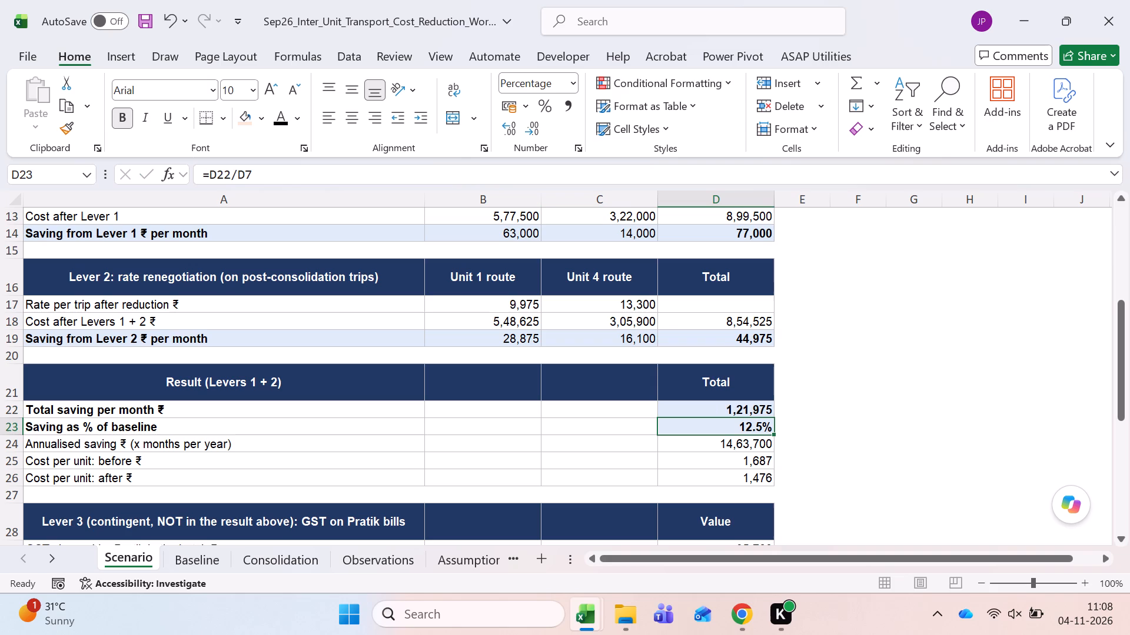
pyautogui.press('F2')
pyautogui.press('Escape')
pyautogui.press('Down')
pyautogui.press('F2')
pyautogui.press('Escape')
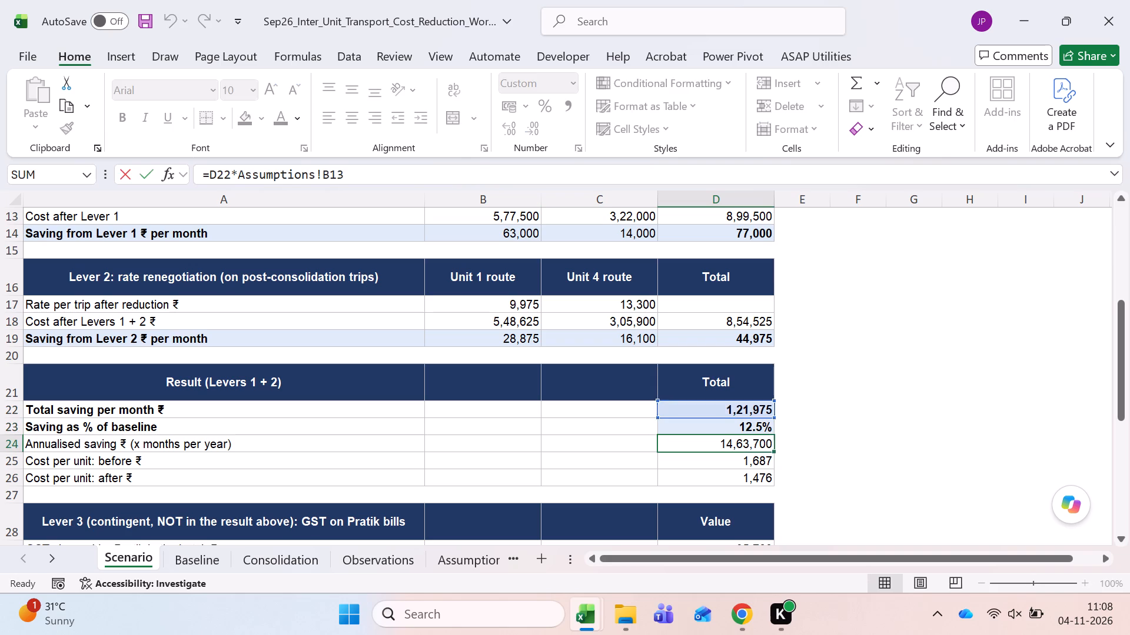
pyautogui.press('Down')
pyautogui.press('F2')
pyautogui.press('Escape')
# Check the Unit 1 route's Cost per unit formula in the first table of the Scenario sheet.
pyautogui.press('Left')
pyautogui.press('Left')
pyautogui.press('Left')
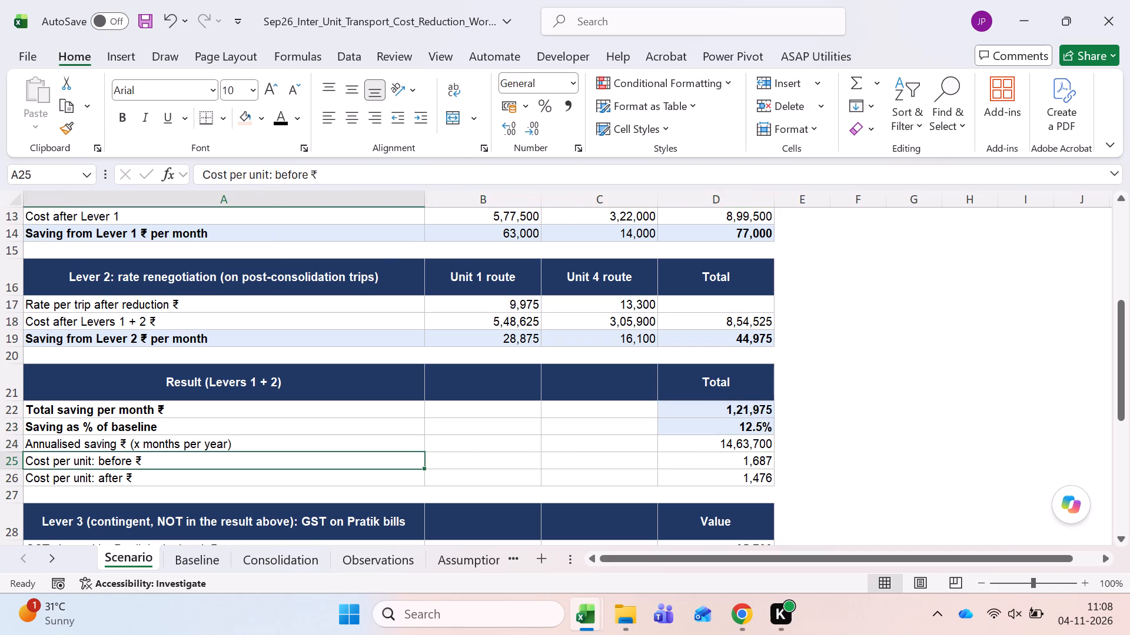
pyautogui.press('Up')
pyautogui.press('Up')
pyautogui.press('Up')
pyautogui.press('Up')
pyautogui.press('Up')
pyautogui.press('Up')
pyautogui.press('Up')
pyautogui.press('Up')
pyautogui.press('Up')
pyautogui.press('Up')
pyautogui.press('Up')
pyautogui.press('Up')
pyautogui.press('Up')
pyautogui.press('Up')
pyautogui.press('Up')
pyautogui.press('Up')
pyautogui.press('Up')
pyautogui.press('Up')
pyautogui.press('Up')
pyautogui.press('Up')
pyautogui.press('Down')
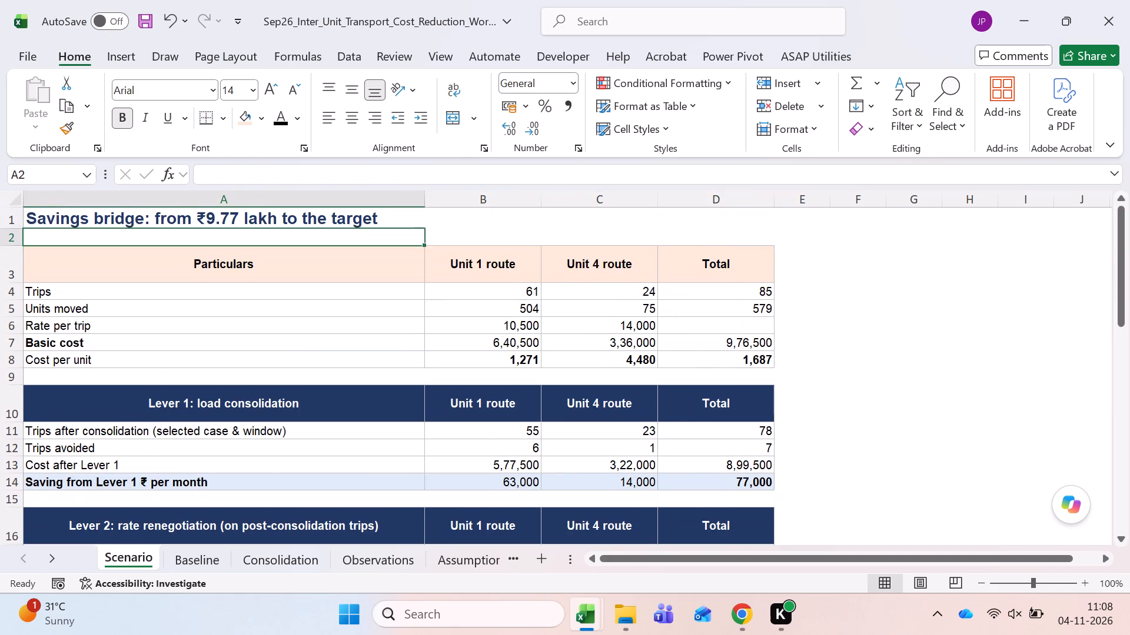
pyautogui.press('Down')
pyautogui.press('Down')
pyautogui.press('Down')
pyautogui.press('Down')
pyautogui.press('Down')
pyautogui.press('Down')
pyautogui.press('Right')
pyautogui.press('Right')
pyautogui.press('Left')
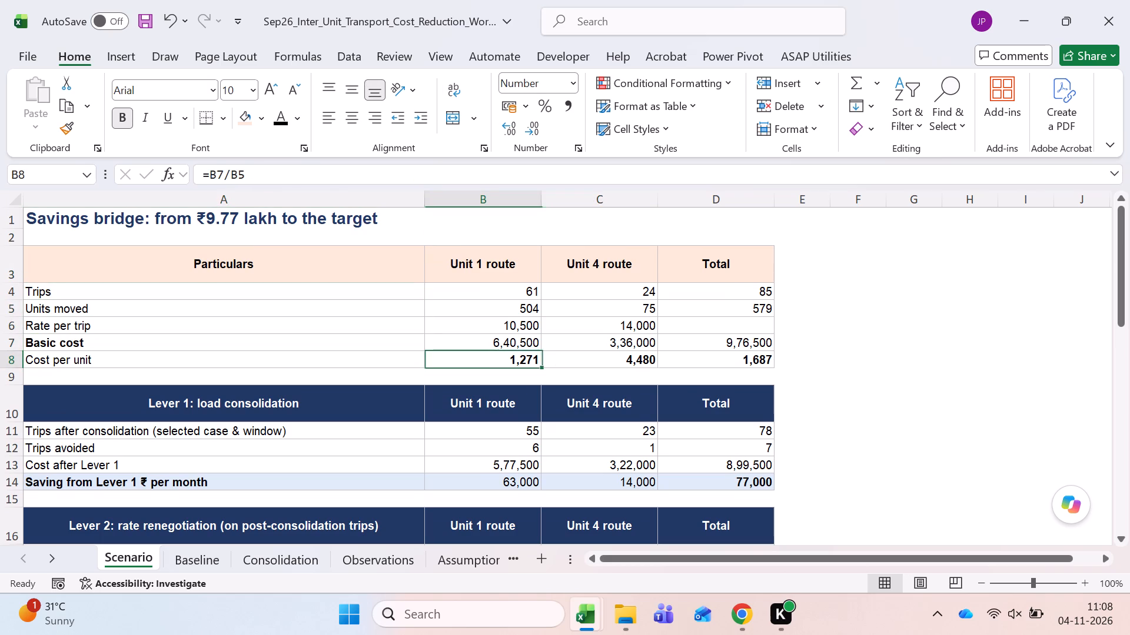
pyautogui.press('F2')
pyautogui.press('Escape')
# Delete the entire title row "Savings bridge: from ₹9.77 lakh to the target" from the Scenario sheet.
pyautogui.press('Down')
pyautogui.press('Down')
pyautogui.press('Down')
pyautogui.press('Up')
pyautogui.press('Up')
pyautogui.press('Up')
pyautogui.press('Up')
pyautogui.press('Up')
pyautogui.press('Up')
pyautogui.press('Up')
pyautogui.press('Up')
pyautogui.press('Up')
pyautogui.press('Up')
pyautogui.press('Up')
pyautogui.press('Up')
pyautogui.press('Up')
pyautogui.press('Up')
pyautogui.press('Up')
pyautogui.press('Up')
pyautogui.press('Up')
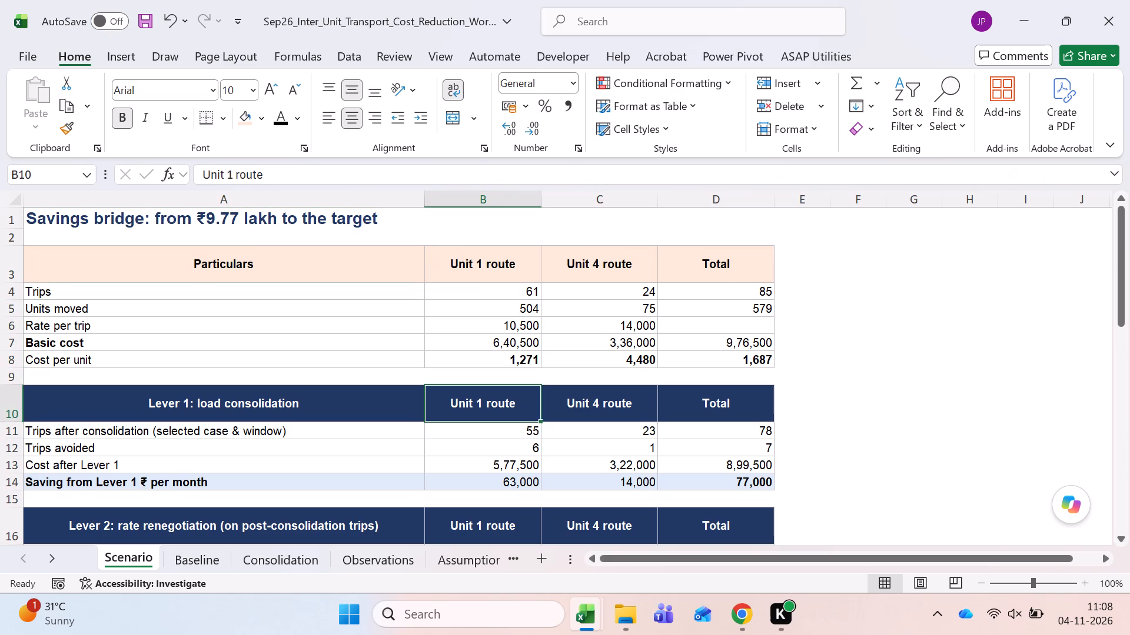
pyautogui.press('Left')
pyautogui.press('Left')
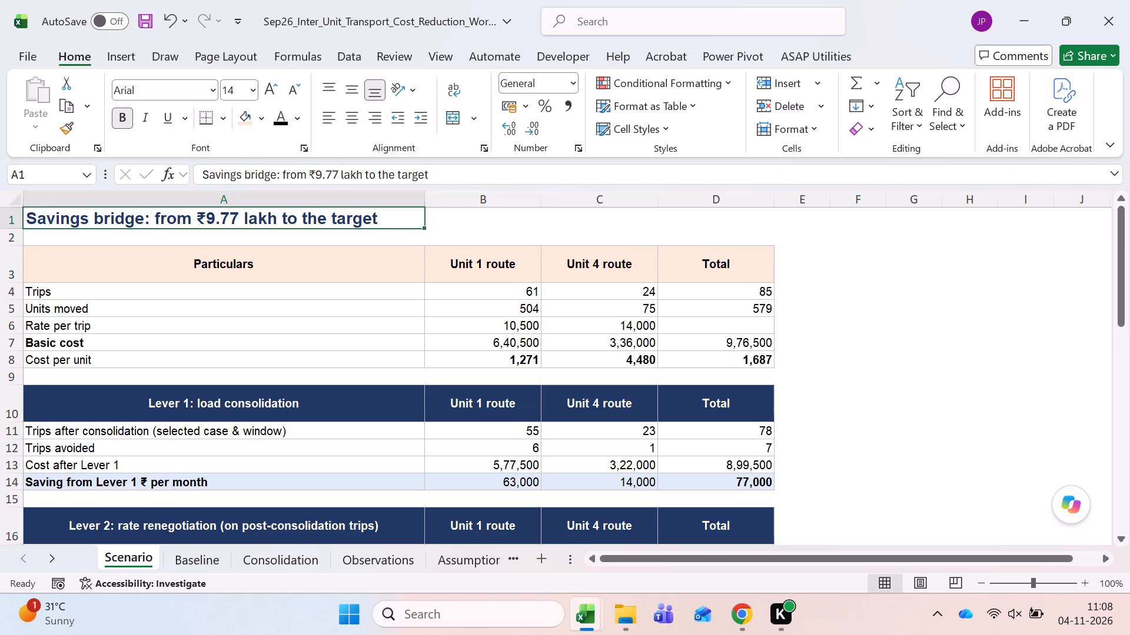
pyautogui.hotkey('shift', 'space')
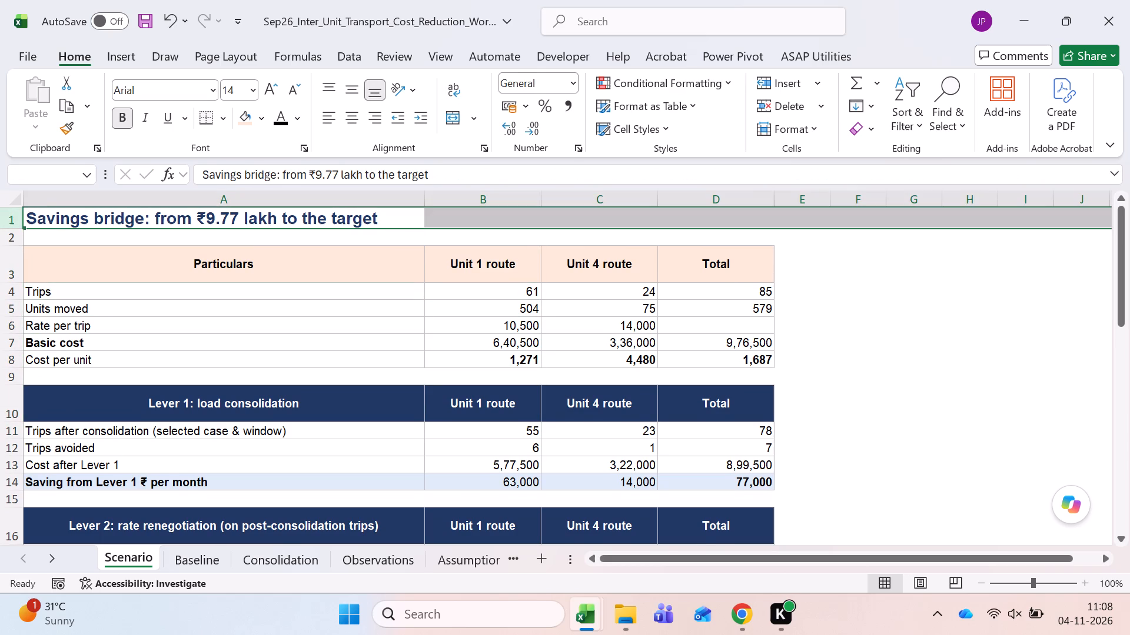
pyautogui.hotkey('ctrl', '-')
# Trace the Unit 1 route's Trips after consolidation formula in Lever 1 to its source range on the Consolidation sheet.
pyautogui.press('Down')
pyautogui.press('Down')
pyautogui.press('Down')
pyautogui.press('Down')
pyautogui.press('Down')
pyautogui.press('Down')
pyautogui.press('Down')
pyautogui.press('Down')
pyautogui.press('Down')
pyautogui.press('Down')
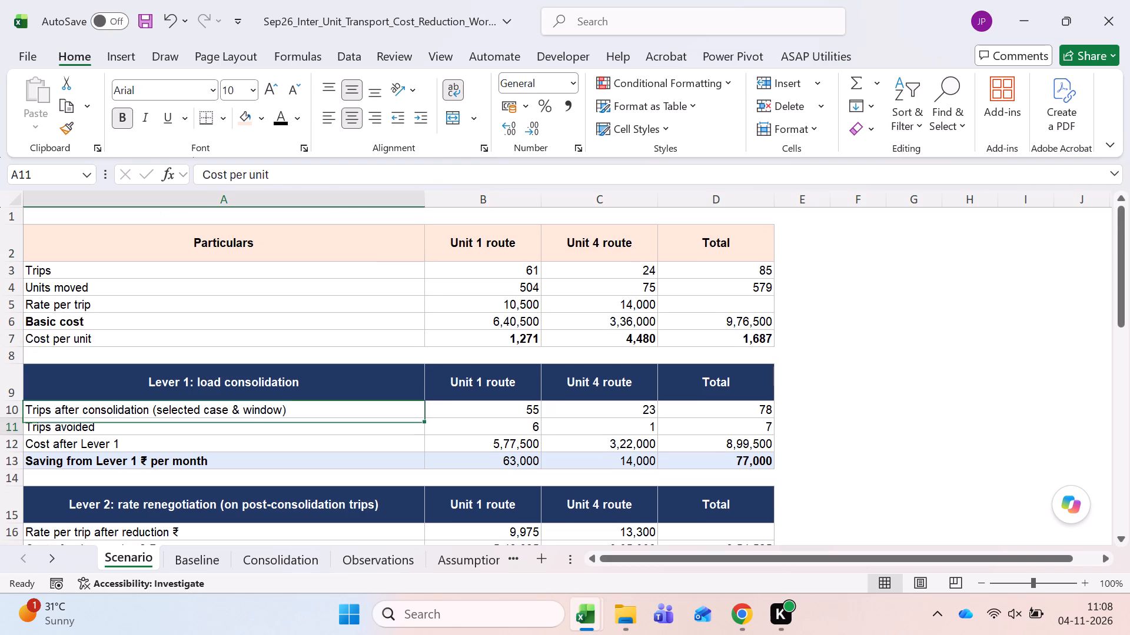
pyautogui.press('Right')
pyautogui.press('Up')
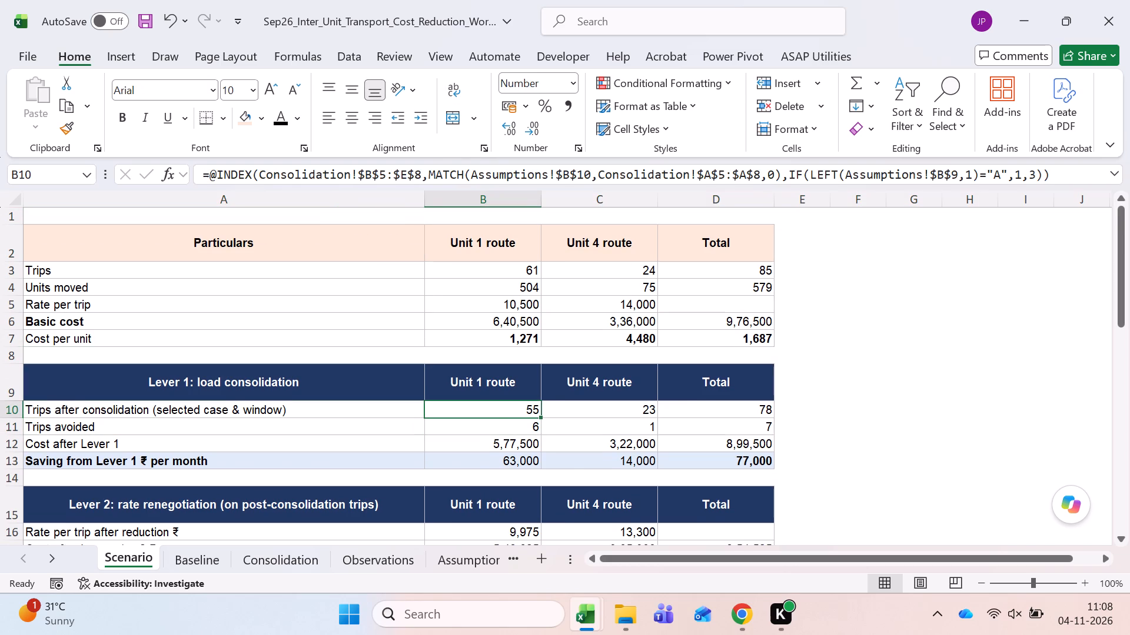
pyautogui.hotkey('ctrl', '[')
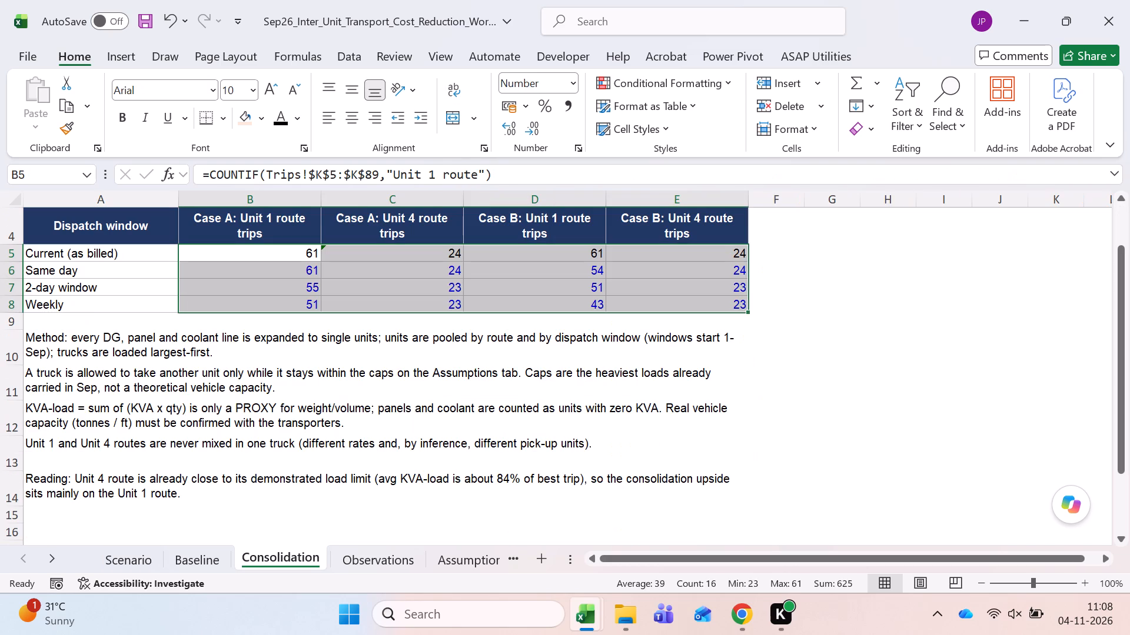
# Check the Current (as billed) trip formulas for the Unit 1 and Unit 4 routes under Case A and Case B.
pyautogui.press('Right')
pyautogui.press('Left')
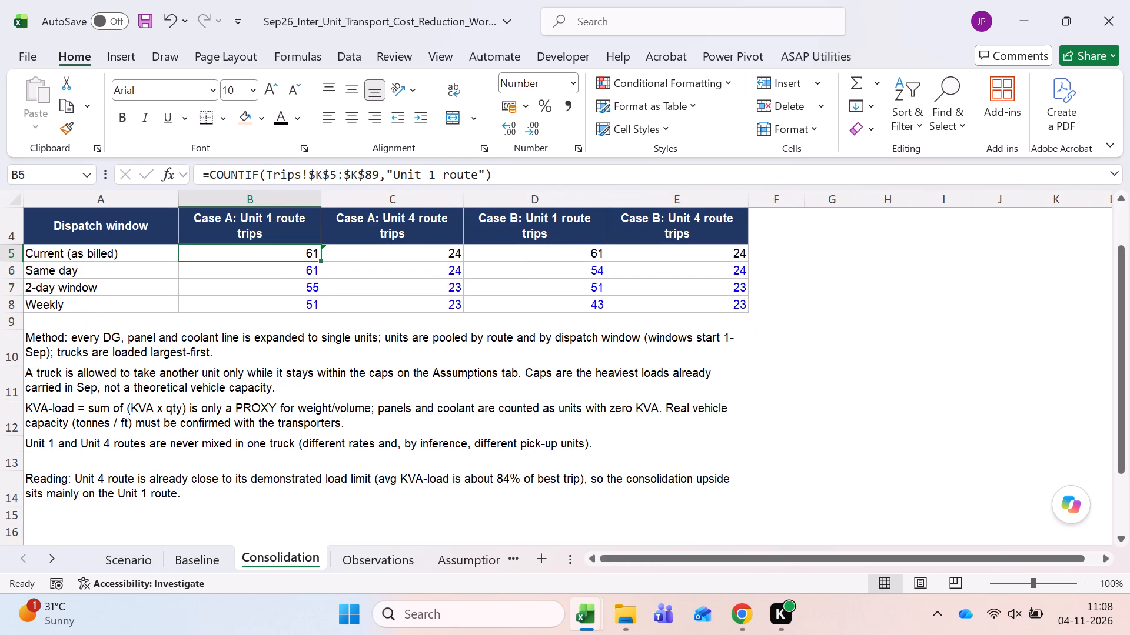
pyautogui.press('Right')
pyautogui.press('Up')
pyautogui.press('Up')
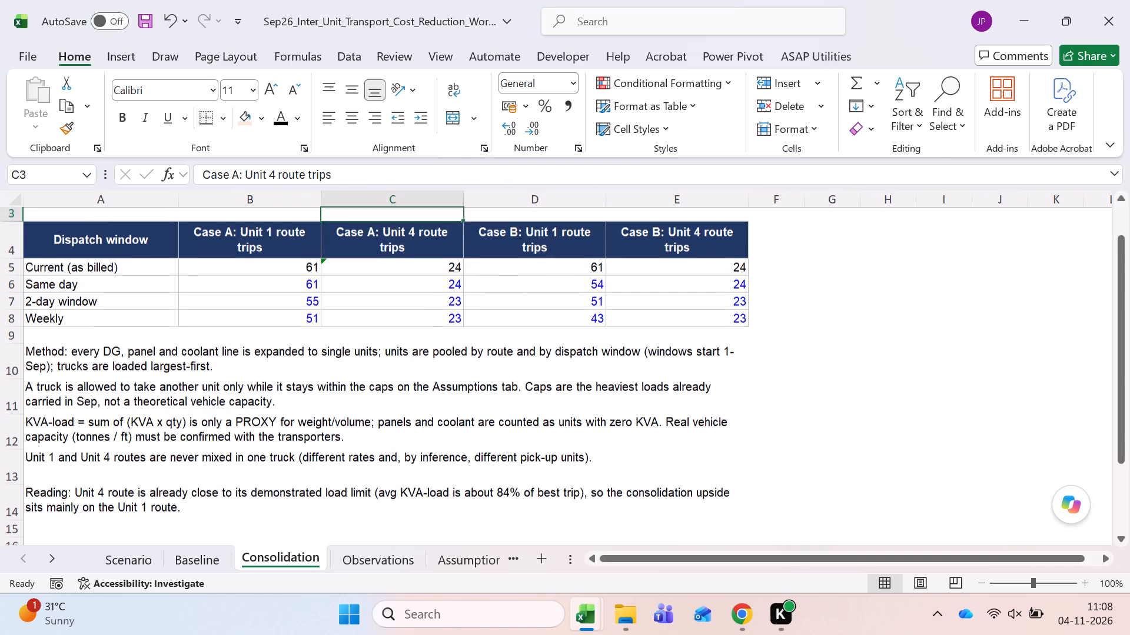
pyautogui.press('Down')
pyautogui.press('Down')
pyautogui.hotkey('shift', 'Left')
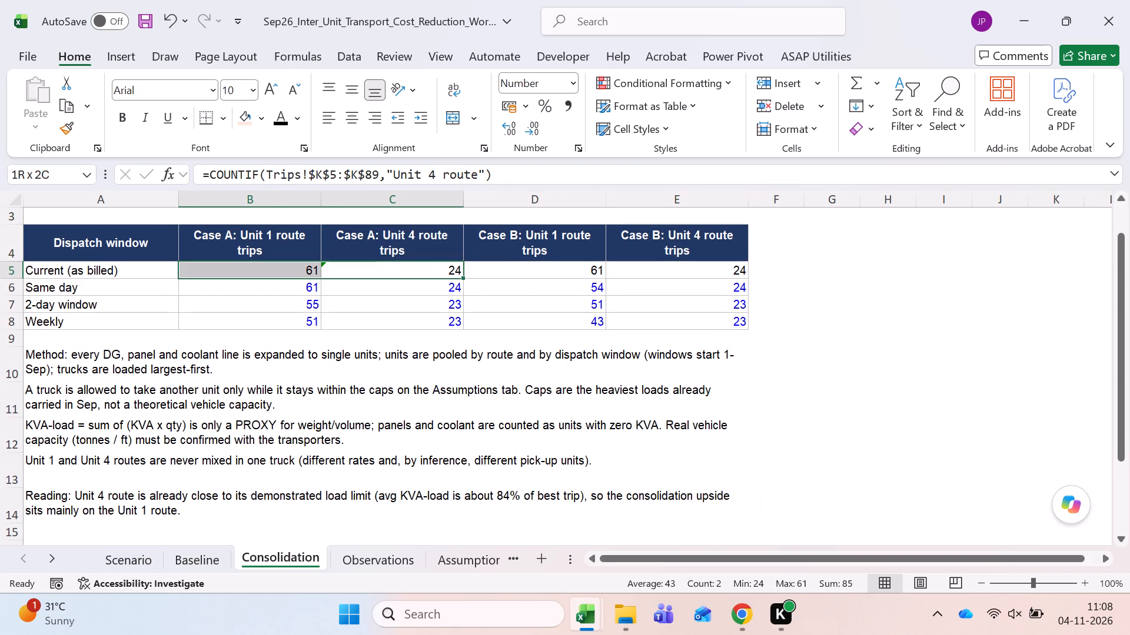
pyautogui.press('Right')
pyautogui.press('Right')
pyautogui.press('Left')
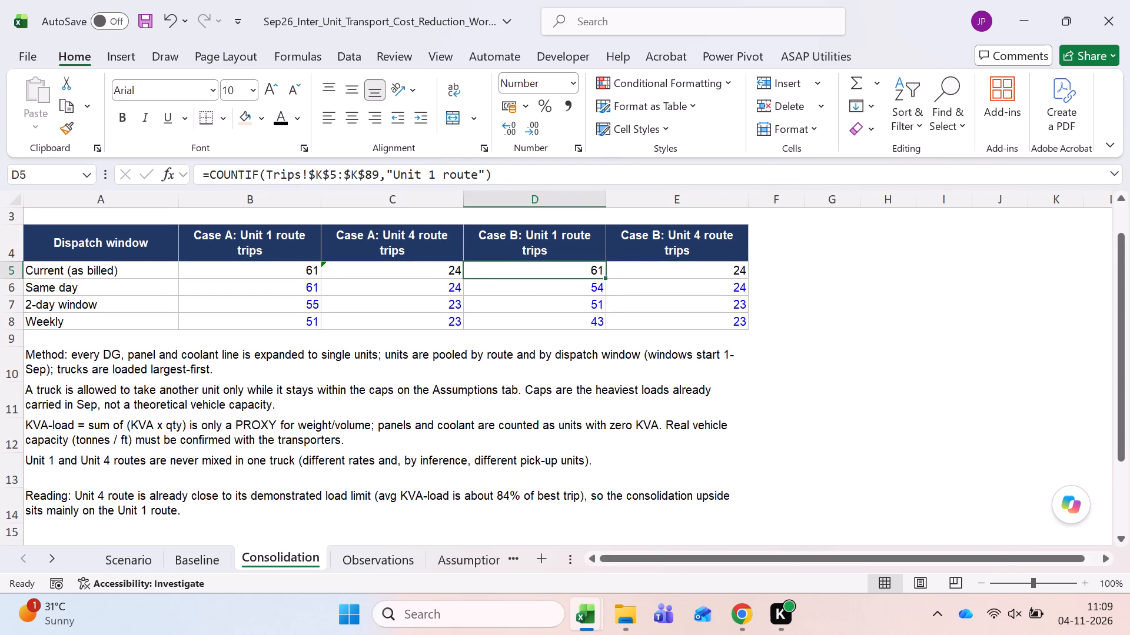
pyautogui.press('Right')
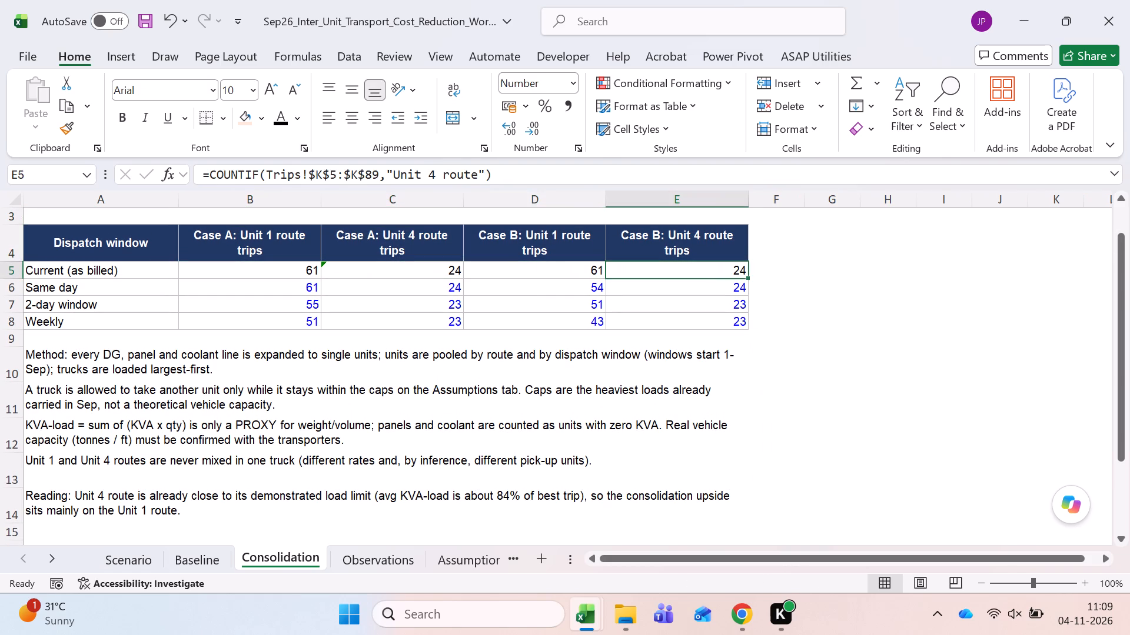
pyautogui.press('Left')
pyautogui.press('Left')
pyautogui.press('Left')
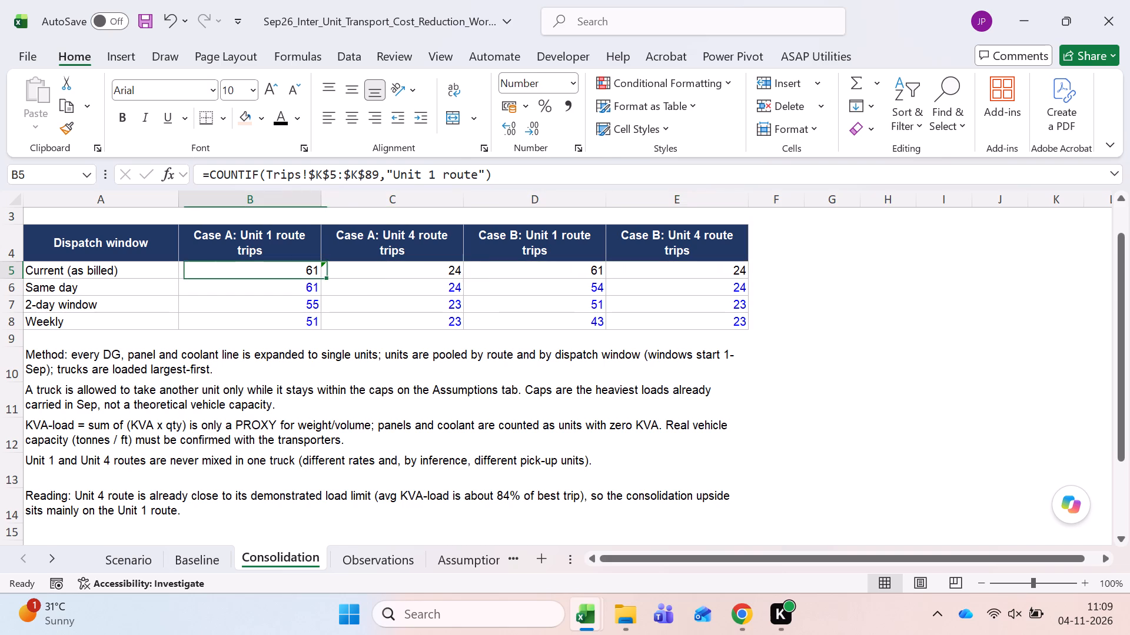
# Examine the Case A Unit 1 trips for each dispatch window and the combined Current (as billed) trips of both routes.
pyautogui.press('Down')
pyautogui.press('Down')
pyautogui.press('Down')
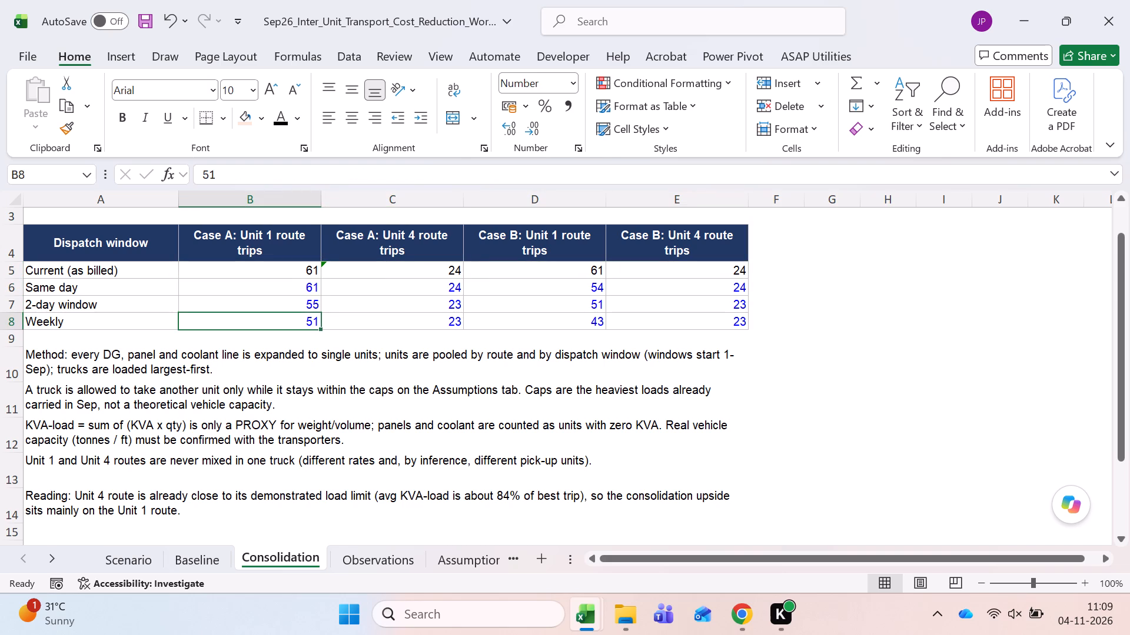
pyautogui.press('Up')
pyautogui.press('Up')
pyautogui.press('Up')
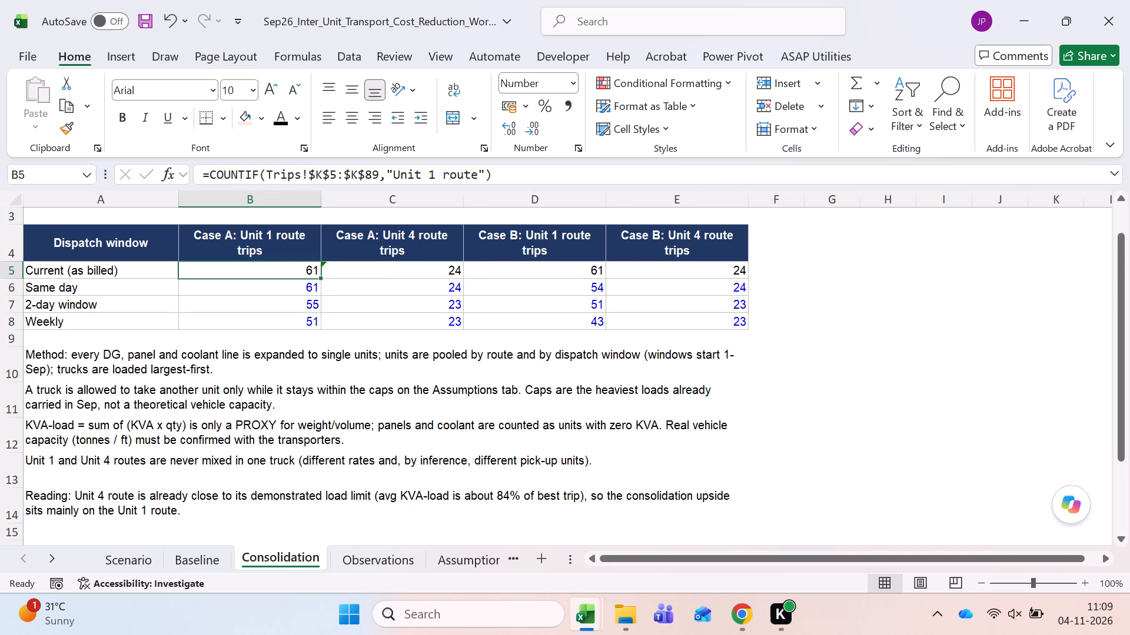
pyautogui.hotkey('shift', 'Right')
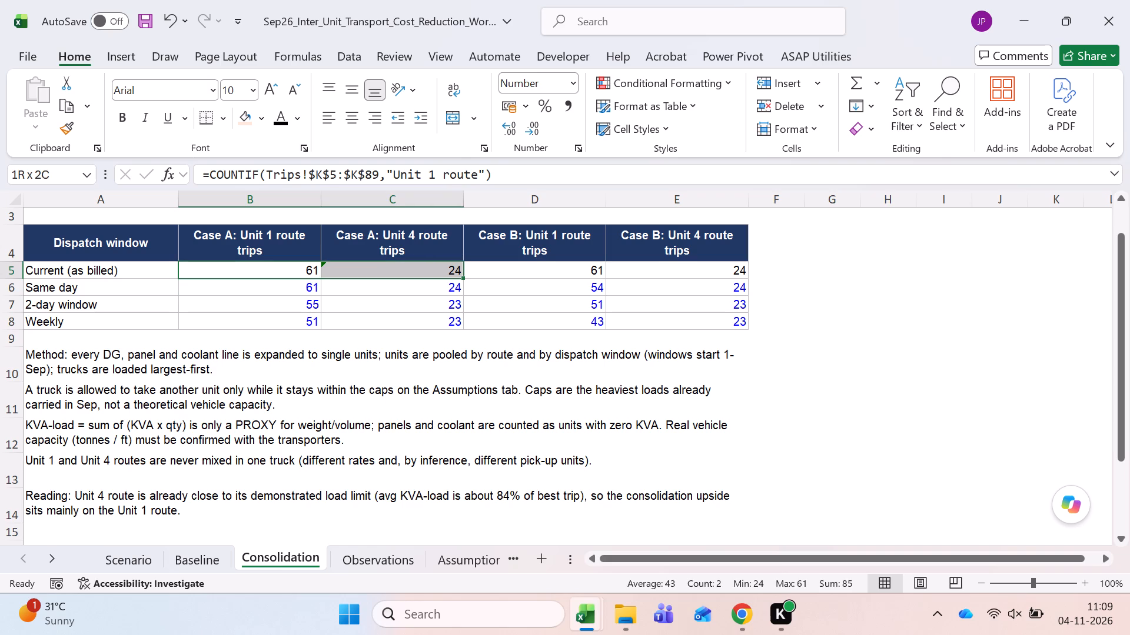
pyautogui.press('Right')
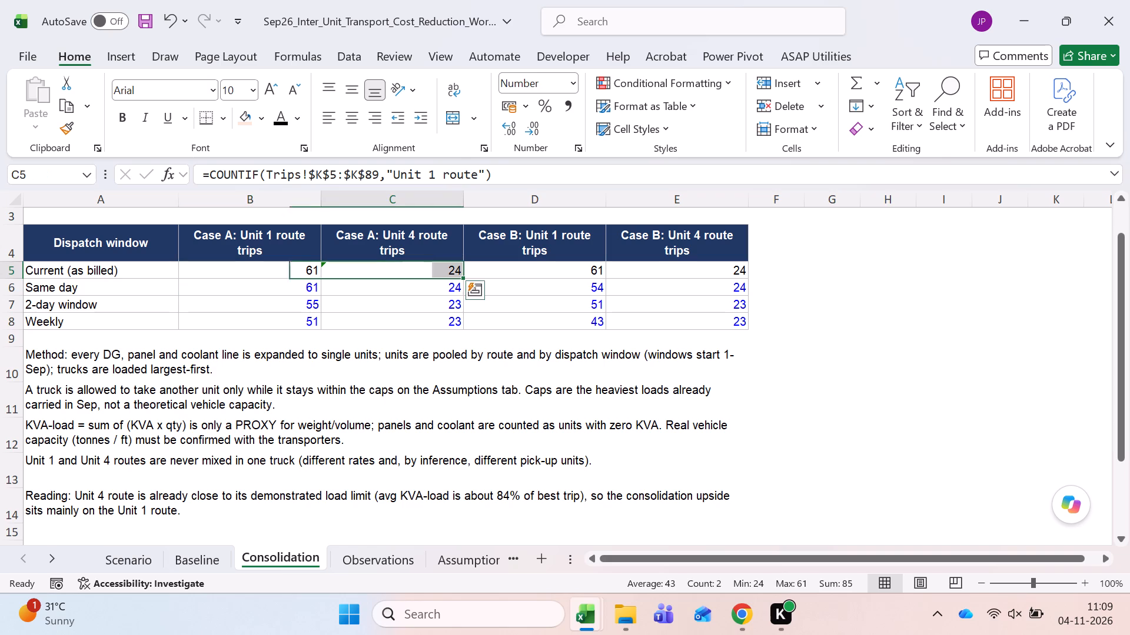
pyautogui.press('Left')
pyautogui.hotkey('shift', 'Right')
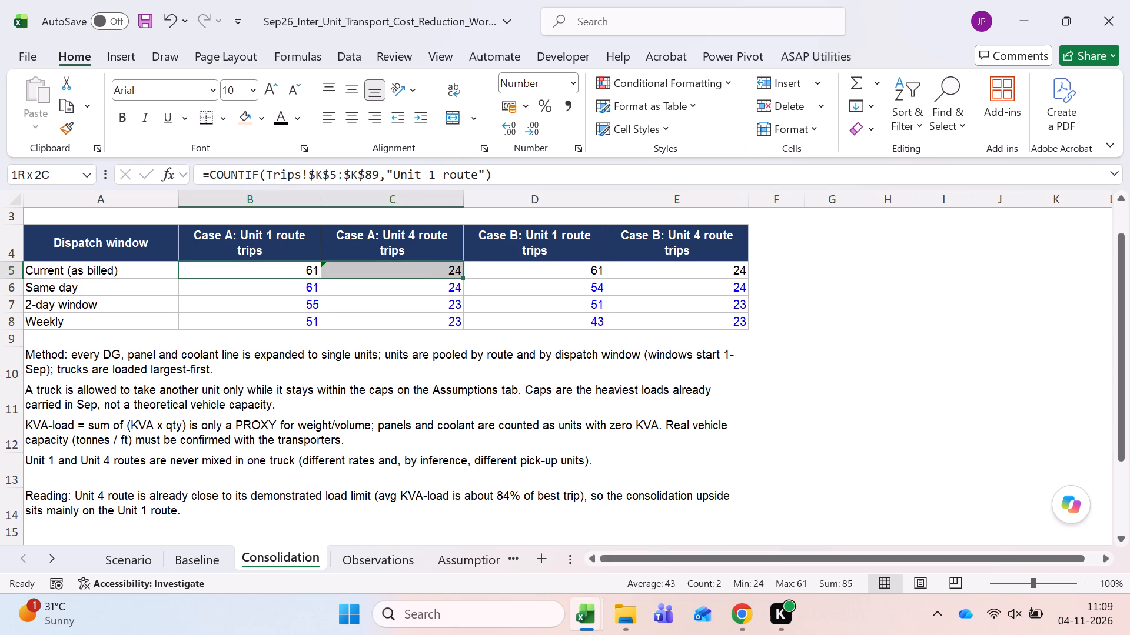
pyautogui.press('Right')
pyautogui.press('Right')
pyautogui.press('Left')
pyautogui.press('Left')
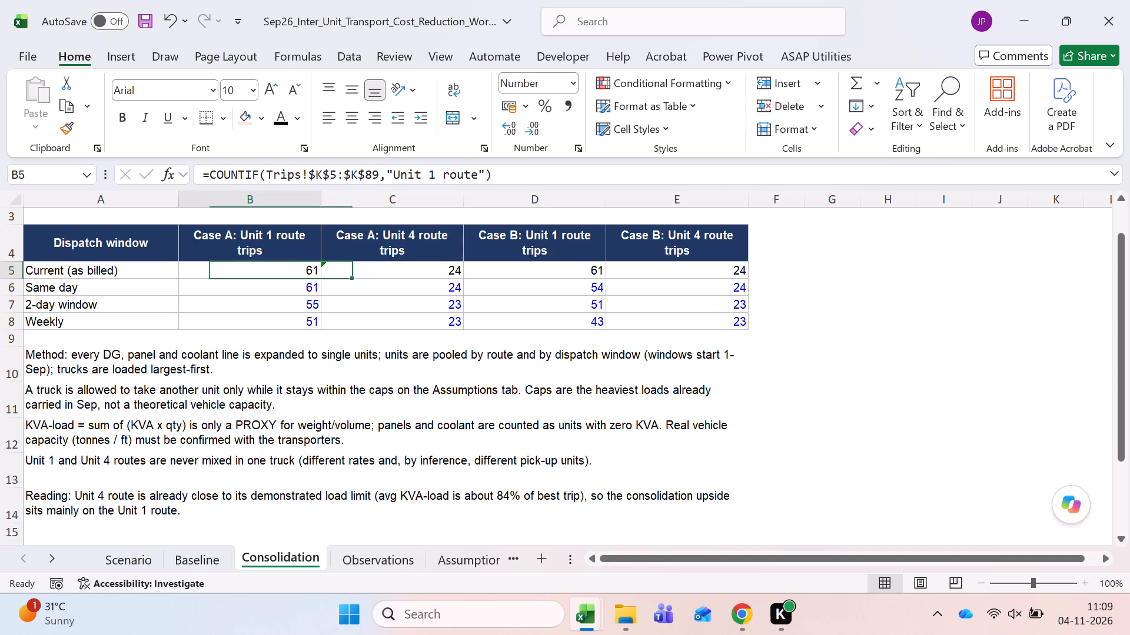
pyautogui.press('Right')
# Turn on filters for the header row of the Data sheet.
pyautogui.hotkey('ctrl', 'pagedown')
pyautogui.hotkey('ctrl', 'pagedown')
pyautogui.hotkey('ctrl', 'pagedown')
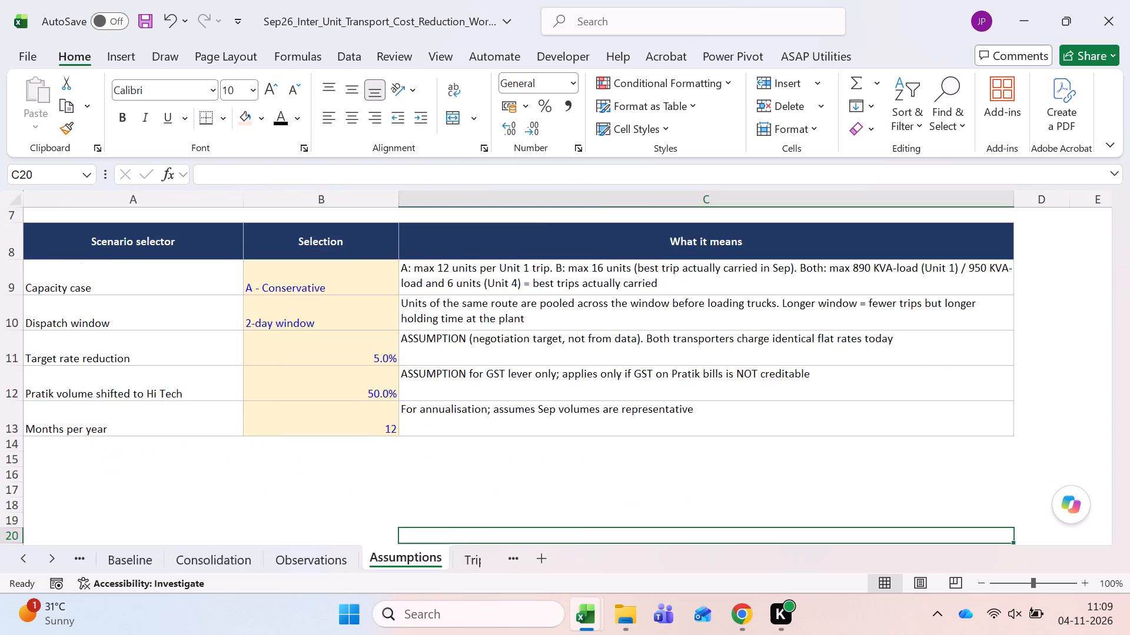
pyautogui.hotkey('ctrl', 'pagedown')
pyautogui.hotkey('ctrl', 'Left')
pyautogui.press('Right')
pyautogui.press('Right')
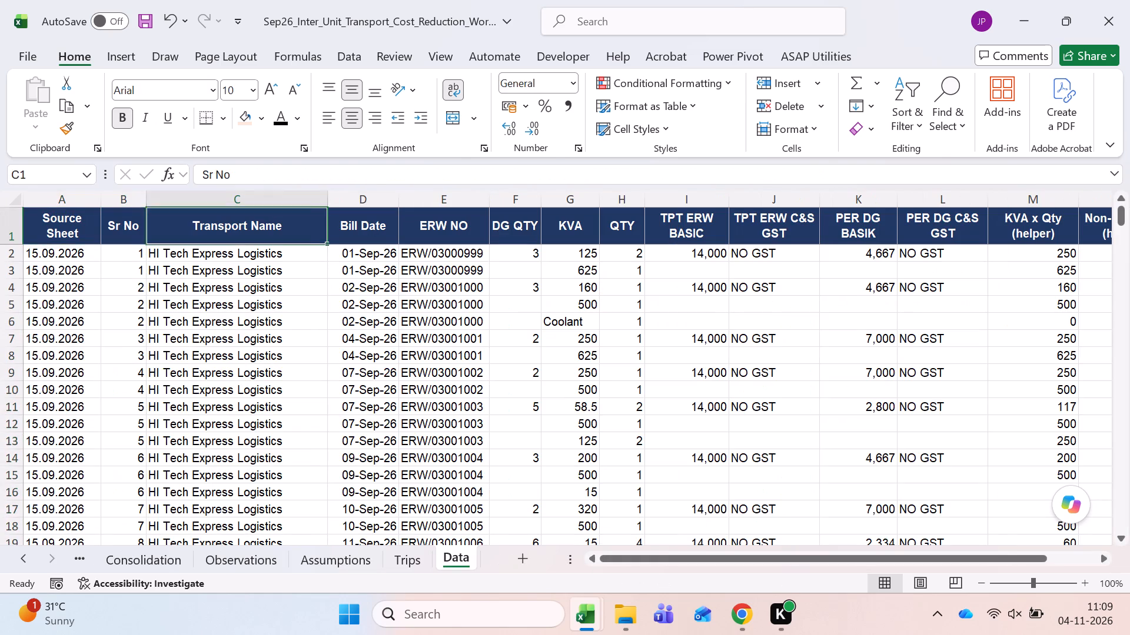
pyautogui.press('Right')
pyautogui.press('Right')
pyautogui.press('Right')
pyautogui.press('Right')
pyautogui.press('Right')
pyautogui.hotkey('ctrl', 'Left')
pyautogui.hotkey('shift', 'space')
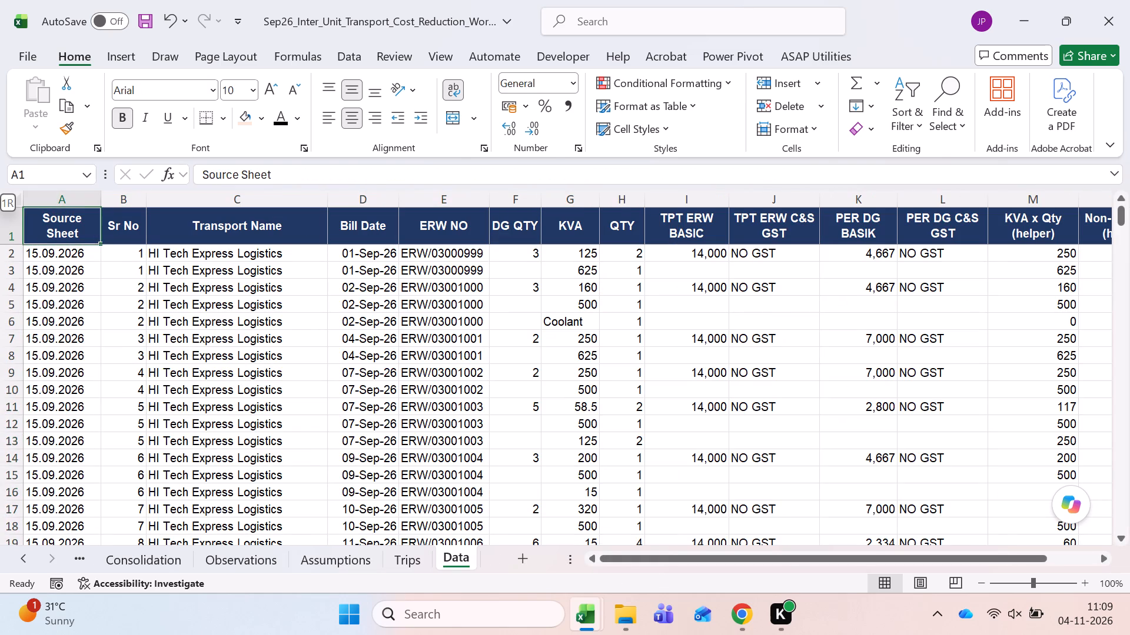
pyautogui.hotkey('ctrl', 'shift', 'l')
# Filter the Data sheet's TPT ERW BASIC column to show only the 10,500 rows.
pyautogui.press('Right')
pyautogui.press('Right')
pyautogui.press('Right')
pyautogui.press('Right')
pyautogui.press('Right')
pyautogui.press('Right')
pyautogui.press('Right')
pyautogui.press('Right')
pyautogui.press('Right')
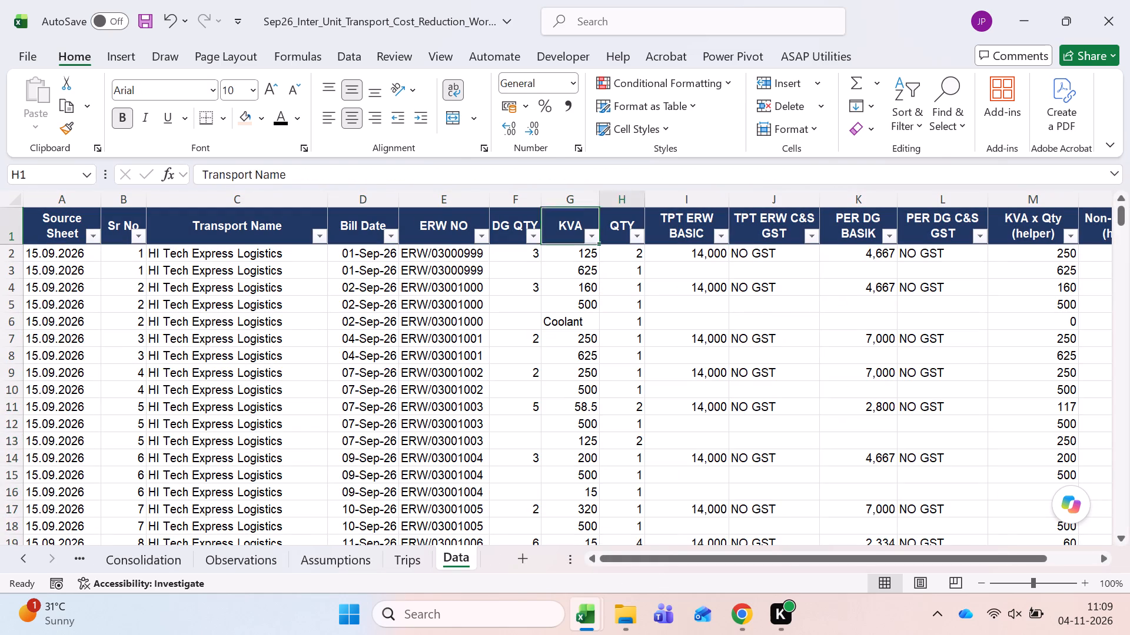
pyautogui.press('Left')
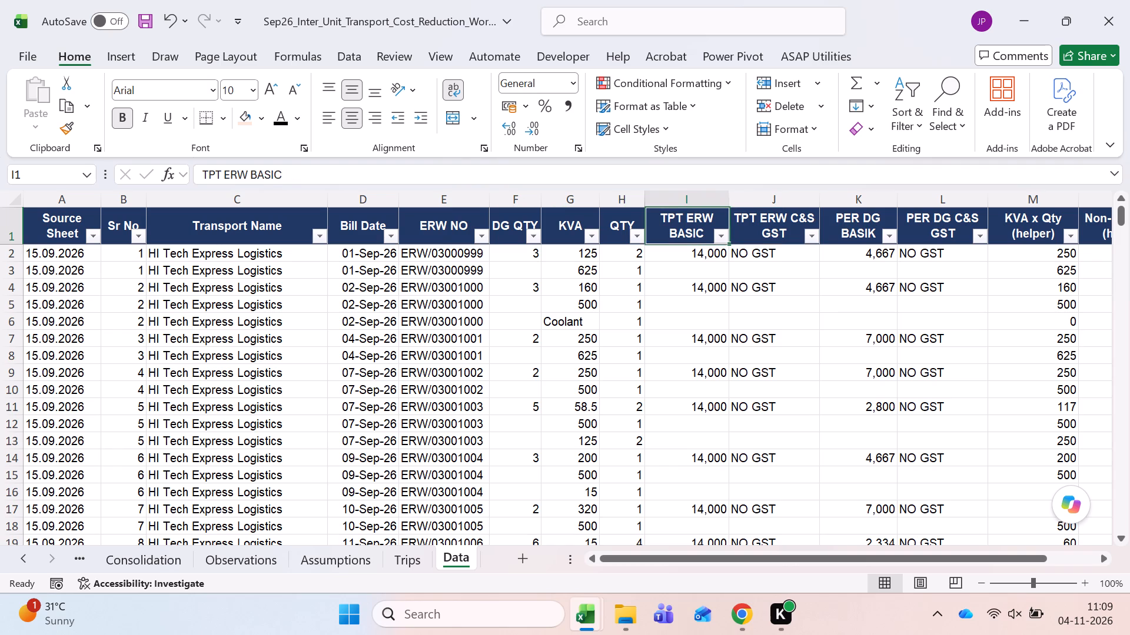
pyautogui.hotkey('alt', 'Down')
pyautogui.hotkey('alt', 'Down')
pyautogui.hotkey('alt', 'Down')
pyautogui.hotkey('alt', 'Down')
pyautogui.hotkey('alt', 'Down')
pyautogui.hotkey('alt', 'Down')
pyautogui.hotkey('alt', 'Down')
pyautogui.hotkey('alt', 'Down')
pyautogui.hotkey('alt', 'Down')
pyautogui.hotkey('alt', 'Down')
pyautogui.press('Down')
pyautogui.press('space')
pyautogui.press('Down')
pyautogui.press('space')
pyautogui.press('Return')
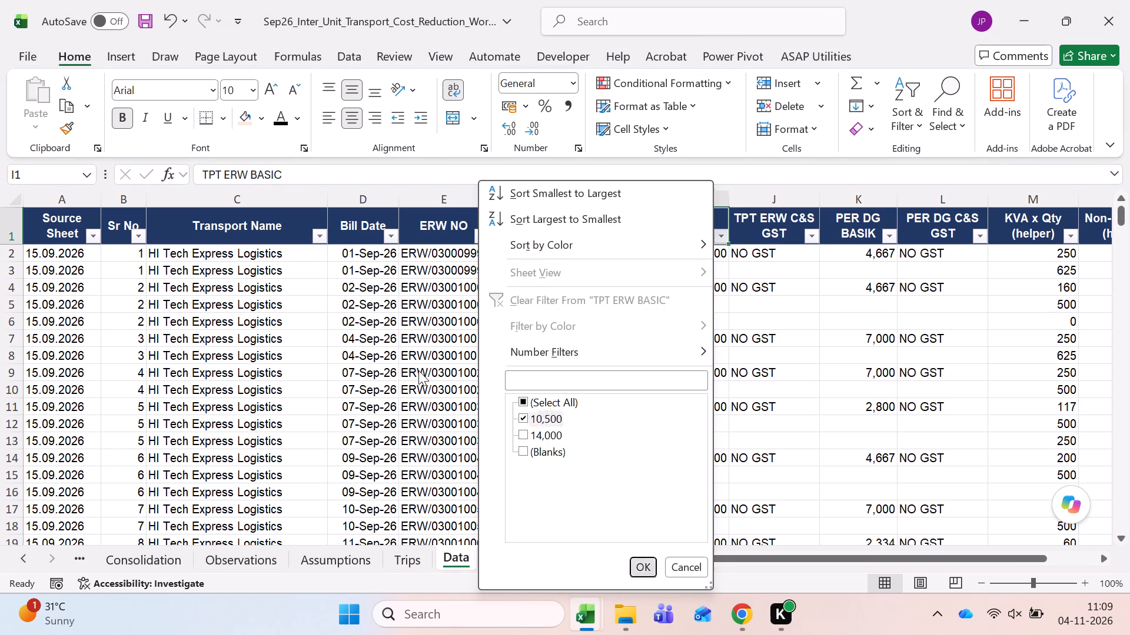
# Select all filtered TPT ERW BASIC values to check their count and sum.
pyautogui.press('Down')
pyautogui.hotkey('ctrl', 'shift', 'Down')
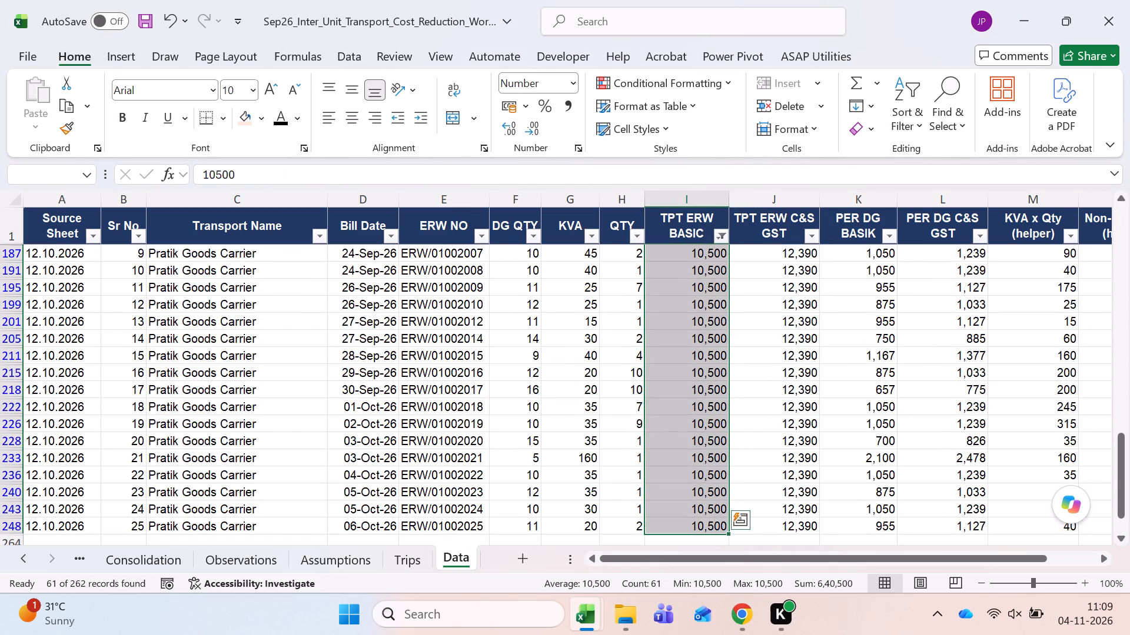
# Change the Data sheet's TPT ERW BASIC filter to show only the 14,000 rows.
pyautogui.press('Up')
pyautogui.press('Down')
pyautogui.press('Up')
pyautogui.hotkey('alt', 'Down')
pyautogui.hotkey('alt', 'Down')
pyautogui.hotkey('alt', 'Down')
pyautogui.hotkey('alt', 'Down')
pyautogui.hotkey('alt', 'Down')
pyautogui.hotkey('alt', 'Down')
pyautogui.hotkey('alt', 'Down')
pyautogui.hotkey('alt', 'Down')
pyautogui.hotkey('alt', 'Down')
pyautogui.hotkey('alt', 'Down')
pyautogui.hotkey('alt', 'Down')
pyautogui.hotkey('alt', 'Down')
pyautogui.hotkey('alt', 'Down')
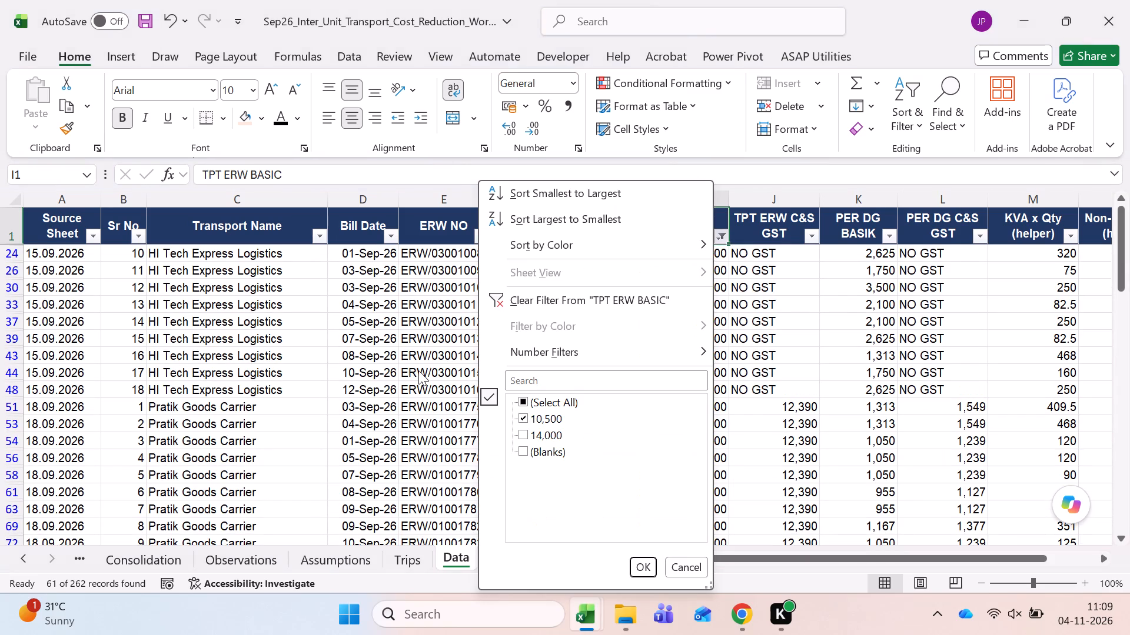
pyautogui.press('Up')
pyautogui.press('space')
pyautogui.press('Down')
pyautogui.press('space')
pyautogui.press('Return')
# Select all filtered TPT ERW BASIC values to check their count and sum.
pyautogui.press('Down')
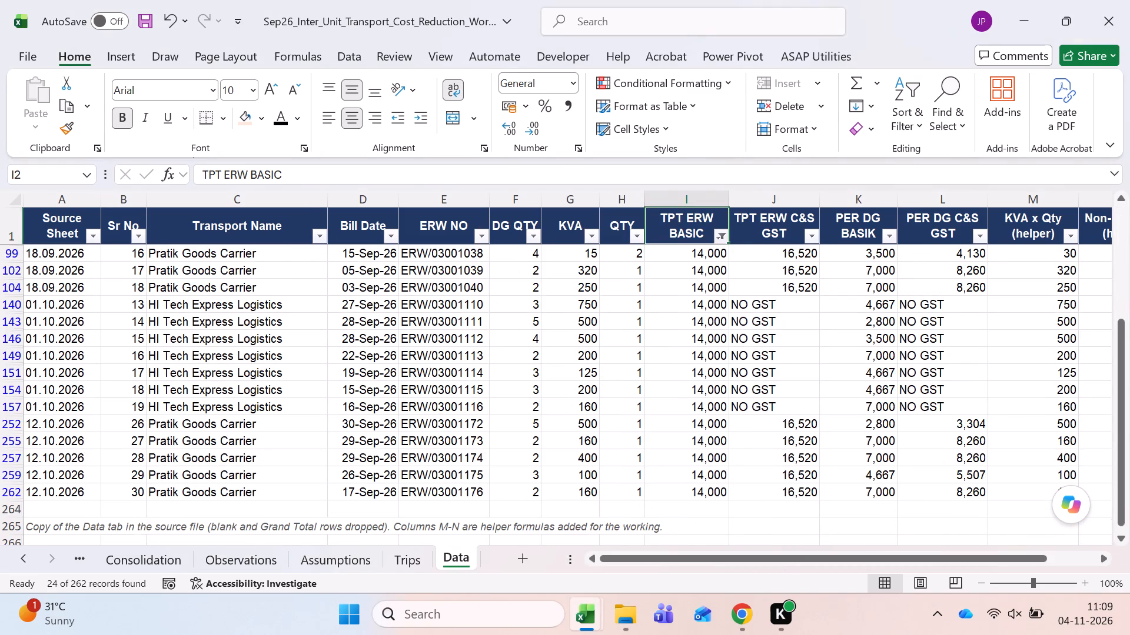
pyautogui.hotkey('ctrl', 'shift', 'Down')
pyautogui.press('Up')
pyautogui.press('Down')
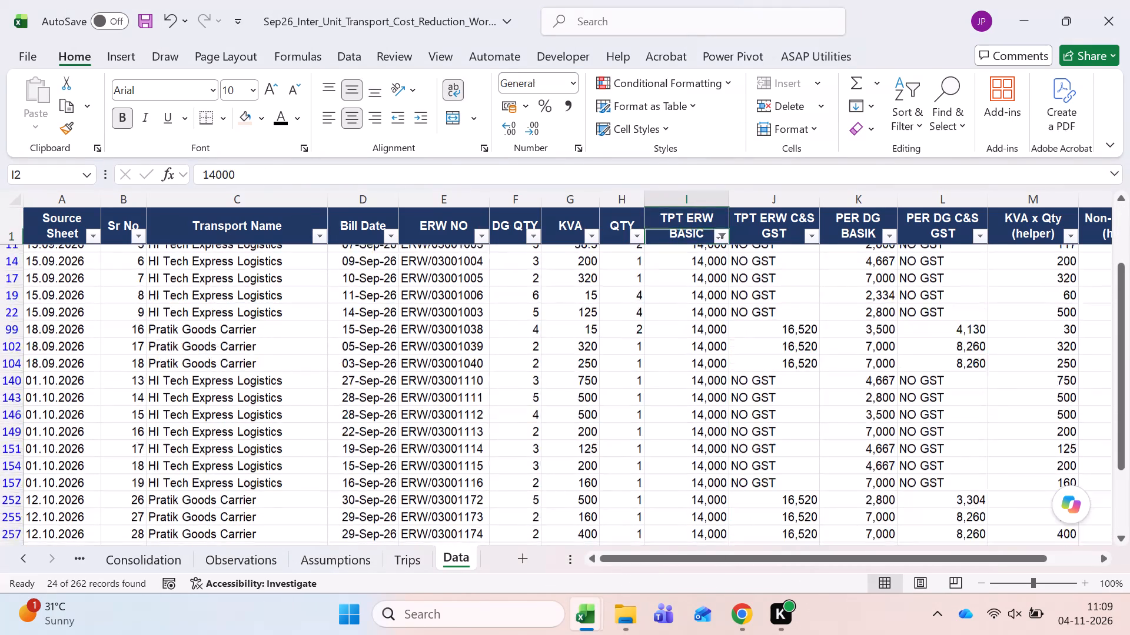
# Reselect all values in the TPT ERW BASIC filter to show every Data row again.
pyautogui.press('Up')
pyautogui.hotkey('alt', 'Down')
pyautogui.press('Down')
pyautogui.press('Down')
pyautogui.press('Down')
pyautogui.press('Down')
pyautogui.press('Down')
pyautogui.press('Down')
pyautogui.press('Down')
pyautogui.press('Down')
pyautogui.press('Down')
pyautogui.press('space')
pyautogui.press('Return')
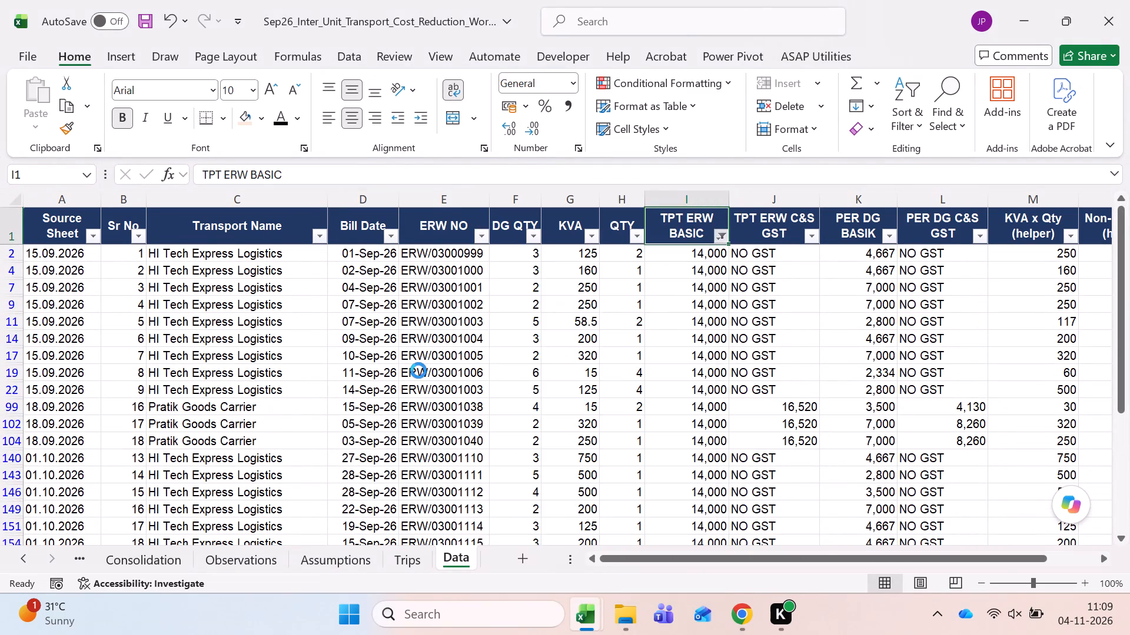
# On the Consolidation sheet, examine the Current (as billed) Unit 4 trips and the Case B Unit 1 trips by dispatch window.
pyautogui.press('Down')
pyautogui.hotkey('ctrl', 'pageup')
pyautogui.hotkey('ctrl', 'pageup')
pyautogui.hotkey('ctrl', 'pageup')
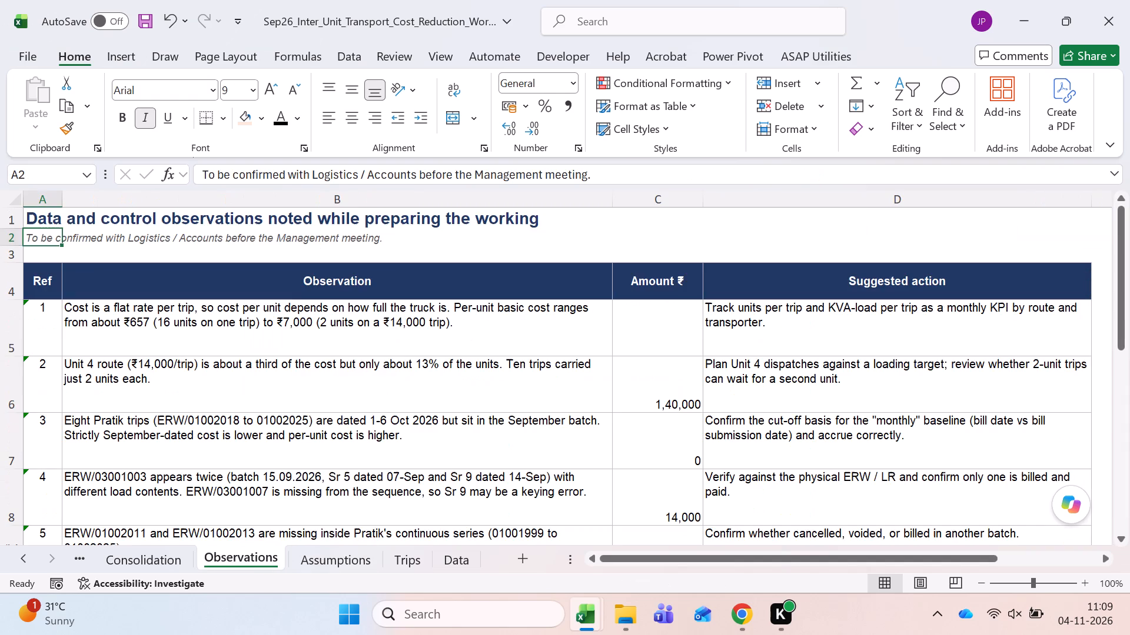
pyautogui.hotkey('ctrl', 'pageup')
pyautogui.press('Right')
pyautogui.press('Right')
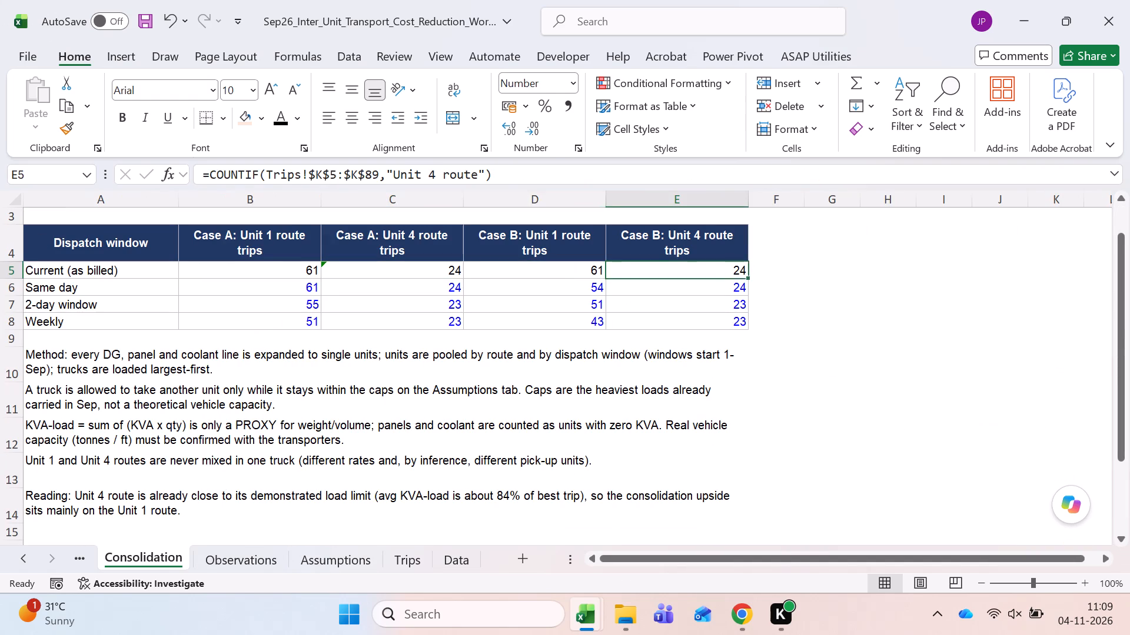
pyautogui.press('Down')
pyautogui.press('Left')
pyautogui.press('Left')
pyautogui.press('Left')
pyautogui.press('Left')
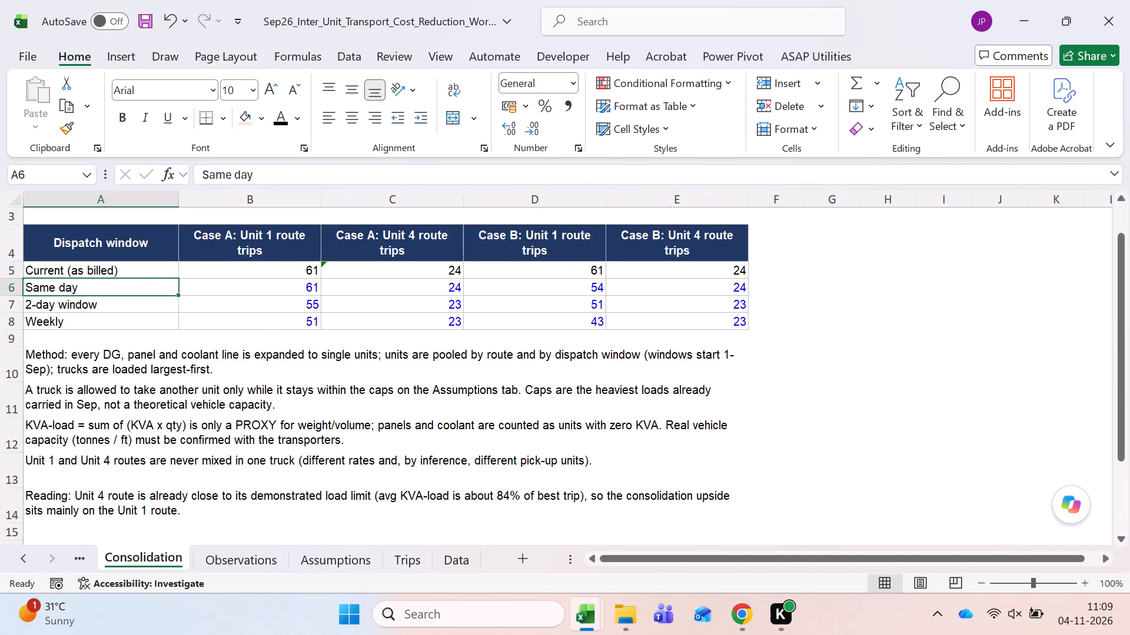
pyautogui.press('Right')
pyautogui.press('Right')
pyautogui.press('Right')
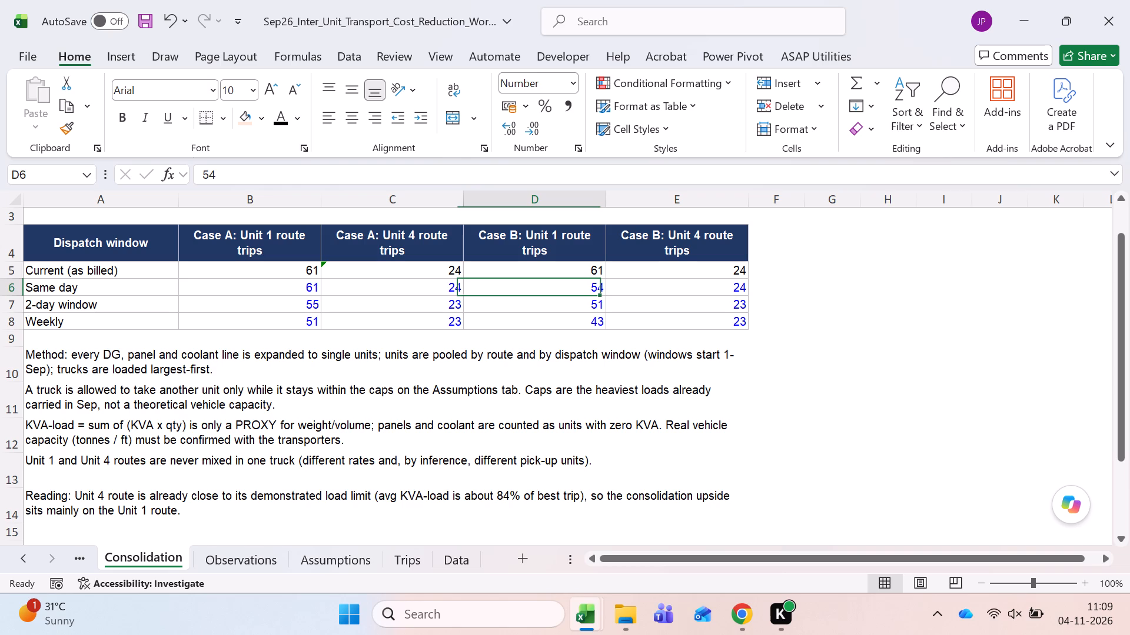
pyautogui.press('Down')
pyautogui.press('Down')
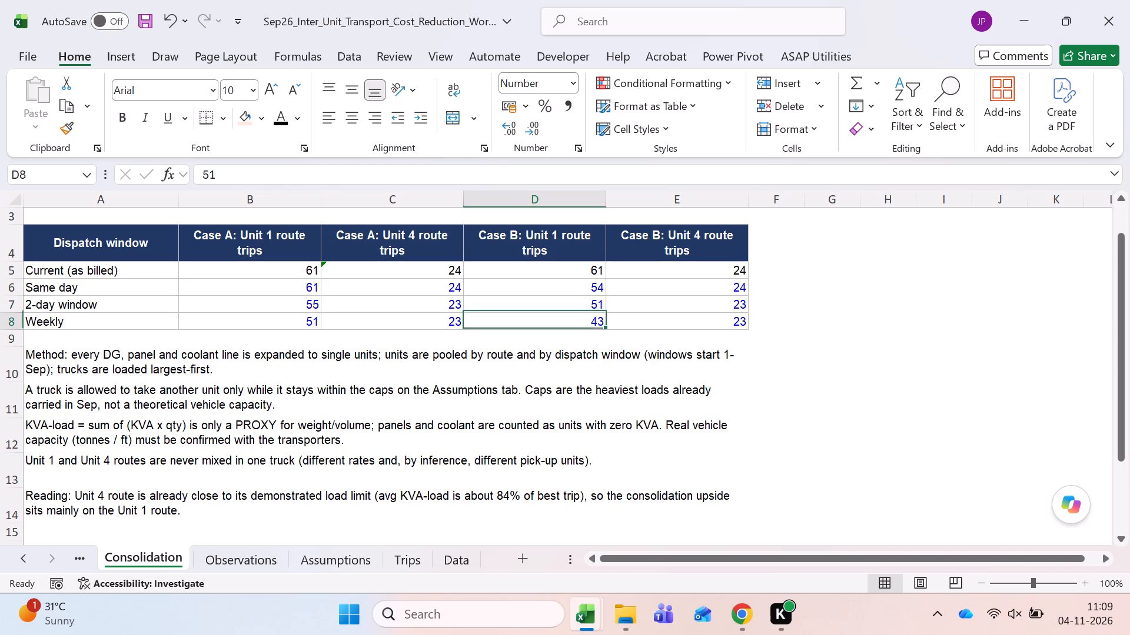
pyautogui.press('Down')
pyautogui.press('Down')
pyautogui.press('Left')
pyautogui.press('Left')
# Trace the Scenario sheet's Unit 1 trips after consolidation to its source cells and examine the matching Case A trips on Consolidation.
pyautogui.hotkey('ctrl', 'pageup')
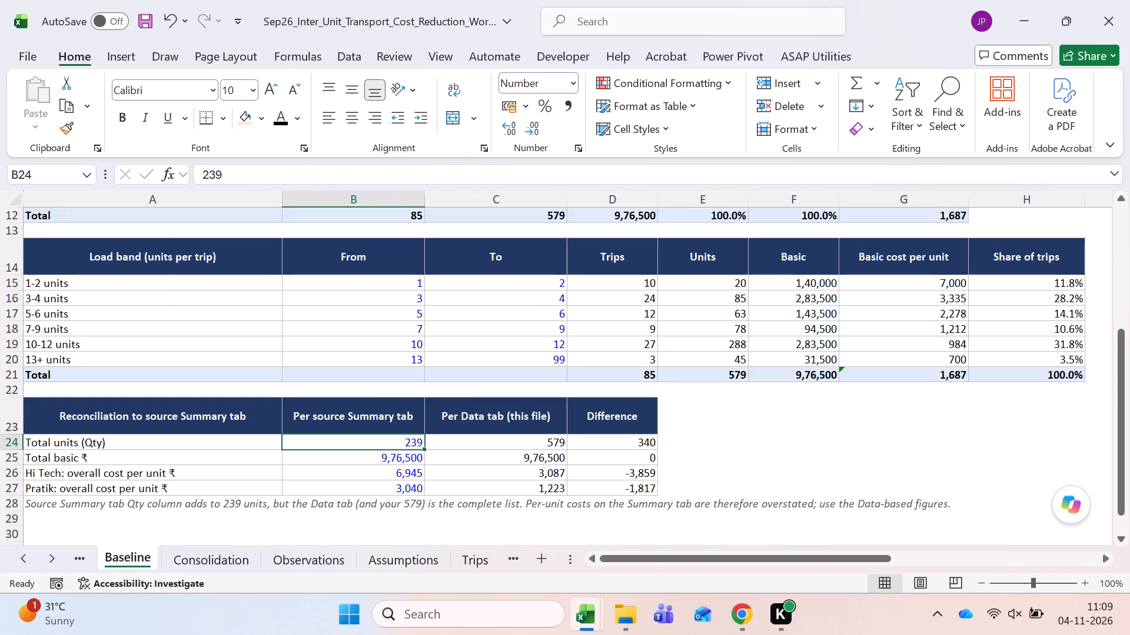
pyautogui.hotkey('ctrl', 'pageup')
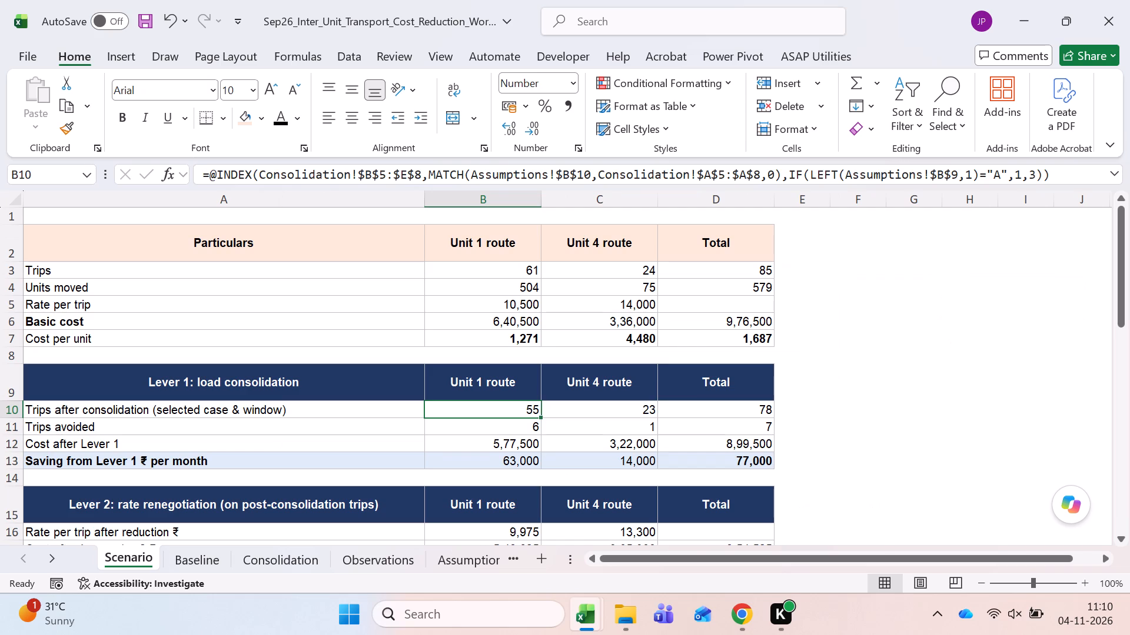
pyautogui.hotkey('ctrl', '[')
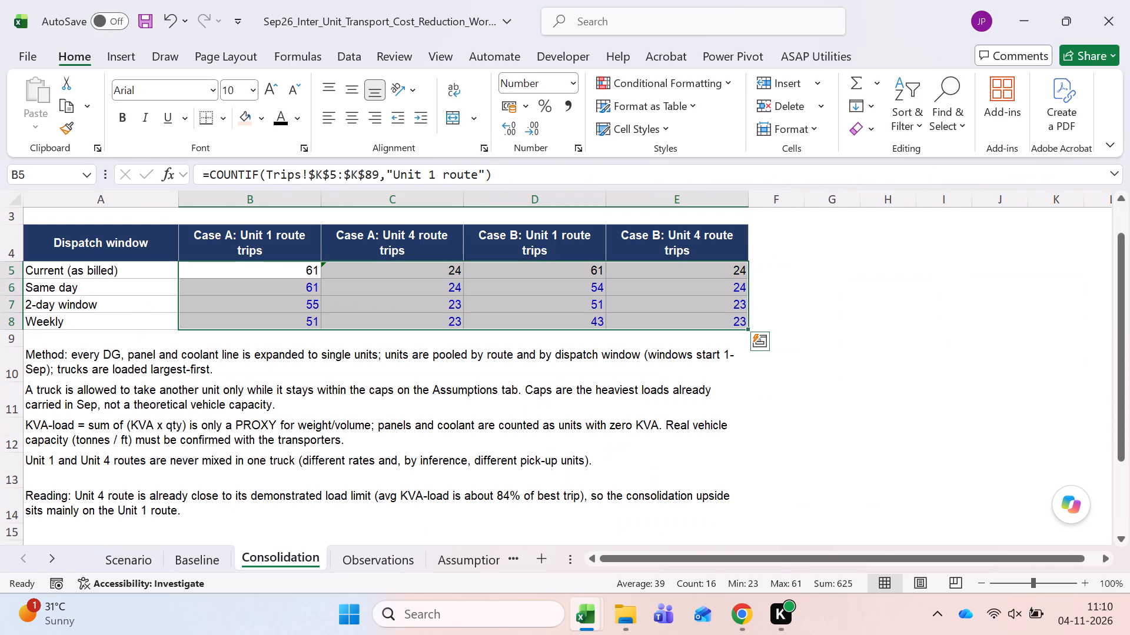
pyautogui.press('Down')
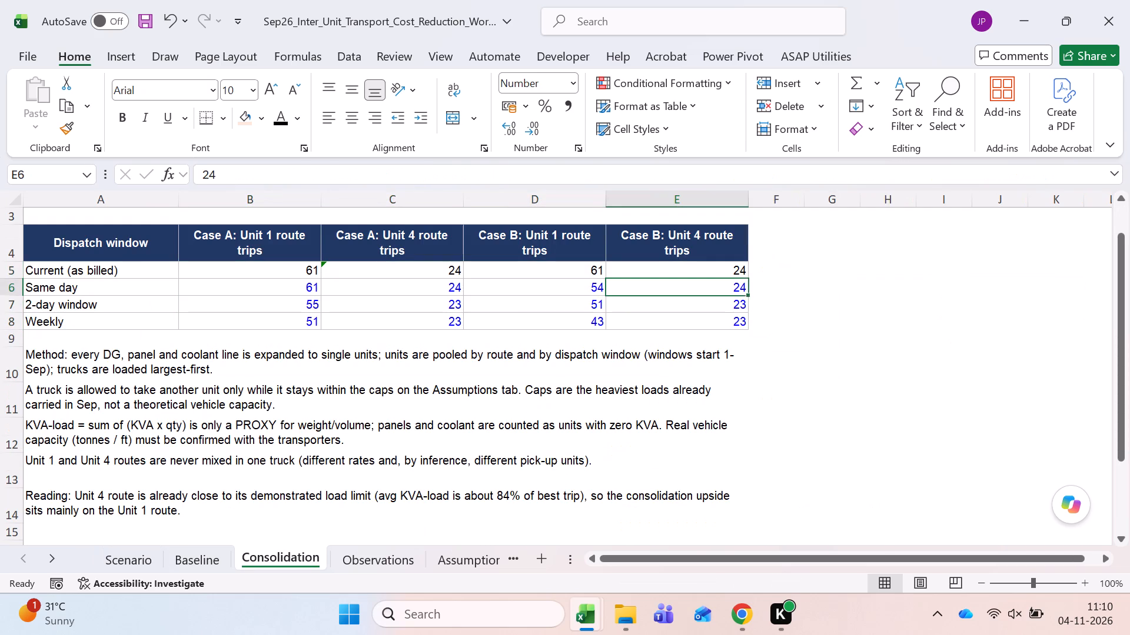
pyautogui.press('Down')
pyautogui.press('Left')
pyautogui.press('Left')
pyautogui.press('Left')
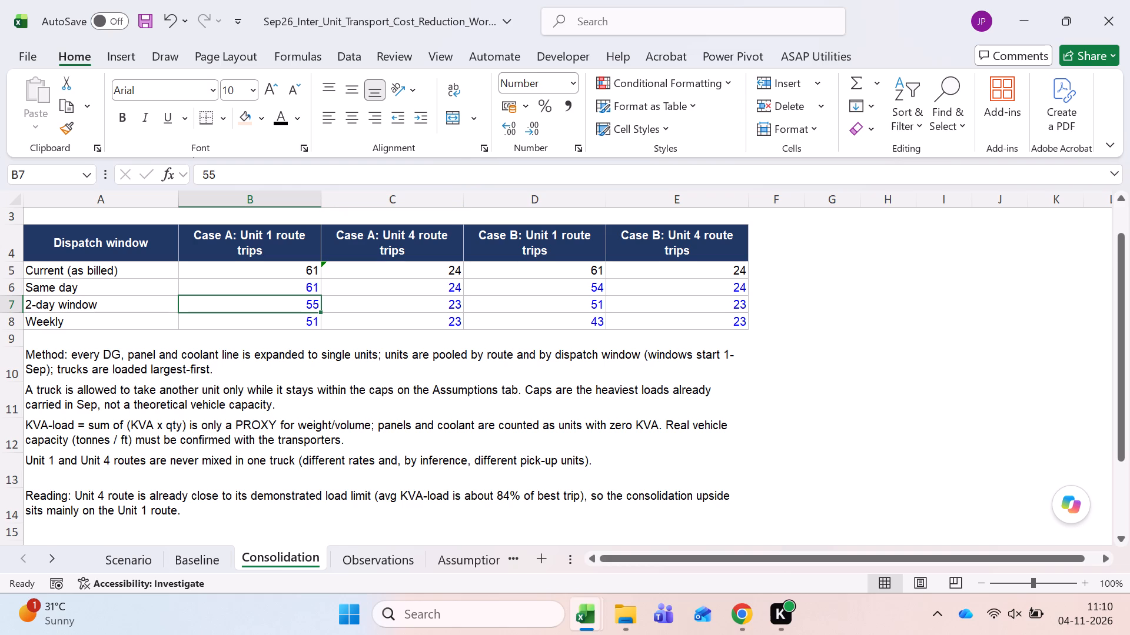
pyautogui.press('Down')
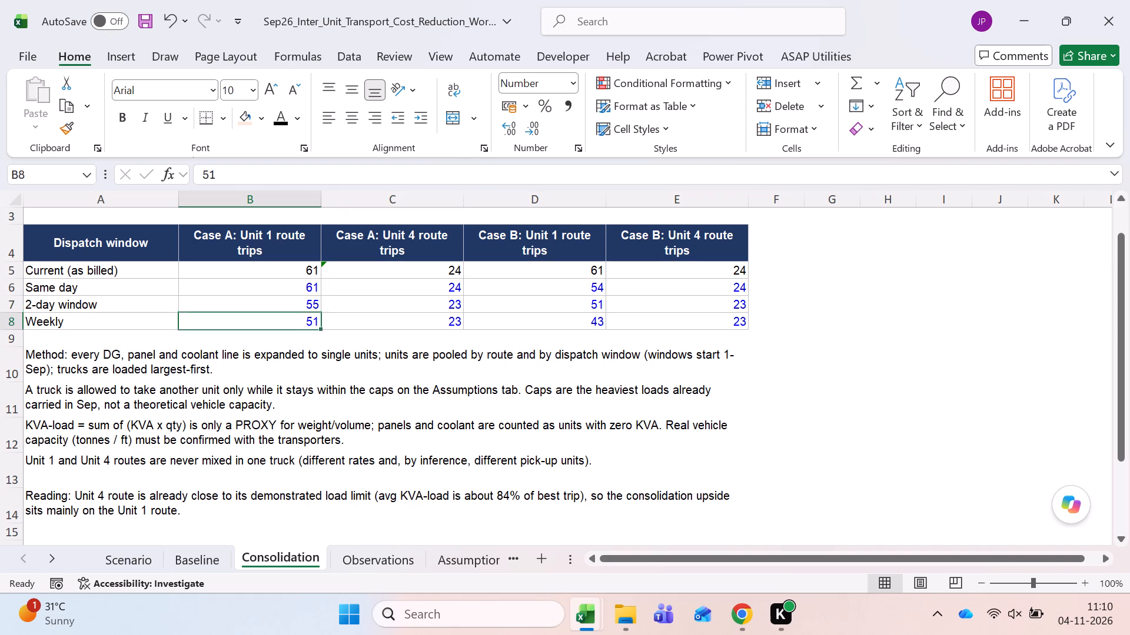
# Read the method, load cap, KVA-load, route and reading notes below the Consolidation table.
pyautogui.press('Down')
pyautogui.press('Down')
pyautogui.press('Down')
pyautogui.press('Up')
pyautogui.press('Down')
pyautogui.press('Up')
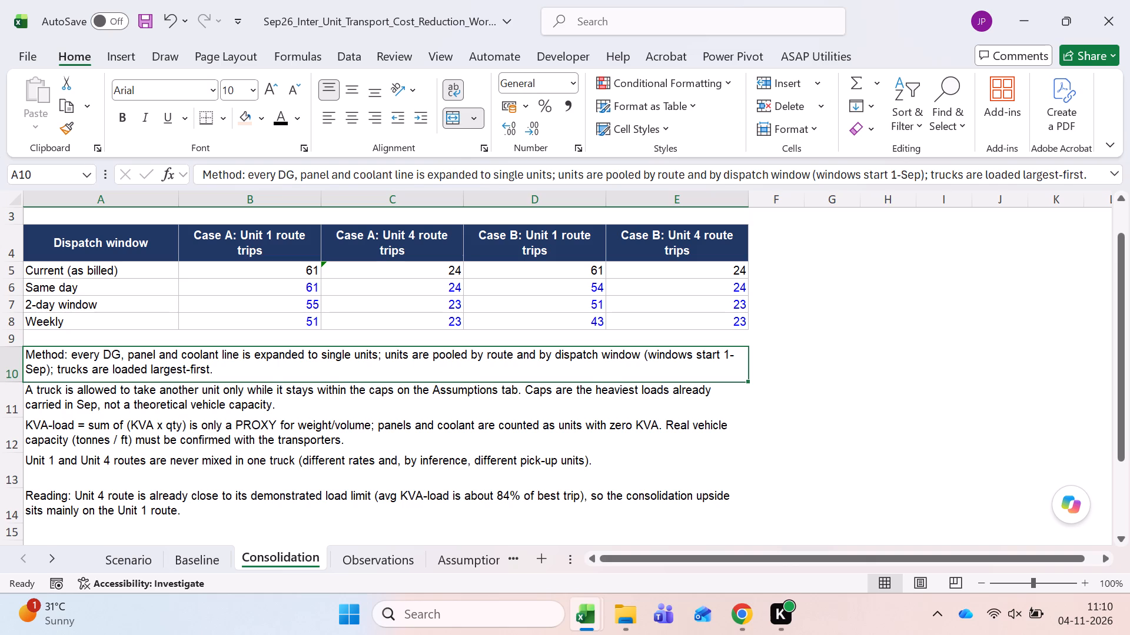
pyautogui.press('Down')
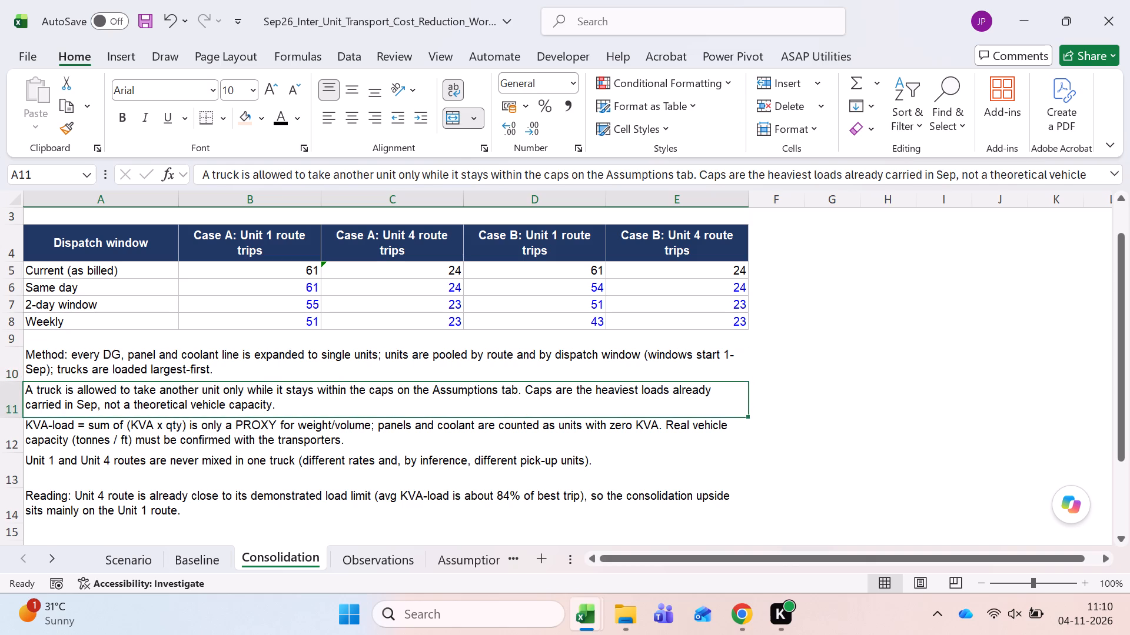
pyautogui.press('Down')
pyautogui.press('Down')
pyautogui.press('Up')
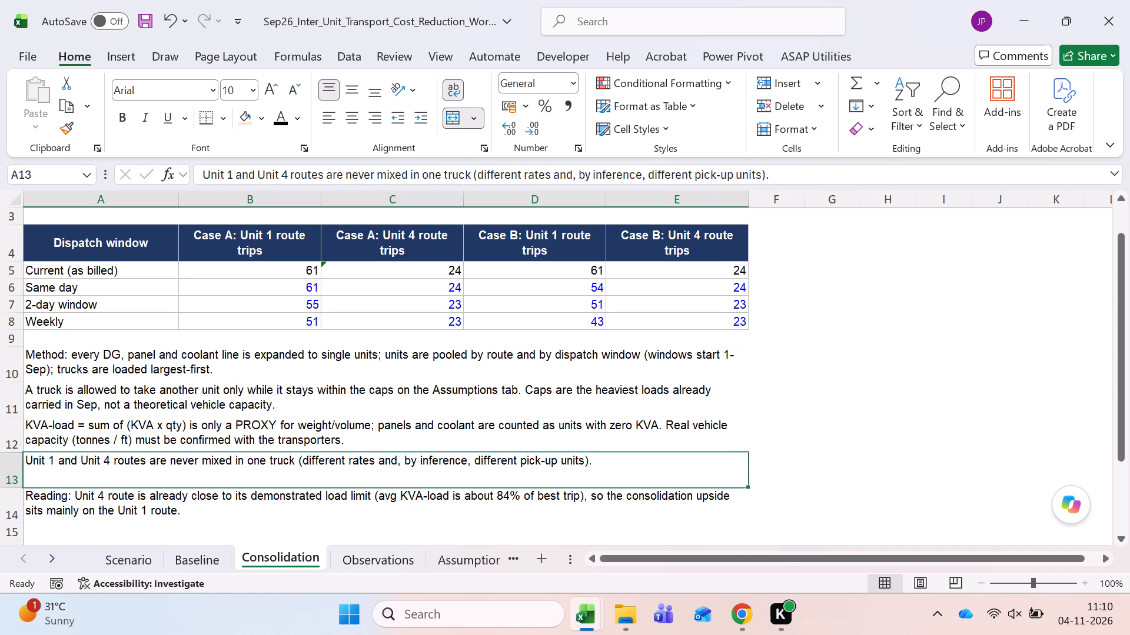
pyautogui.press('Up')
pyautogui.press('Up')
pyautogui.press('Down')
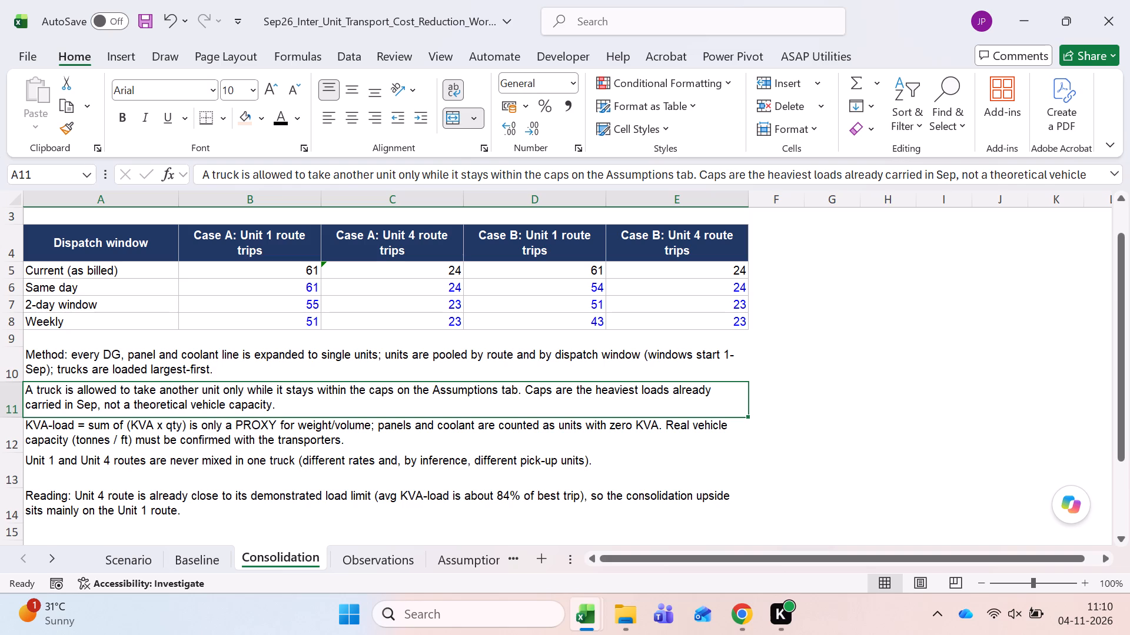
pyautogui.press('Down')
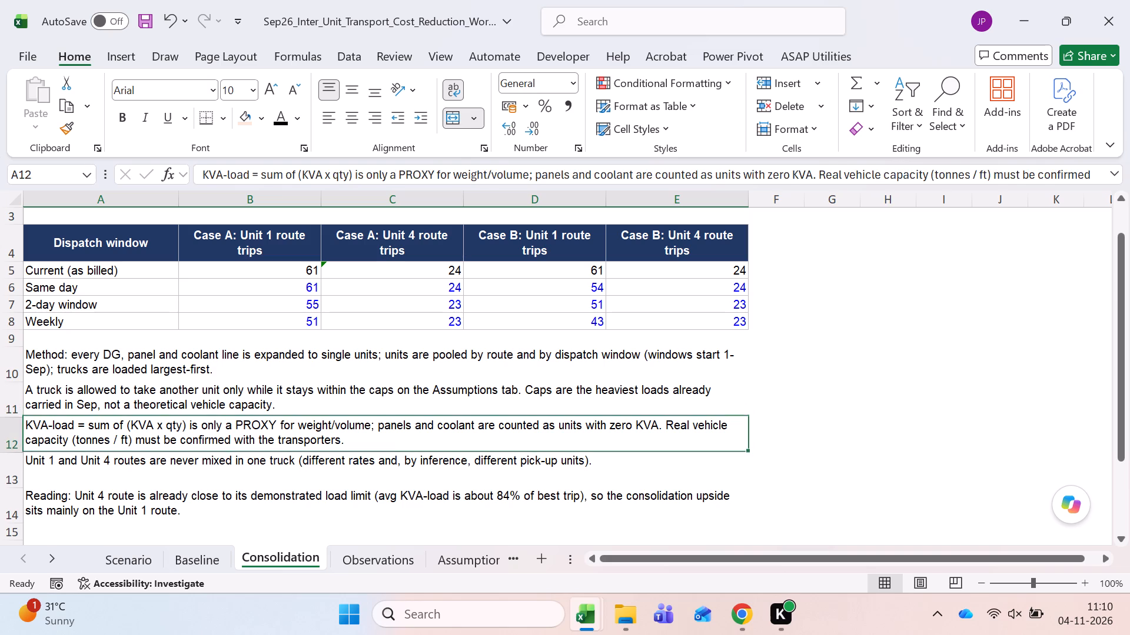
pyautogui.press('Down')
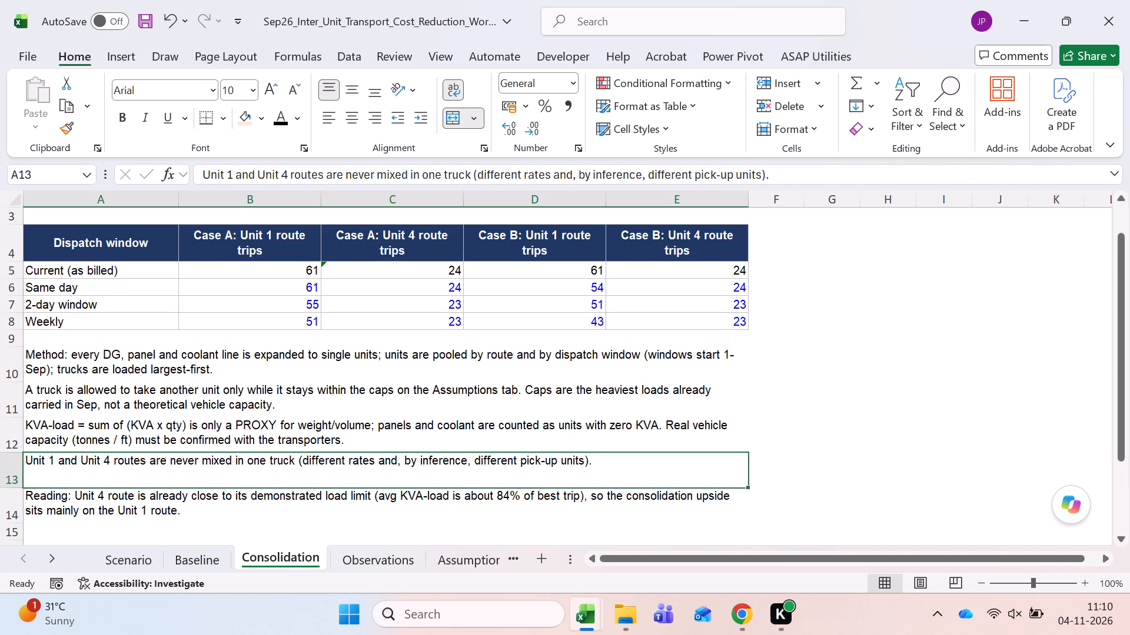
pyautogui.press('Down')
pyautogui.press('Down')
pyautogui.press('Down')
pyautogui.press('Up')
pyautogui.press('Up')
pyautogui.press('Up')
pyautogui.press('Down')
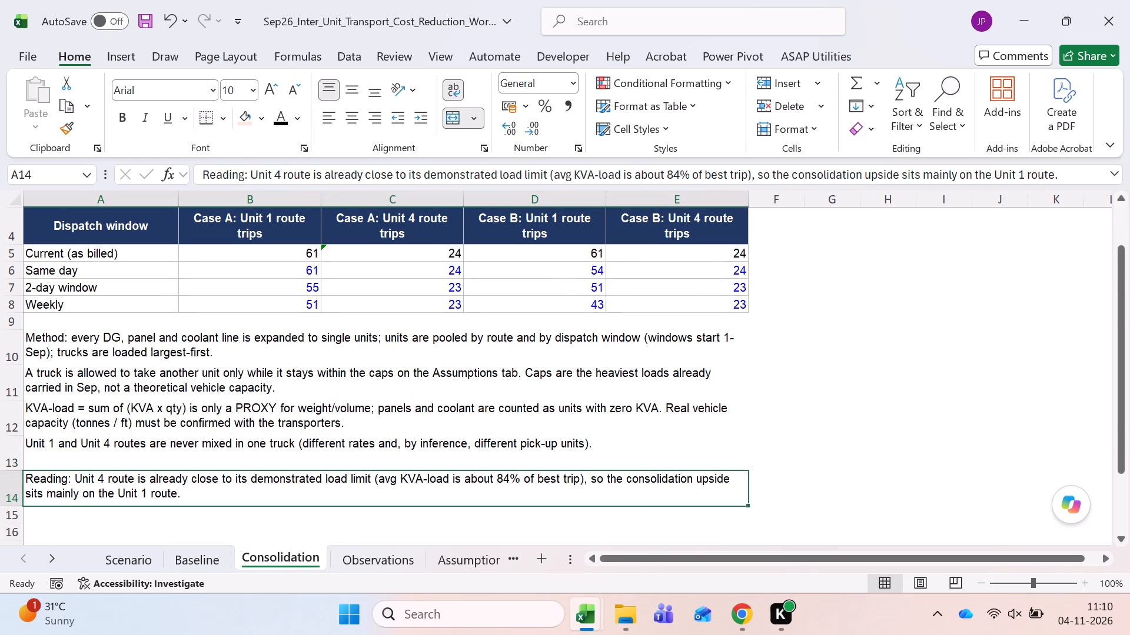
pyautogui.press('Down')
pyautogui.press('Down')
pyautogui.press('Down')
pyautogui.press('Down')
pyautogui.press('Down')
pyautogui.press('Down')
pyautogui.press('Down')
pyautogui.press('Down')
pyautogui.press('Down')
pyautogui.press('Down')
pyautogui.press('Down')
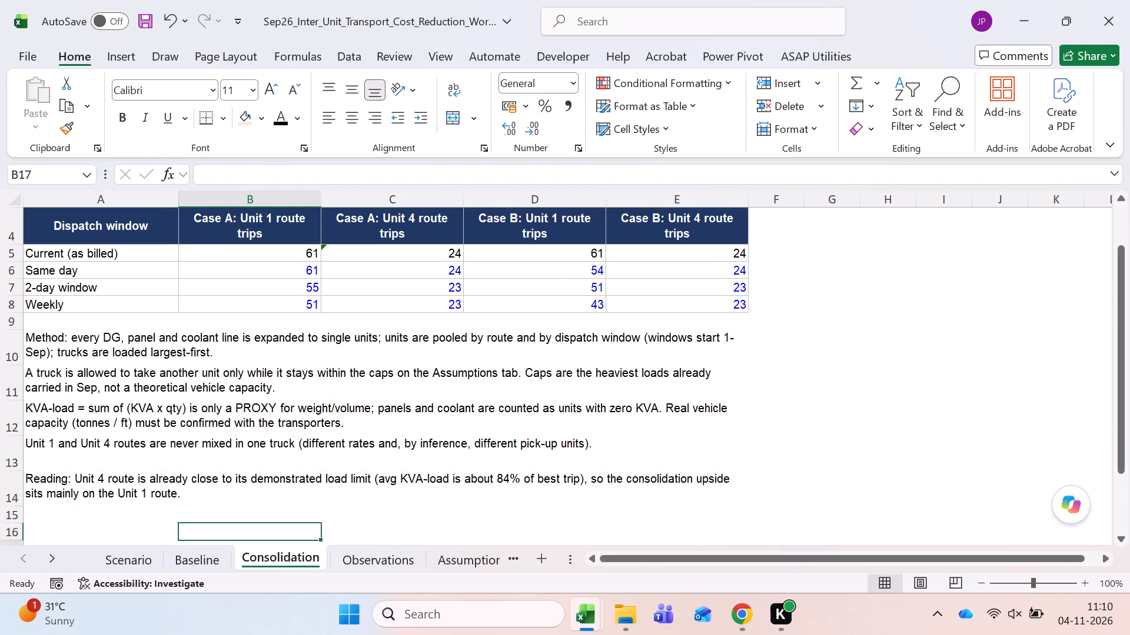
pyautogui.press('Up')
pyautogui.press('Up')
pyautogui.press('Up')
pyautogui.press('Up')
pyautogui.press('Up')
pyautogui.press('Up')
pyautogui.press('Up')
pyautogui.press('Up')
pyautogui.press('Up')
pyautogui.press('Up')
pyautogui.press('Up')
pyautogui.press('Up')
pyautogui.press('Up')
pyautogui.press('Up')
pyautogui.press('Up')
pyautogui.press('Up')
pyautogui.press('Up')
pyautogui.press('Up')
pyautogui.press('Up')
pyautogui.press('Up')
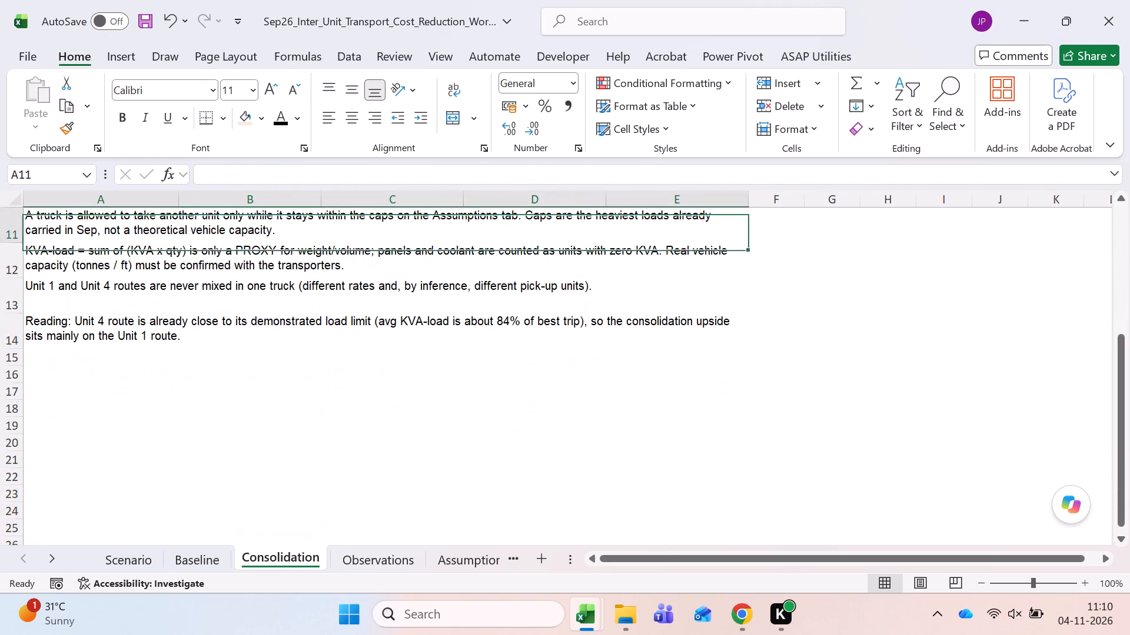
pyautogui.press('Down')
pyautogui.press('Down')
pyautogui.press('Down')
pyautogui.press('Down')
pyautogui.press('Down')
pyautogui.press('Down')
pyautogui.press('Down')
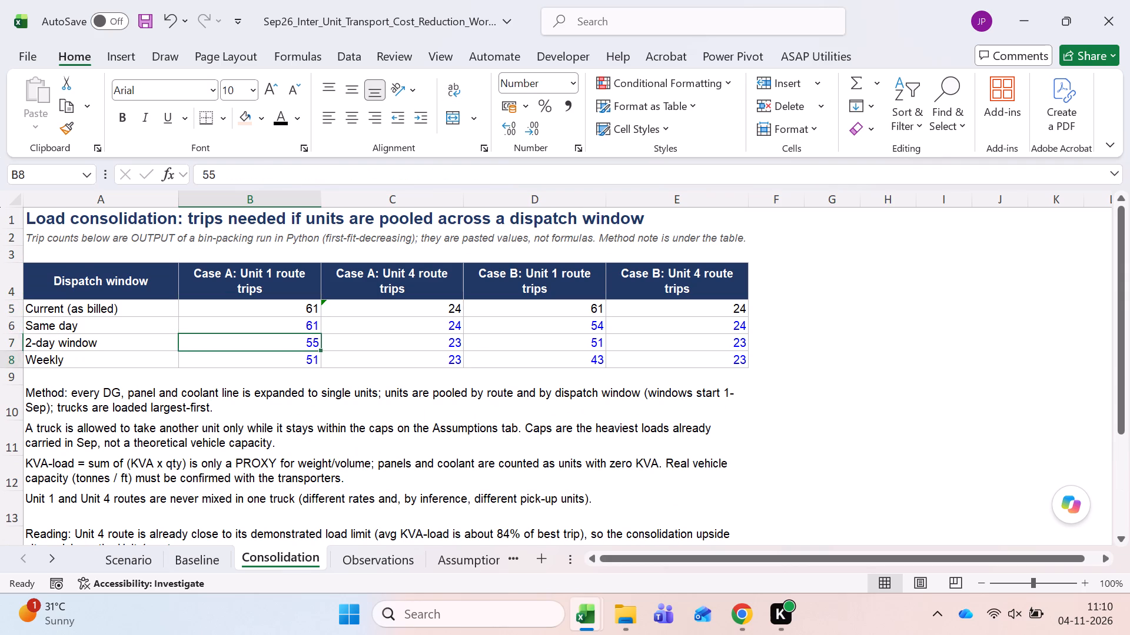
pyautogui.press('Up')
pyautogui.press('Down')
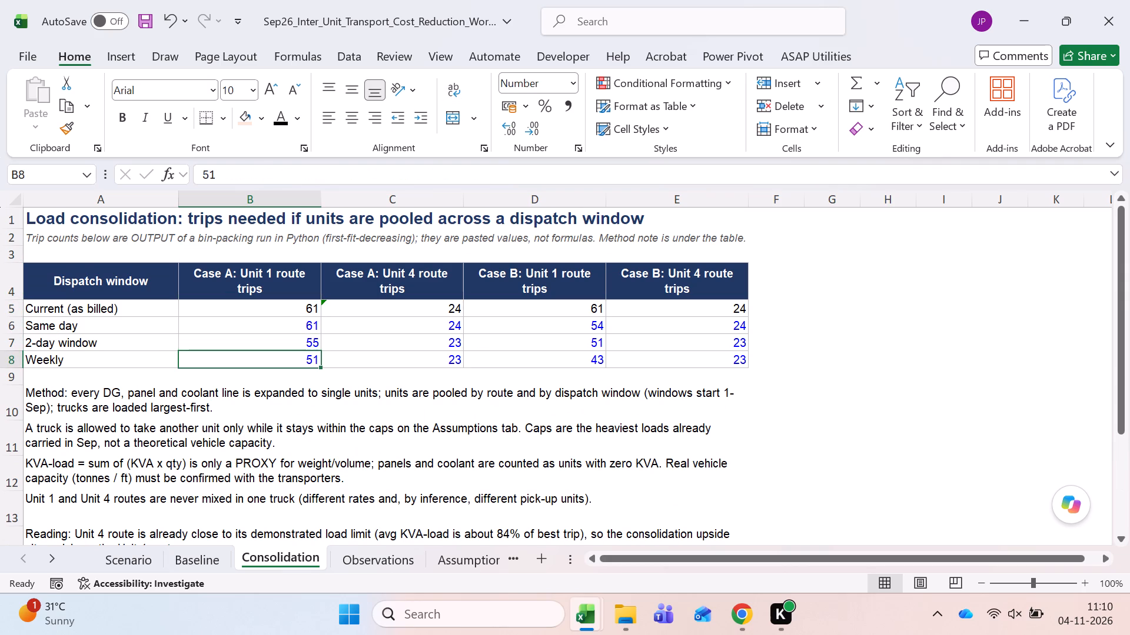
# Delete the load consolidation title row and the trip-count note row above the Consolidation table.
pyautogui.press('Up')
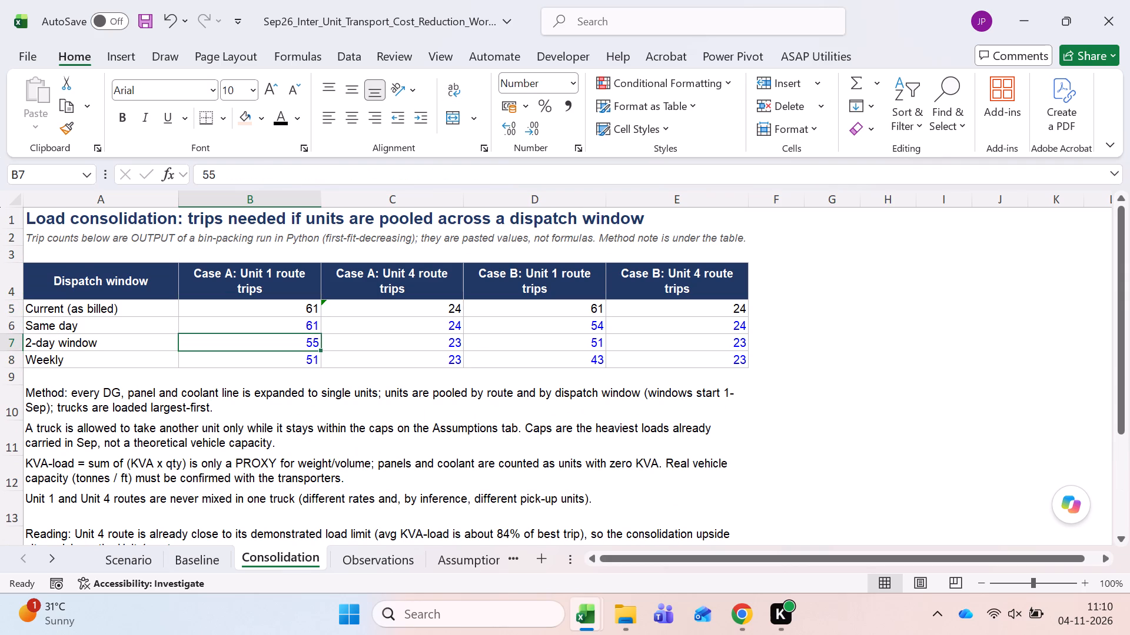
pyautogui.press('Up')
pyautogui.press('Up')
pyautogui.press('Up')
pyautogui.press('Up')
pyautogui.press('Up')
pyautogui.press('Up')
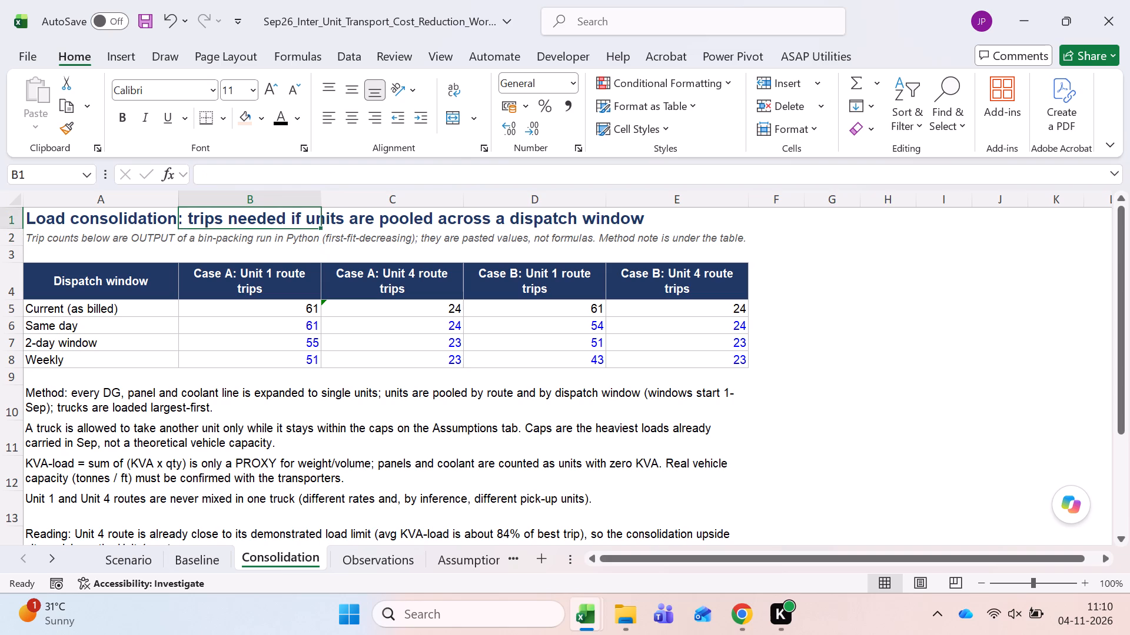
pyautogui.press('Left')
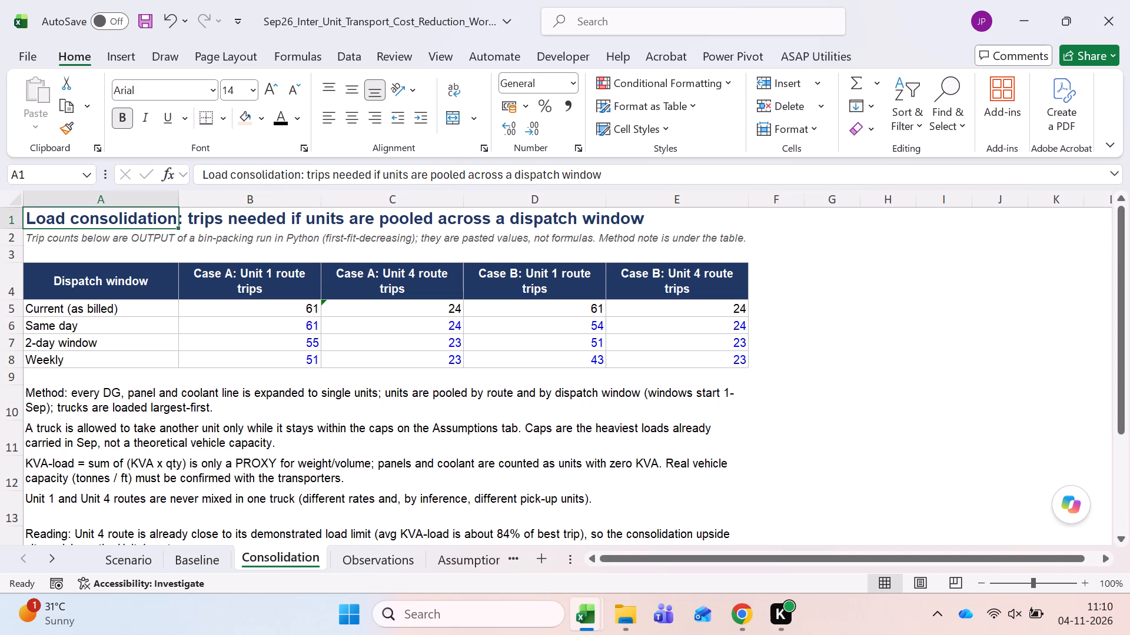
pyautogui.press('Down')
pyautogui.hotkey('shift', 'space')
pyautogui.hotkey('shift', 'Up')
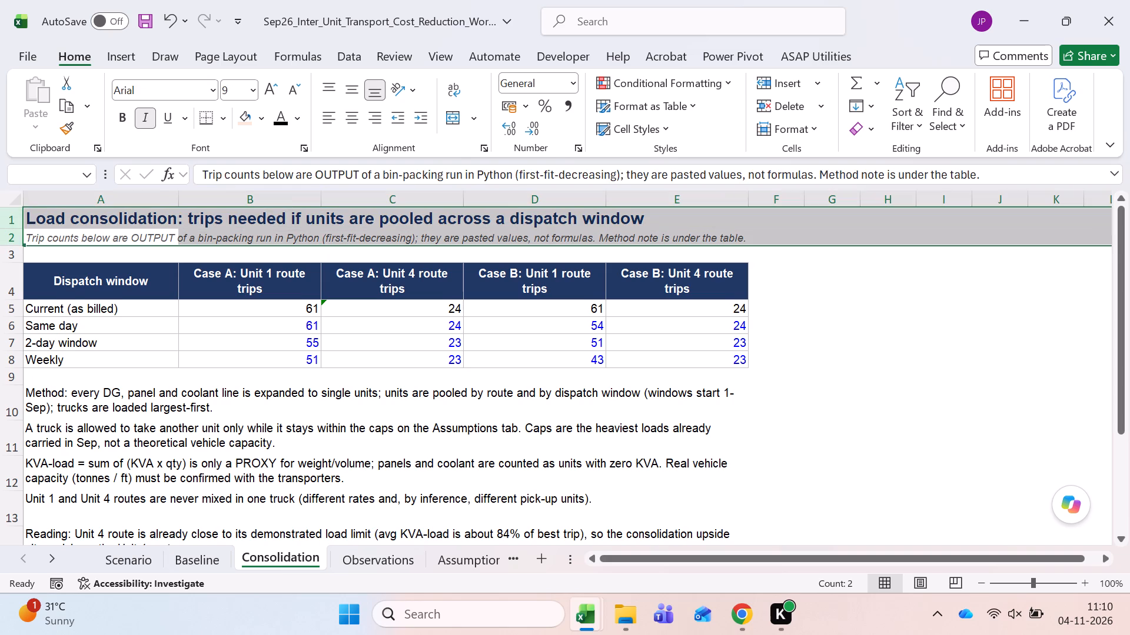
pyautogui.hotkey('ctrl', '-')
# Review the Case A and Case B trip counts across the dispatch windows in the Consolidation table.
pyautogui.press('Down')
pyautogui.press('Down')
pyautogui.press('Right')
pyautogui.press('Right')
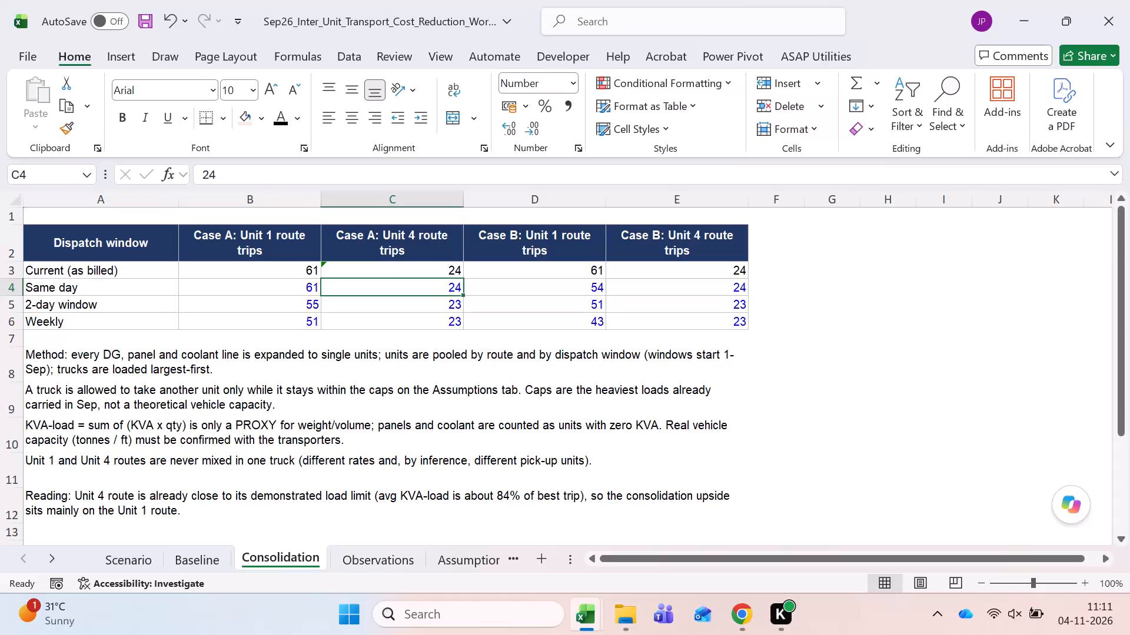
pyautogui.hotkey('shift', 'space')
pyautogui.press('Right')
pyautogui.press('Left')
pyautogui.press('Left')
pyautogui.press('Down')
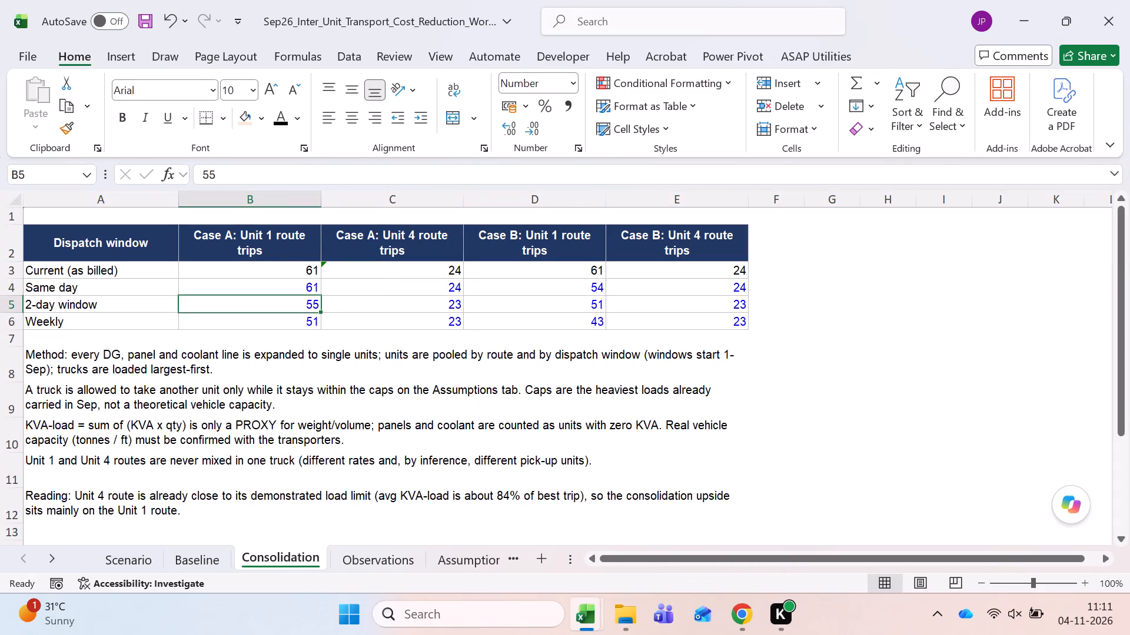
pyautogui.press('Up')
pyautogui.press('Down')
pyautogui.press('Right')
pyautogui.press('Right')
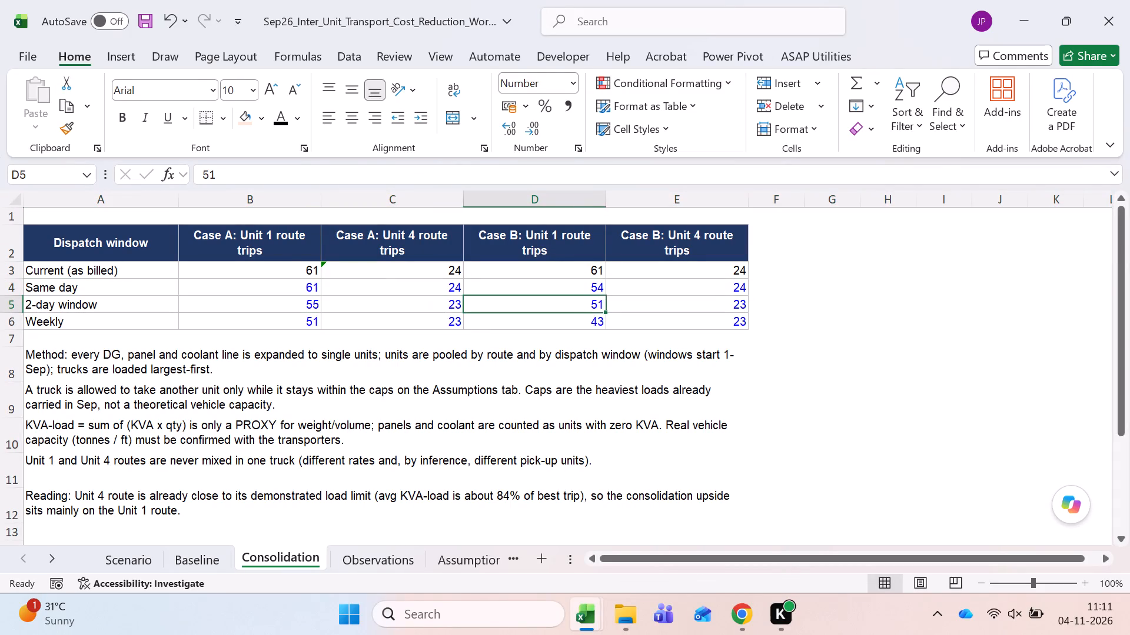
pyautogui.press('Right')
pyautogui.press('Up')
pyautogui.press('Left')
pyautogui.press('Up')
pyautogui.press('Right')
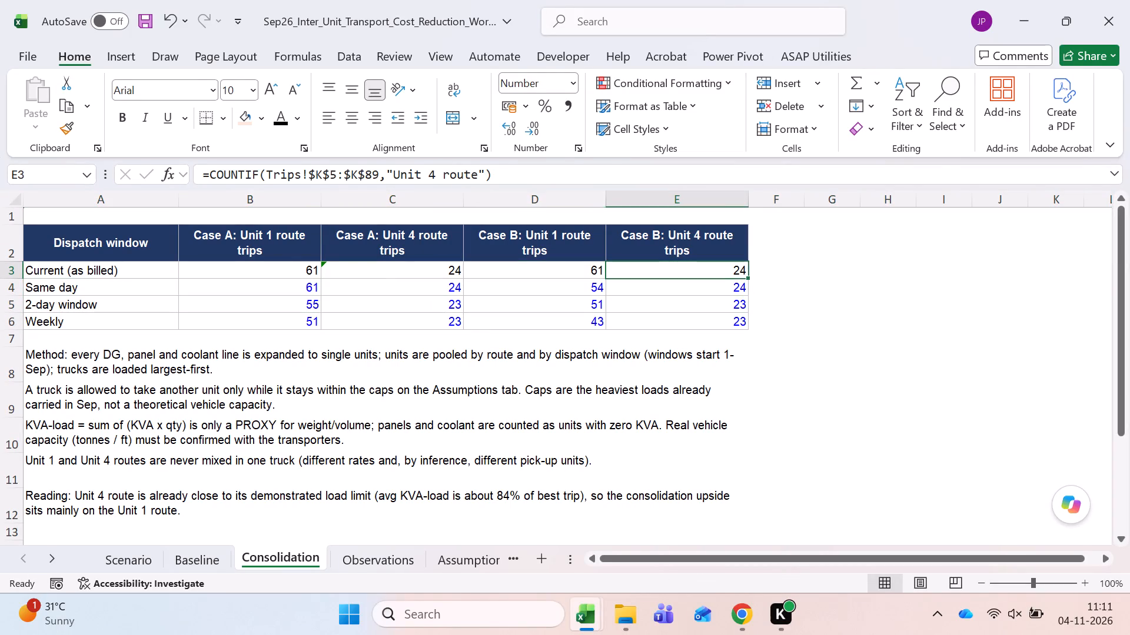
# Examine the Current (as billed) trip-count formulas for both cases and the dispatch-window values in the Consolidation table.
pyautogui.press('Left')
pyautogui.press('Right')
pyautogui.press('Left')
pyautogui.press('Left')
pyautogui.press('Left')
pyautogui.press('Left')
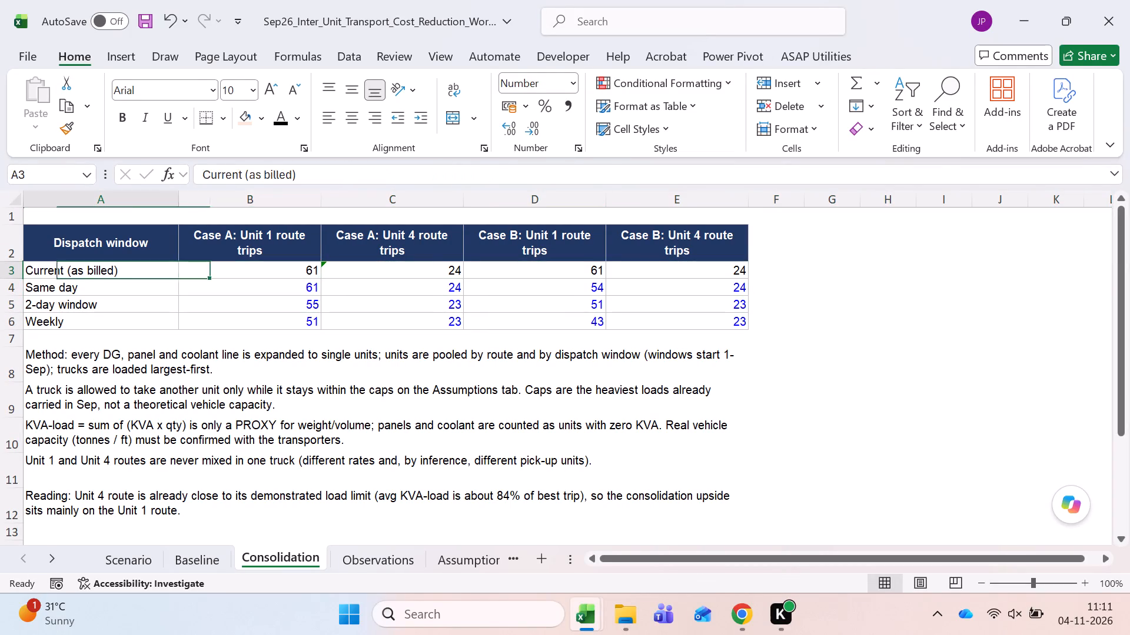
pyautogui.press('Right')
pyautogui.press('Right')
pyautogui.press('Right')
pyautogui.press('Right')
pyautogui.press('Left')
pyautogui.press('Left')
pyautogui.press('Left')
pyautogui.press('Left')
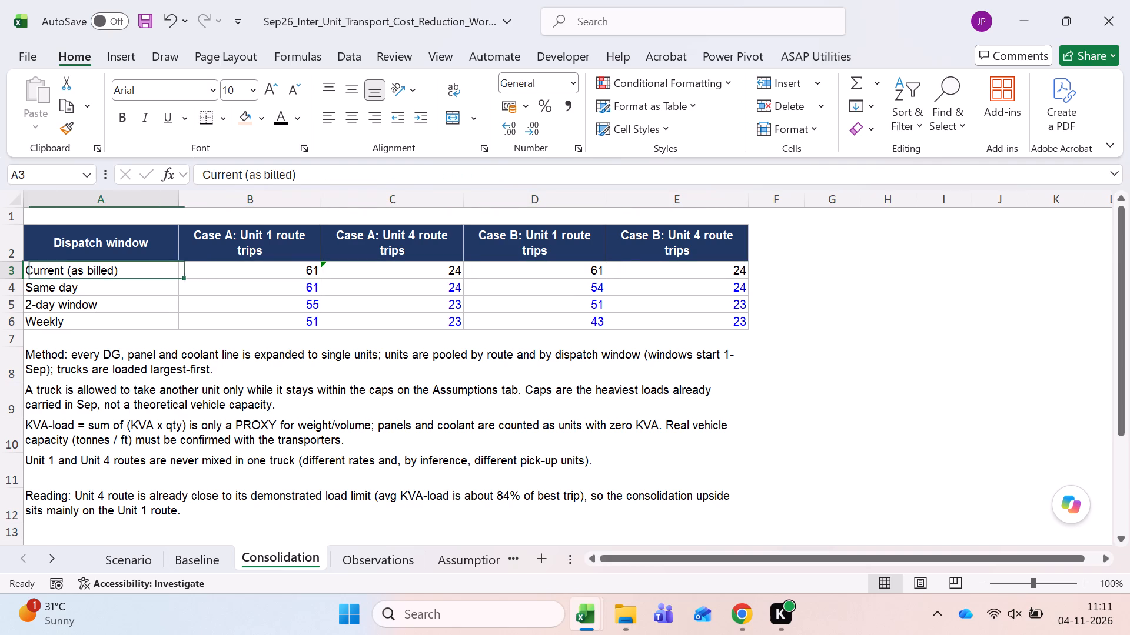
pyautogui.press('Right')
pyautogui.press('Right')
pyautogui.press('Right')
pyautogui.press('Right')
pyautogui.press('Left')
pyautogui.press('Right')
pyautogui.press('Left')
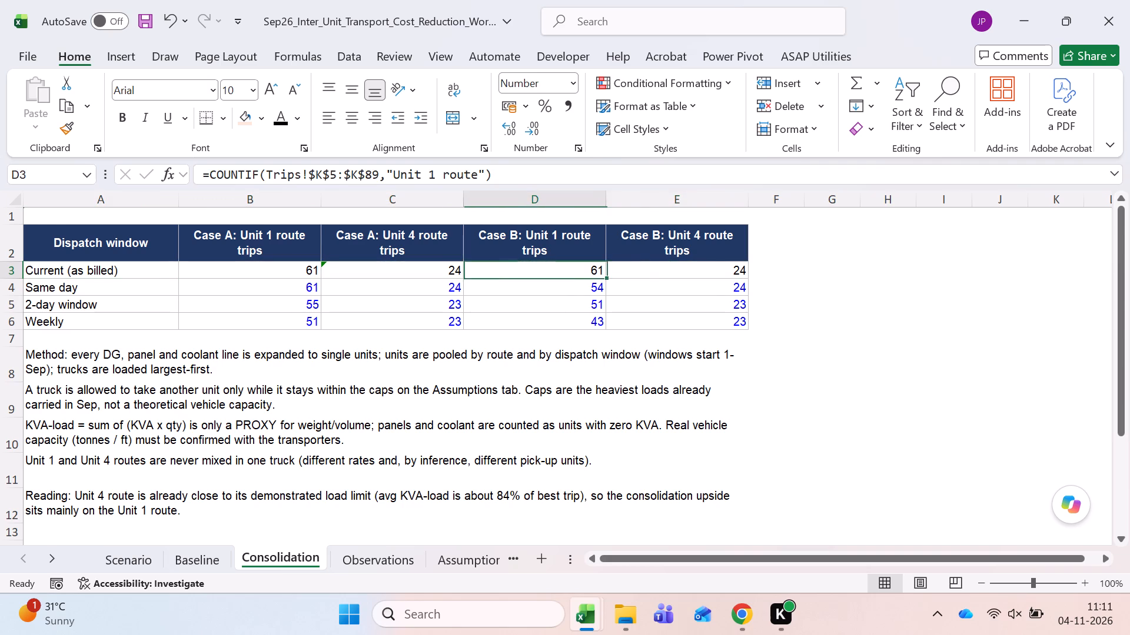
pyautogui.press('Right')
pyautogui.press('Left')
pyautogui.press('Left')
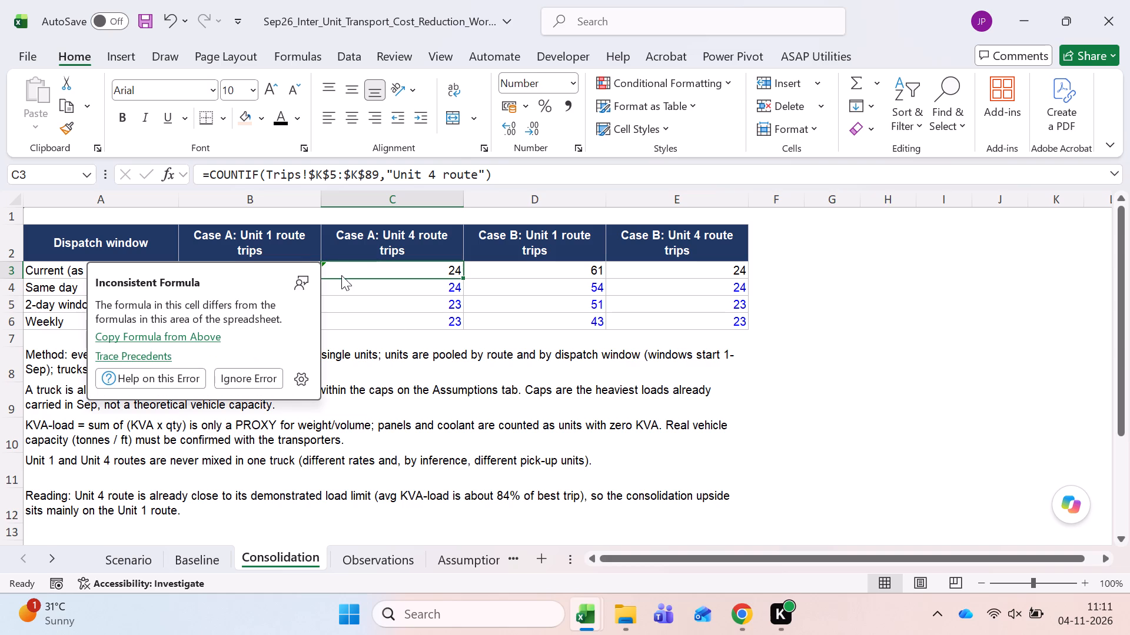
pyautogui.click(401, 322)
pyautogui.press('Down')
pyautogui.press('Down')
pyautogui.press('Left')
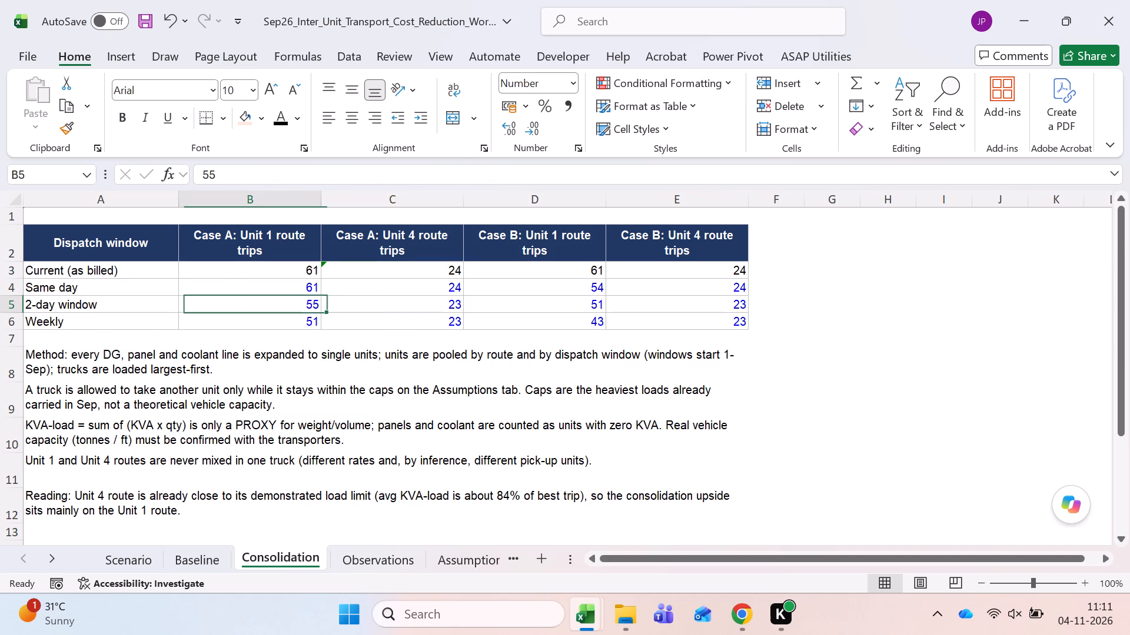
# Read the data and control observations, their amounts and the suggested actions on the Observations sheet.
pyautogui.hotkey('ctrl', 'pagedown')
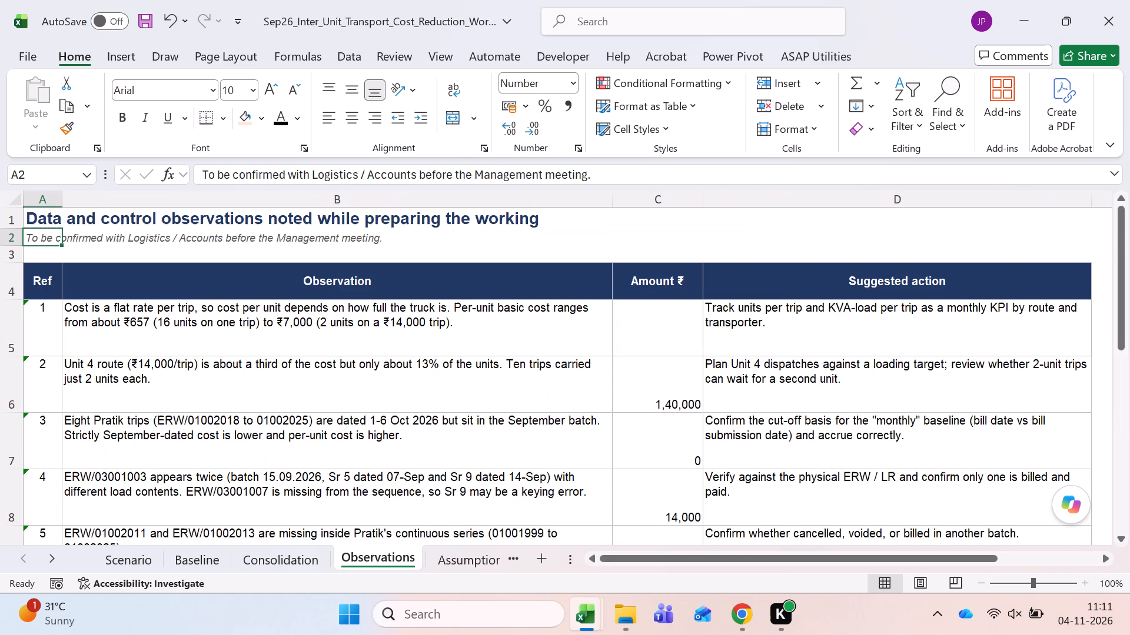
pyautogui.press('Down')
pyautogui.press('Down')
pyautogui.press('Down')
pyautogui.press('Right')
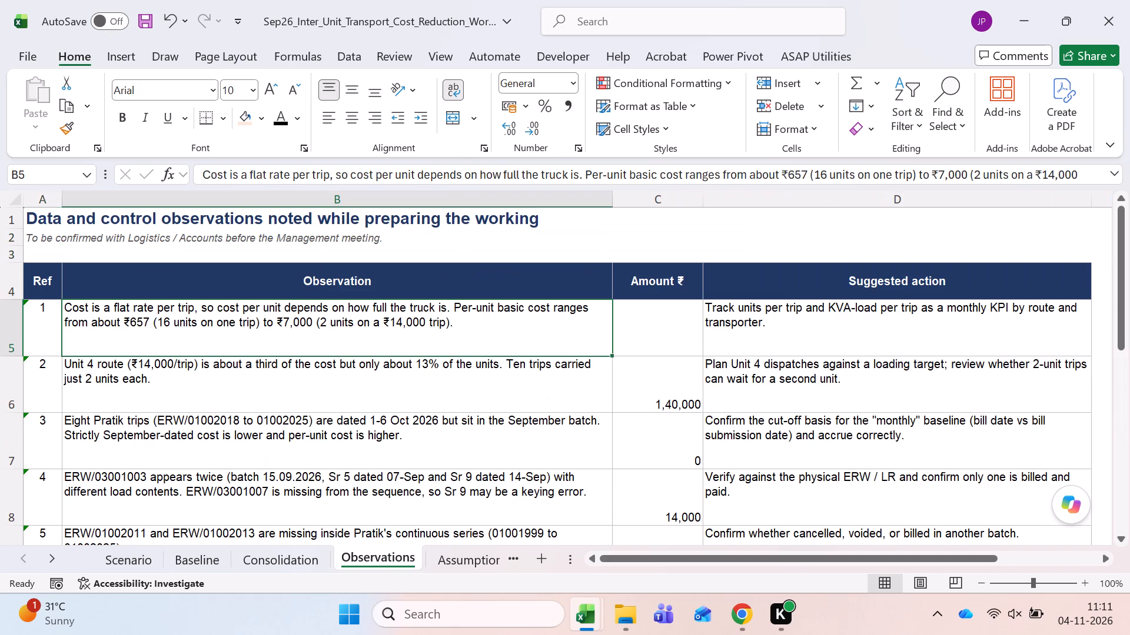
pyautogui.press('Right')
pyautogui.press('Right')
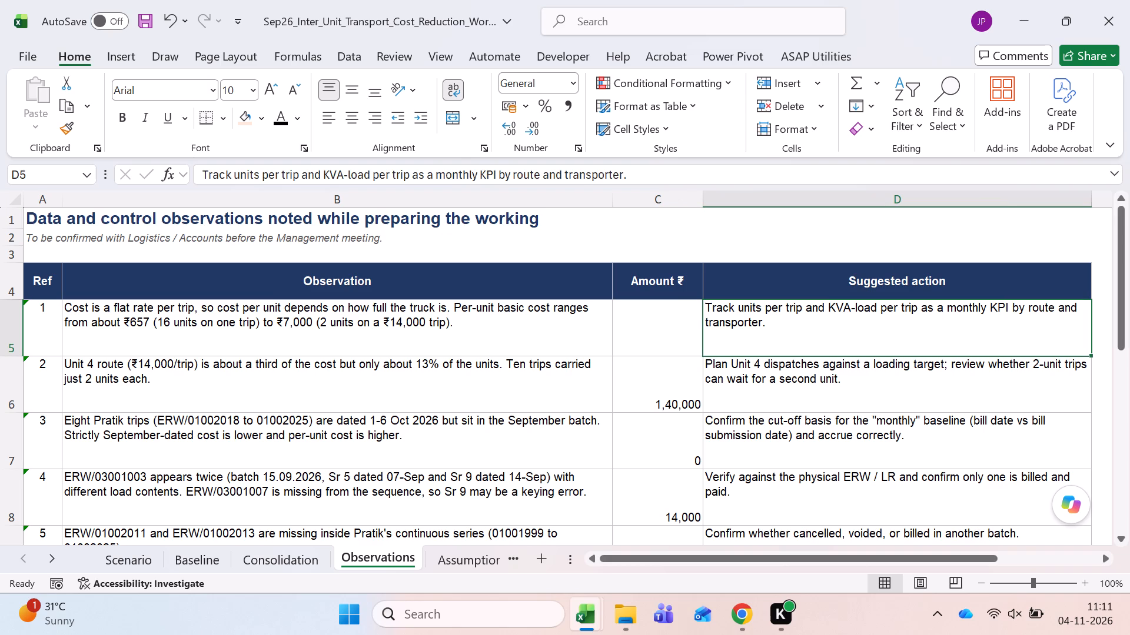
pyautogui.press('Down')
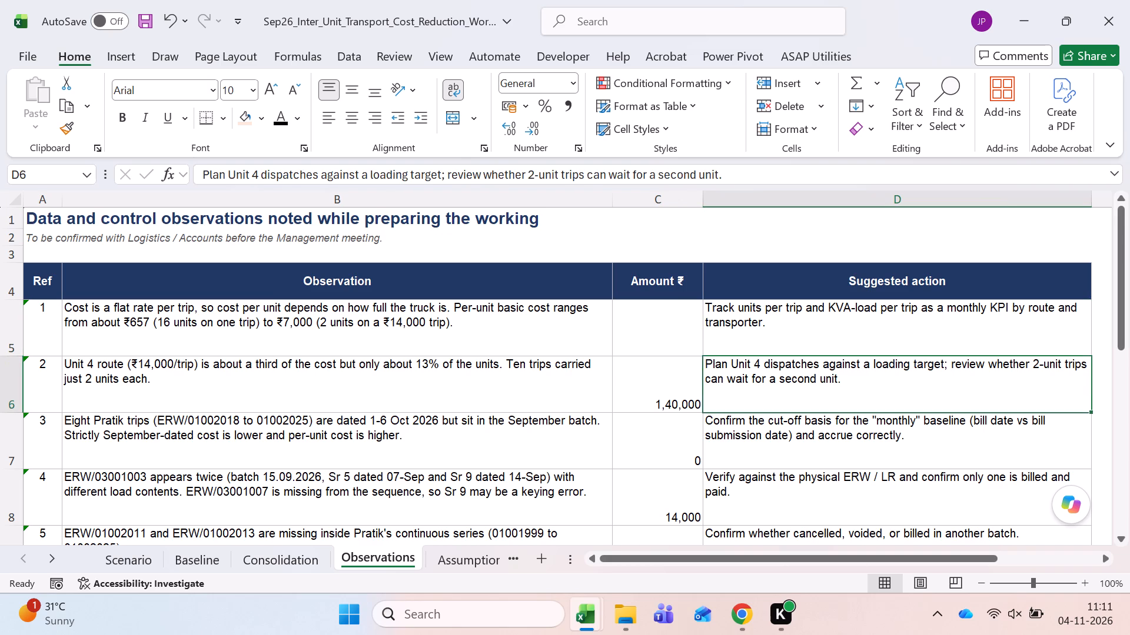
pyautogui.press('Down')
pyautogui.press('Down')
pyautogui.press('Down')
pyautogui.press('Down')
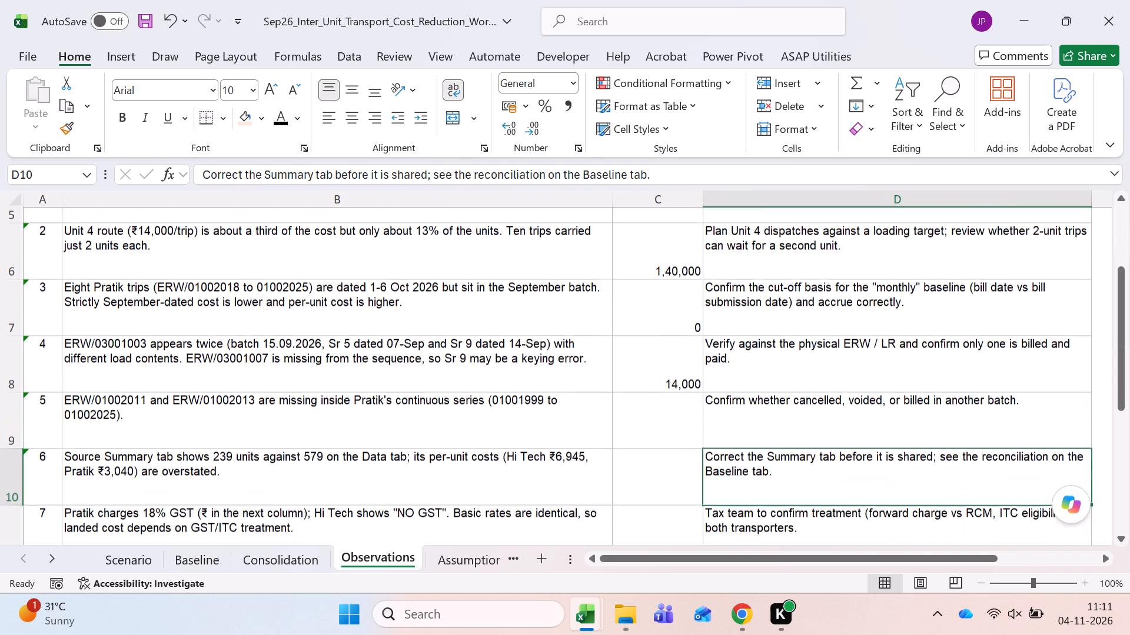
pyautogui.press('Down')
pyautogui.press('Down')
pyautogui.press('Down')
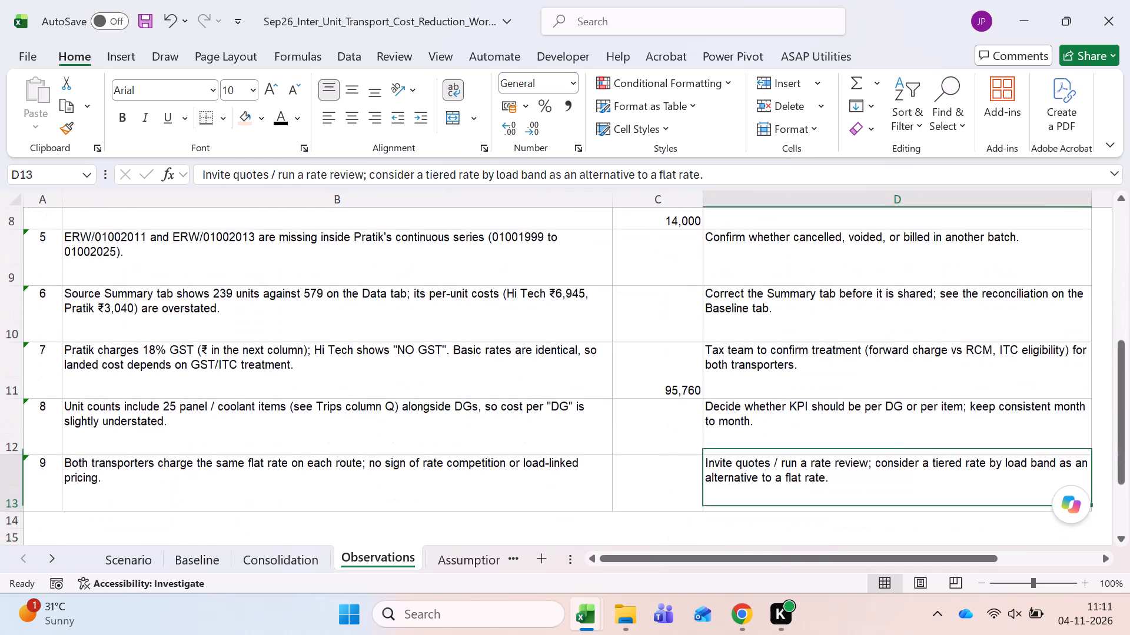
pyautogui.press('Down')
pyautogui.press('Down')
pyautogui.press('Up')
pyautogui.press('Up')
pyautogui.press('Down')
pyautogui.press('Up')
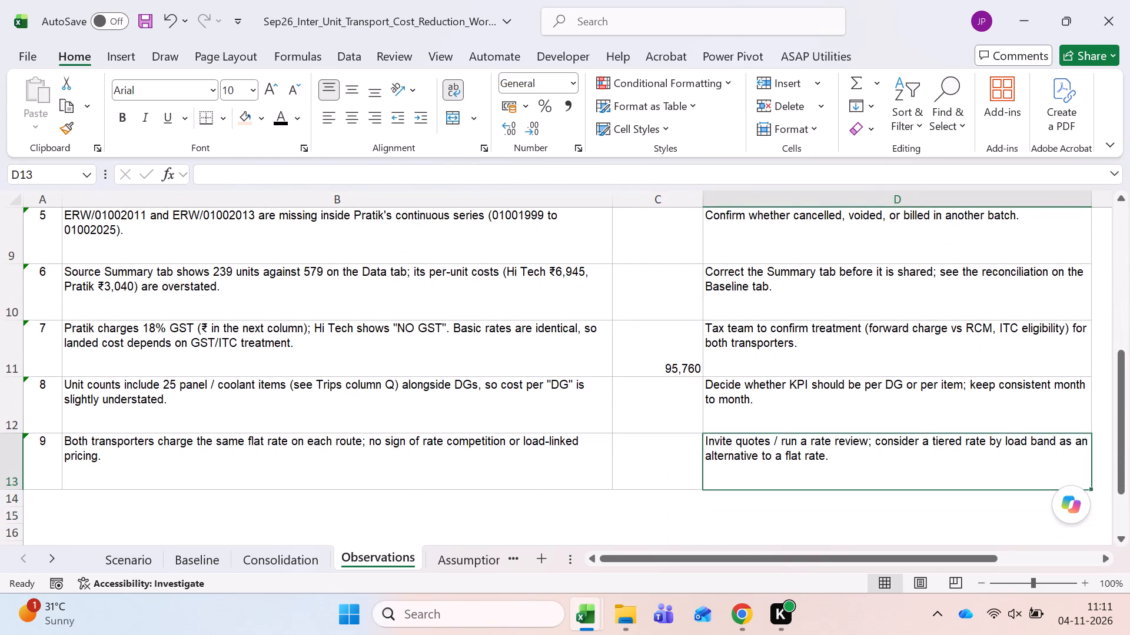
pyautogui.hotkey('ctrl', 'Left')
pyautogui.hotkey('ctrl', 'Left')
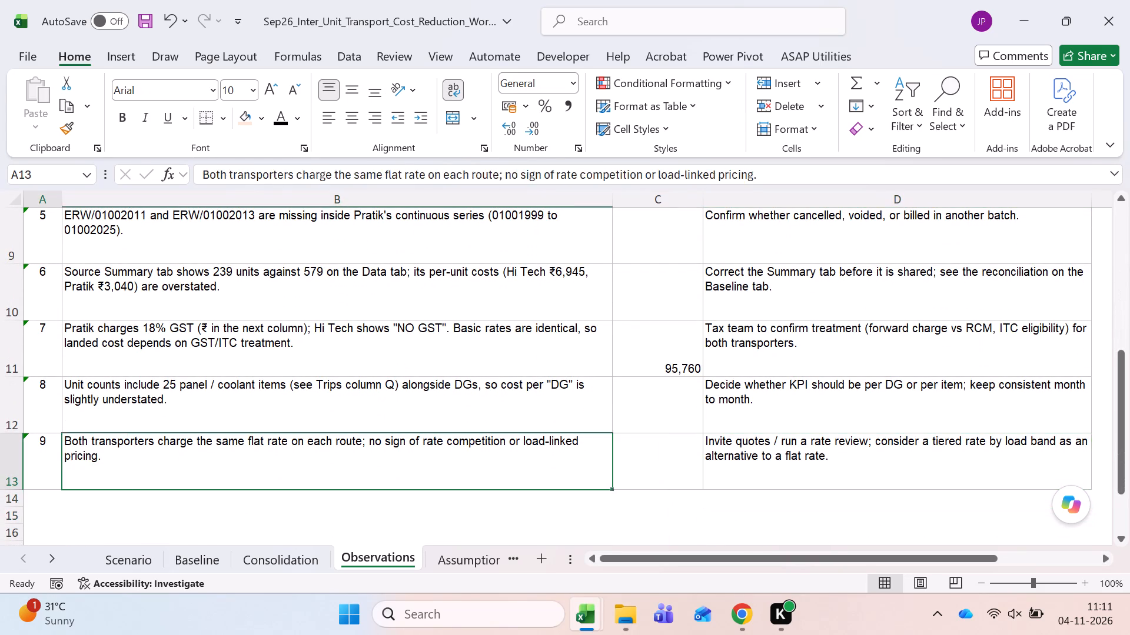
pyautogui.hotkey('ctrl', 'Up')
pyautogui.hotkey('ctrl', 'Up')
pyautogui.hotkey('ctrl', 'Up')
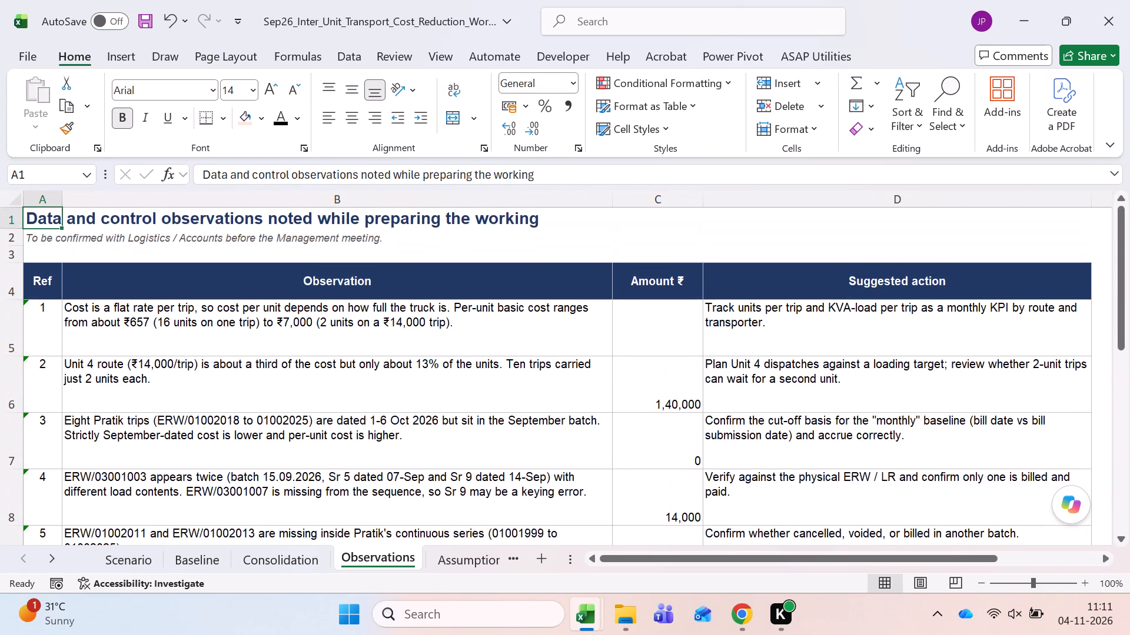
# Delete the Observations sheet from the workbook.
pyautogui.rightClick(380, 553)
pyautogui.click(418, 274)
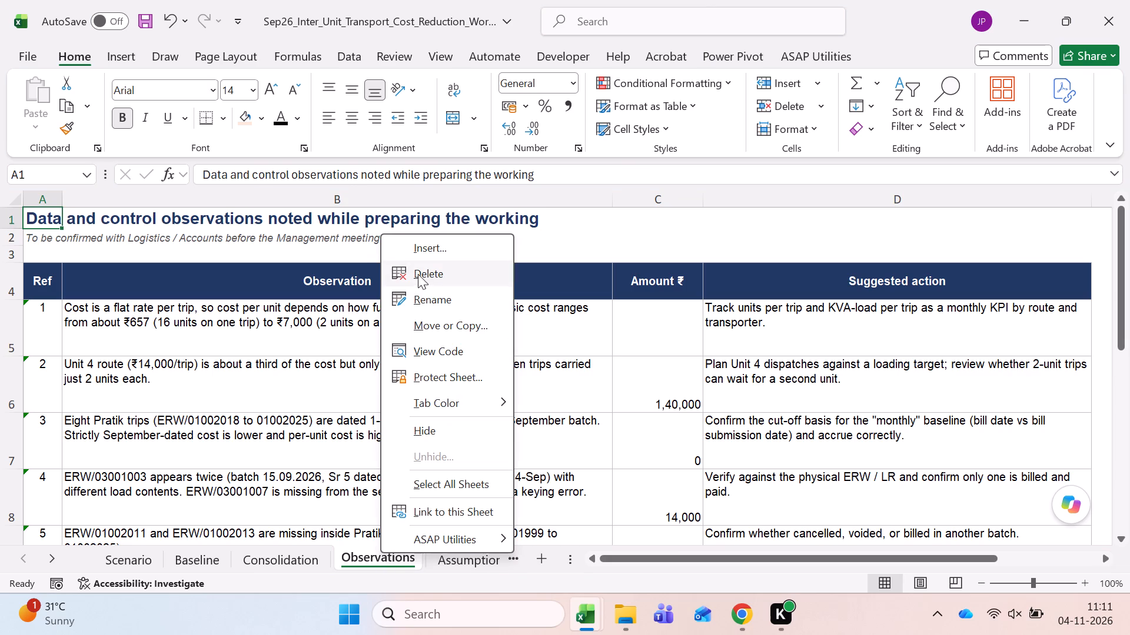
pyautogui.click(605, 341)
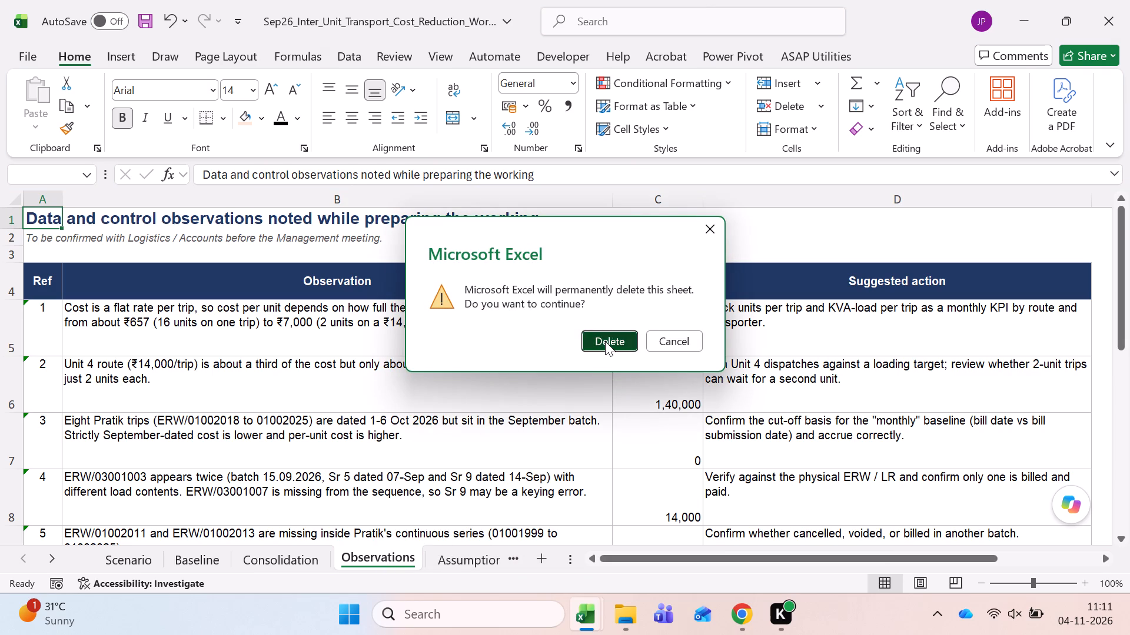
# Review the scenario selector on the Assumptions sheet, especially the dispatch window selection and its explanation.
pyautogui.hotkey('ctrl', 'Left')
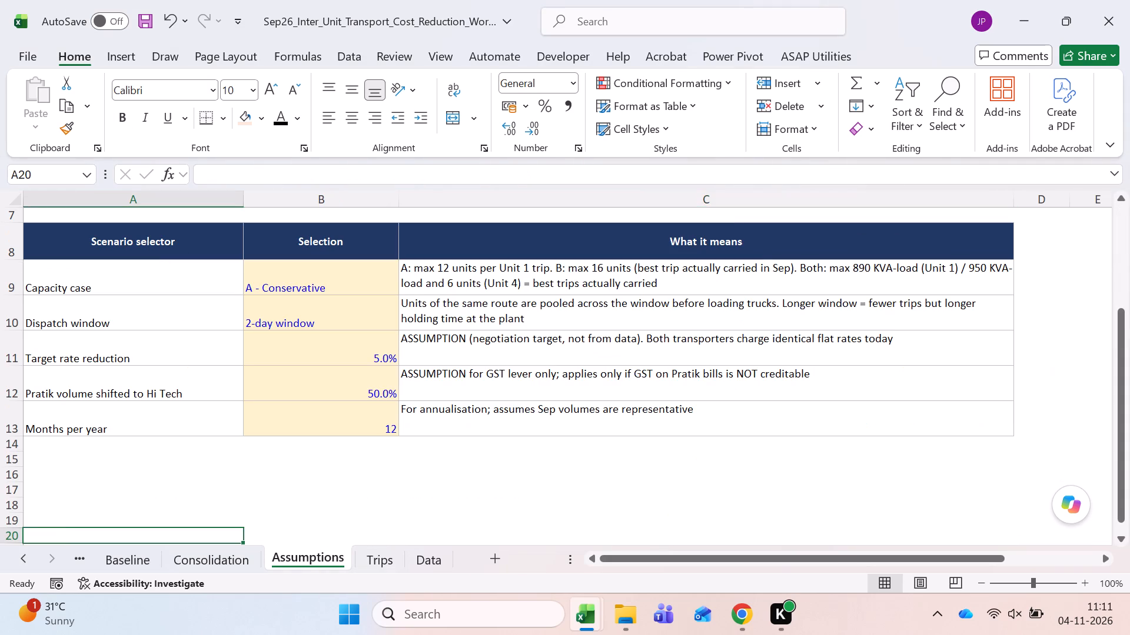
pyautogui.click(483, 307)
pyautogui.hotkey('ctrl', 'Left')
pyautogui.hotkey('ctrl', 'Left')
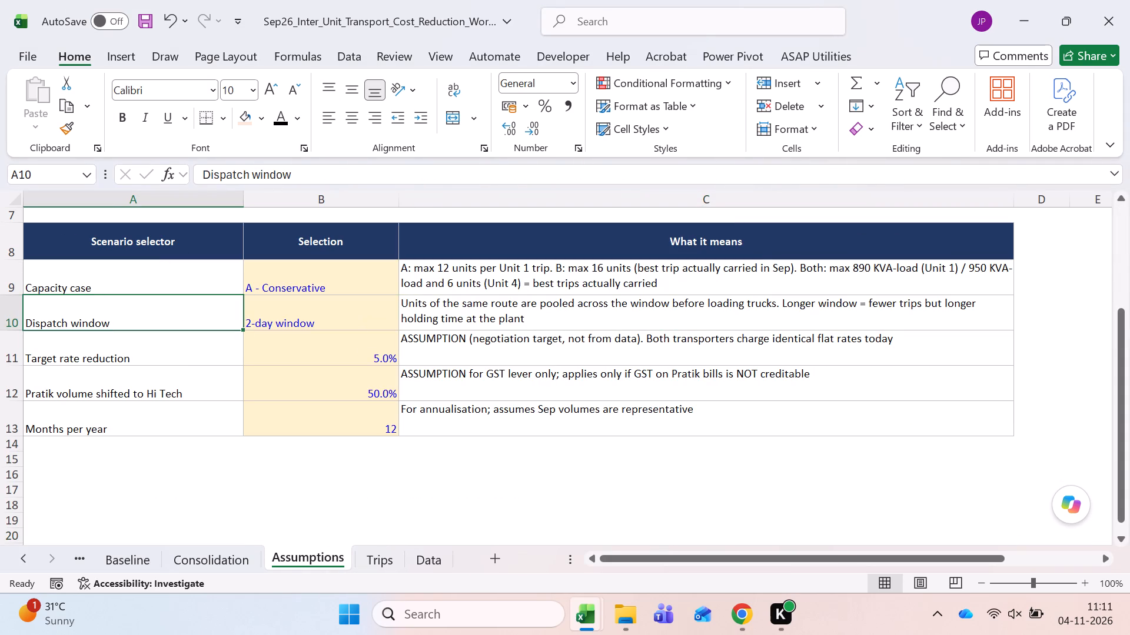
pyautogui.press('Right')
pyautogui.press('Right')
pyautogui.scroll(1, 483, 307)
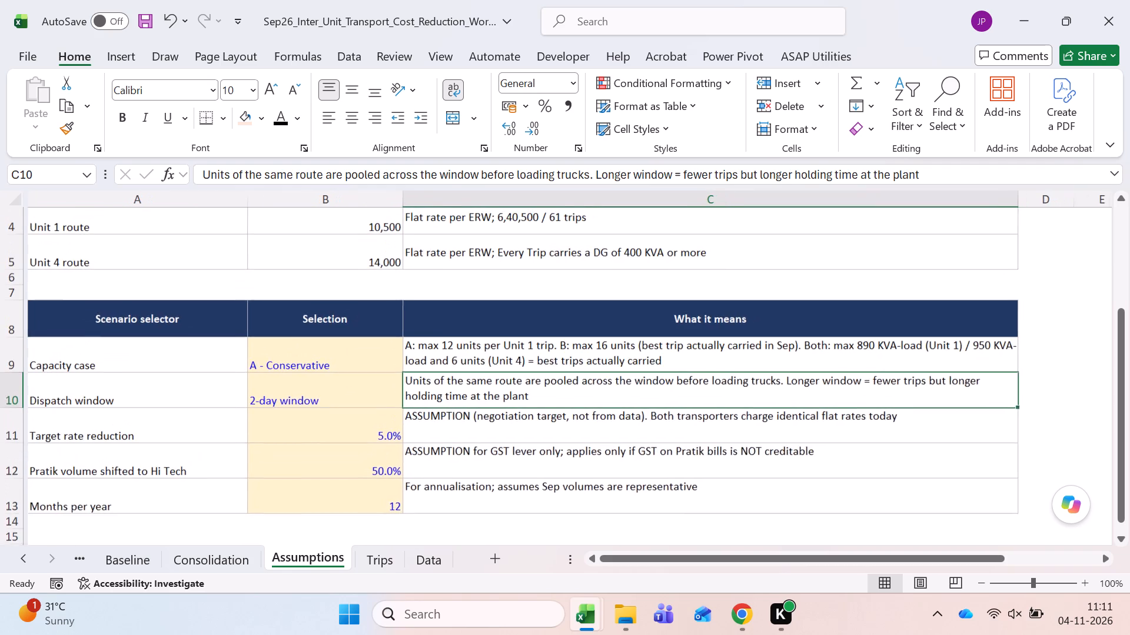
pyautogui.scroll(-1, 620, 442)
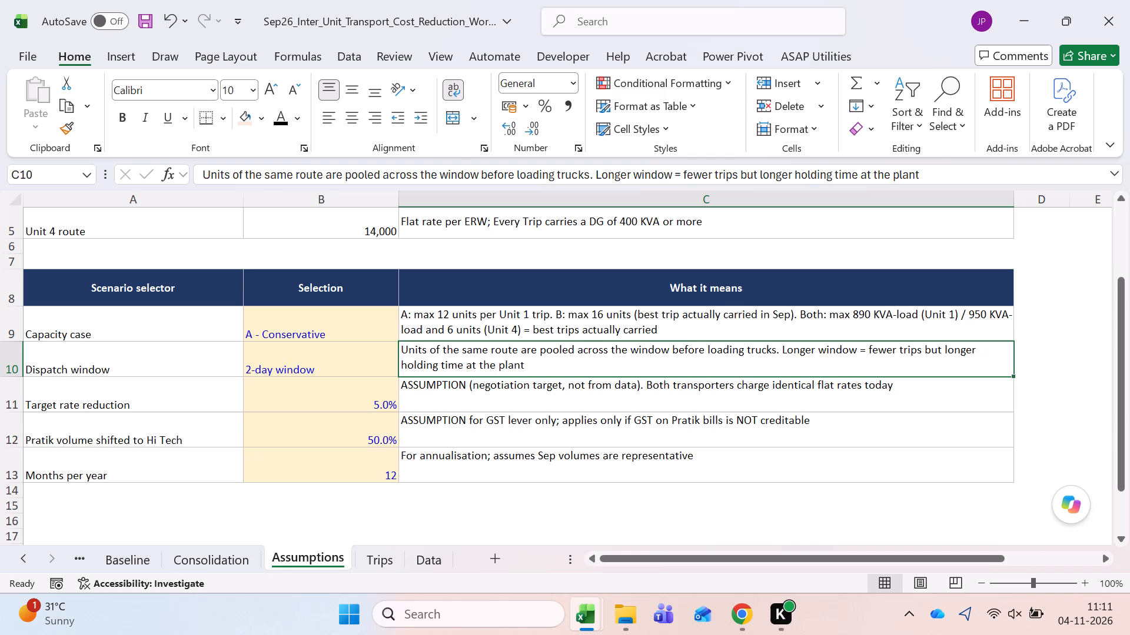
pyautogui.press('Left')
pyautogui.press('Left')
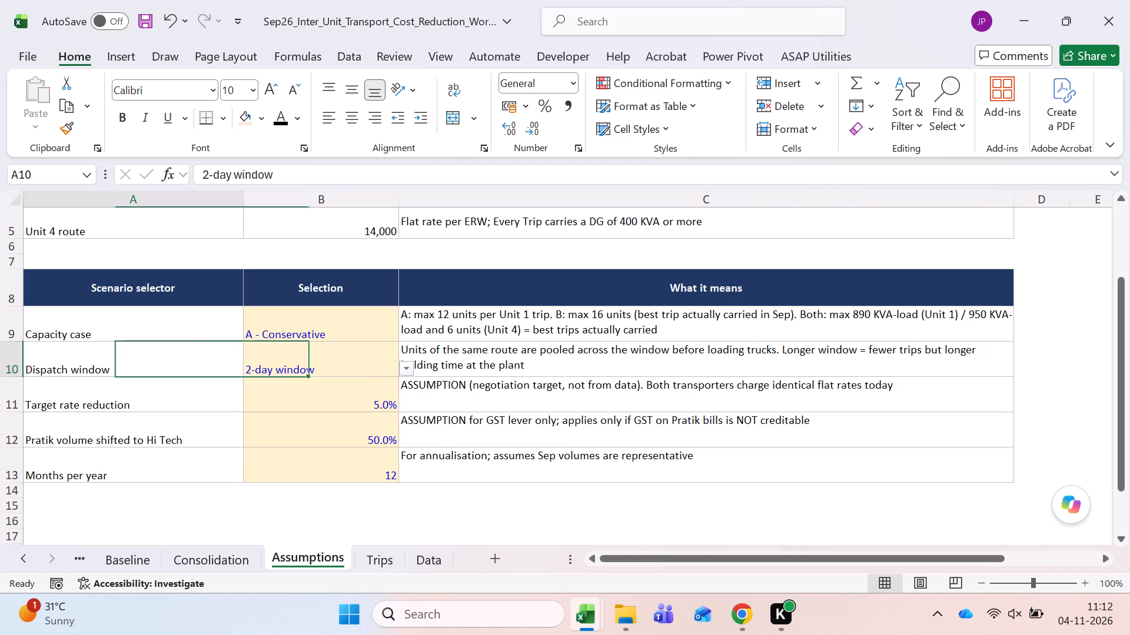
pyautogui.press('Right')
pyautogui.hotkey('alt', 'Down')
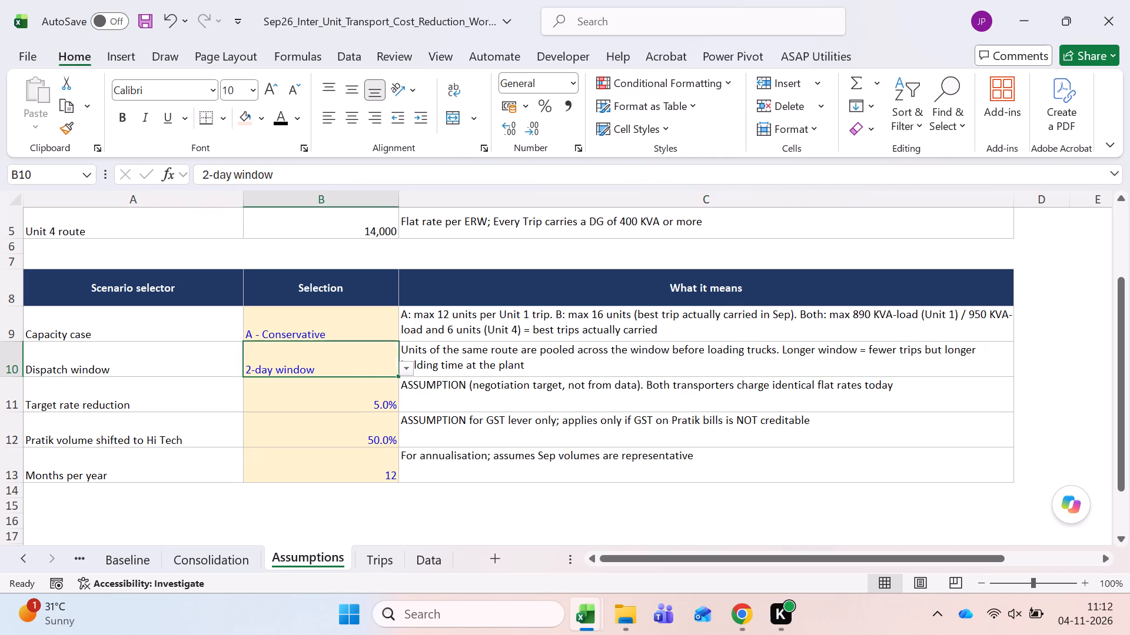
pyautogui.press('Escape')
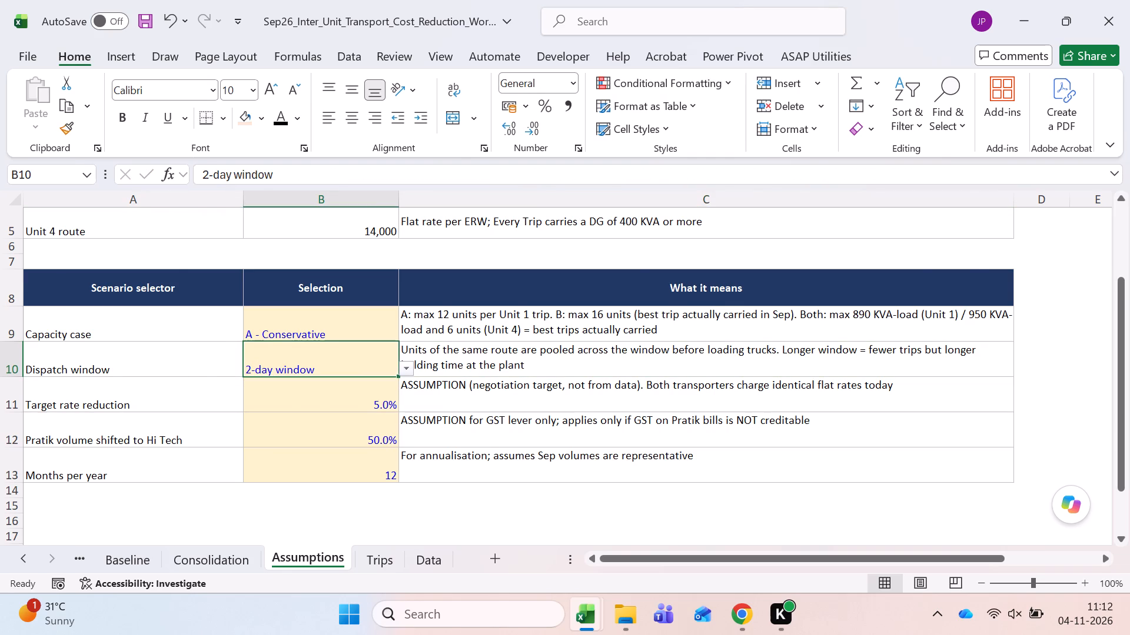
# Delete the Date flag column with the broken Assumptions reference from the Trips sheet.
pyautogui.hotkey('ctrl', 'pagedown')
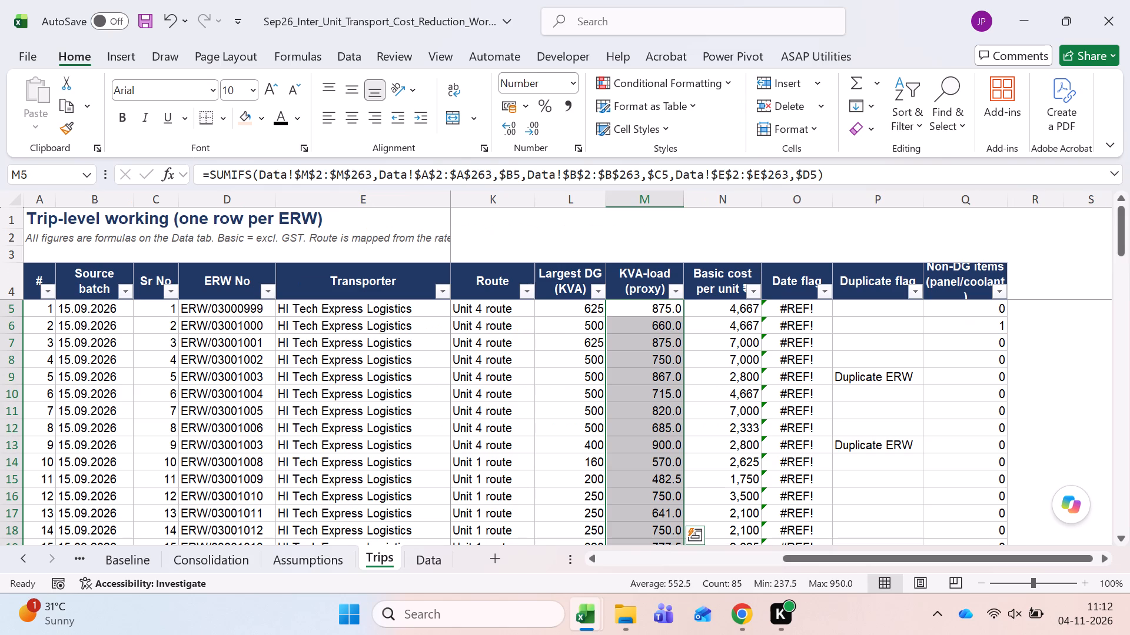
pyautogui.hotkey('ctrl', 'Left')
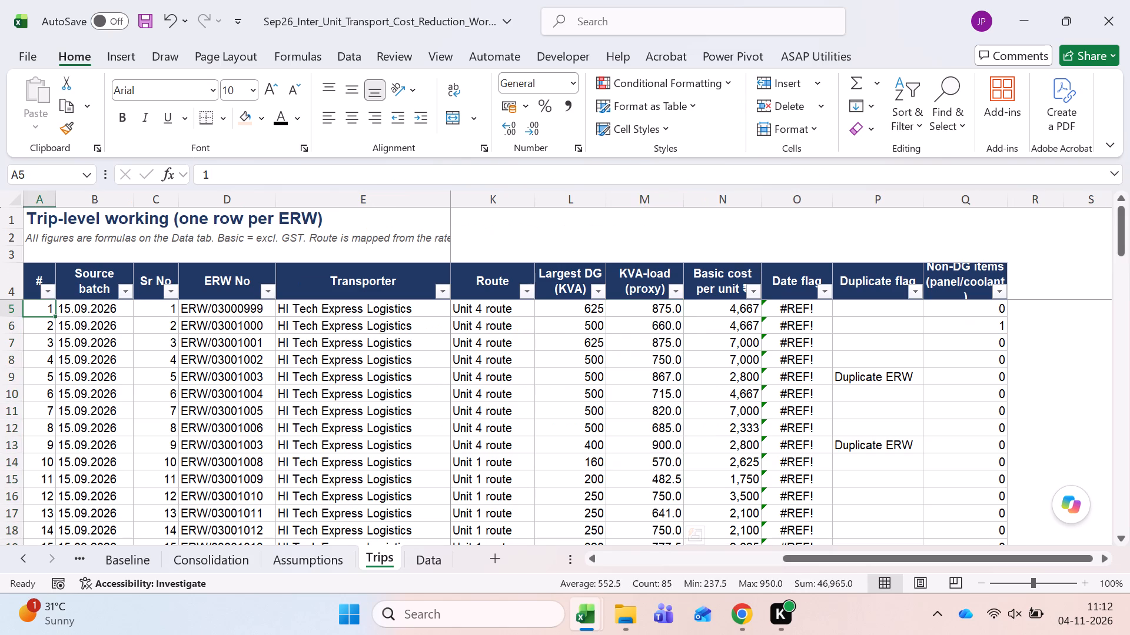
pyautogui.press('Right')
pyautogui.press('Right')
pyautogui.press('Right')
pyautogui.press('Right')
pyautogui.press('Right')
pyautogui.press('Right')
pyautogui.press('Right')
pyautogui.press('Right')
pyautogui.press('Right')
pyautogui.press('Right')
pyautogui.press('Right')
pyautogui.press('Right')
pyautogui.press('Right')
pyautogui.press('Right')
pyautogui.press('Right')
pyautogui.press('Right')
pyautogui.press('Right')
pyautogui.press('Right')
pyautogui.press('Right')
pyautogui.press('Right')
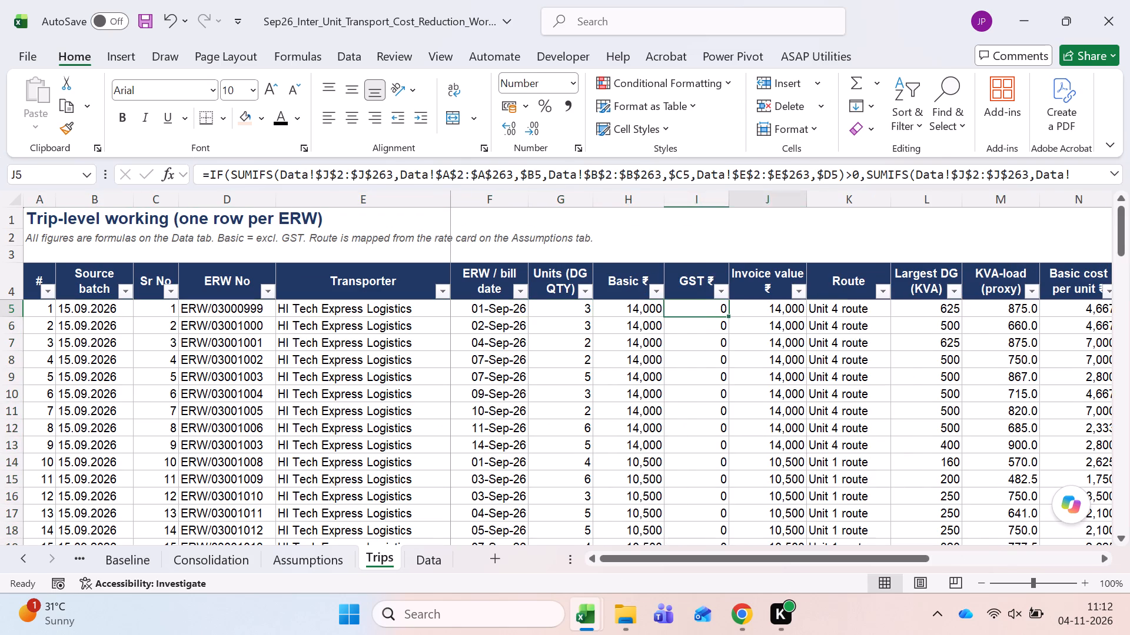
pyautogui.press('Left')
pyautogui.press('Left')
pyautogui.press('Left')
pyautogui.press('Left')
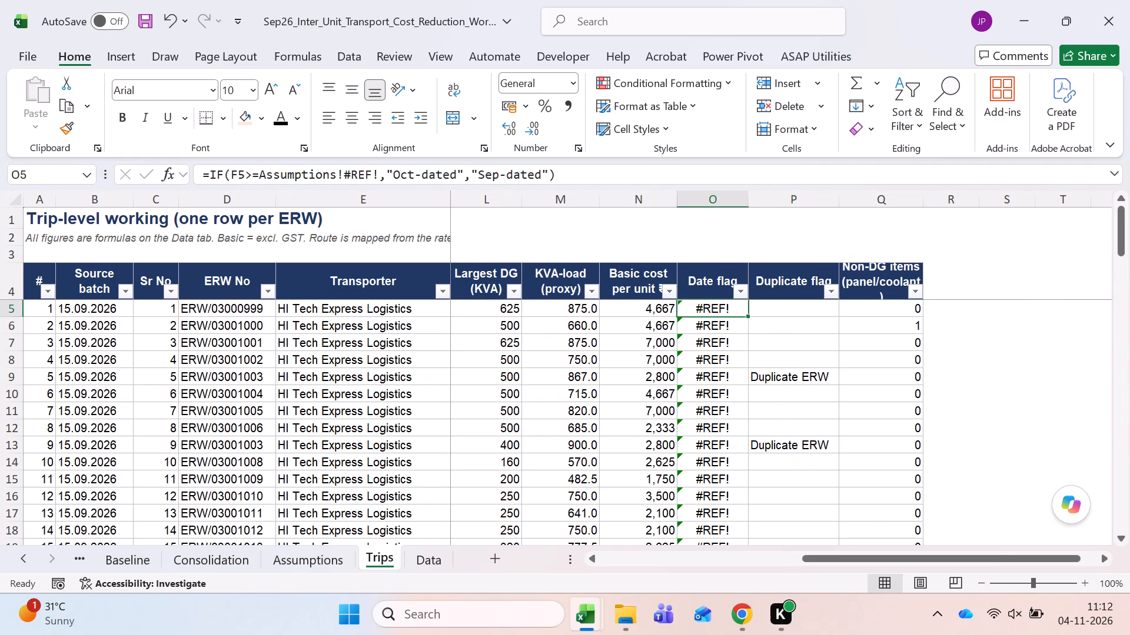
pyautogui.hotkey('ctrl', 'space')
pyautogui.hotkey('ctrl', '-')
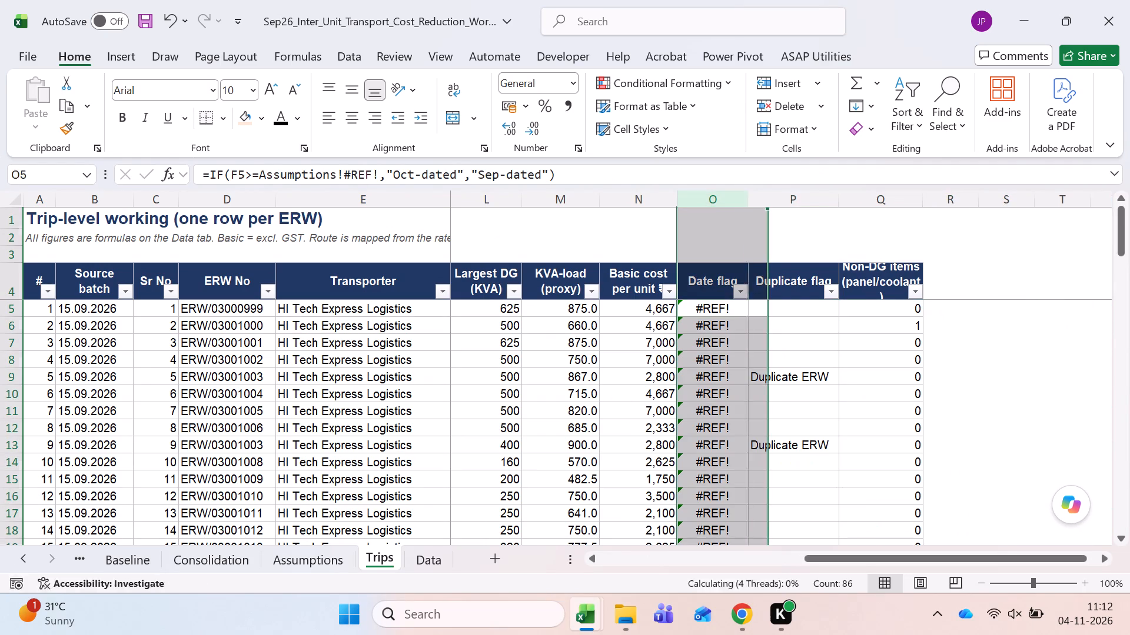
# Filter the Trips table by ERW No to the flagged duplicate ERW/03001003.
pyautogui.press('Down')
pyautogui.press('Down')
pyautogui.press('Down')
pyautogui.press('Down')
pyautogui.press('Down')
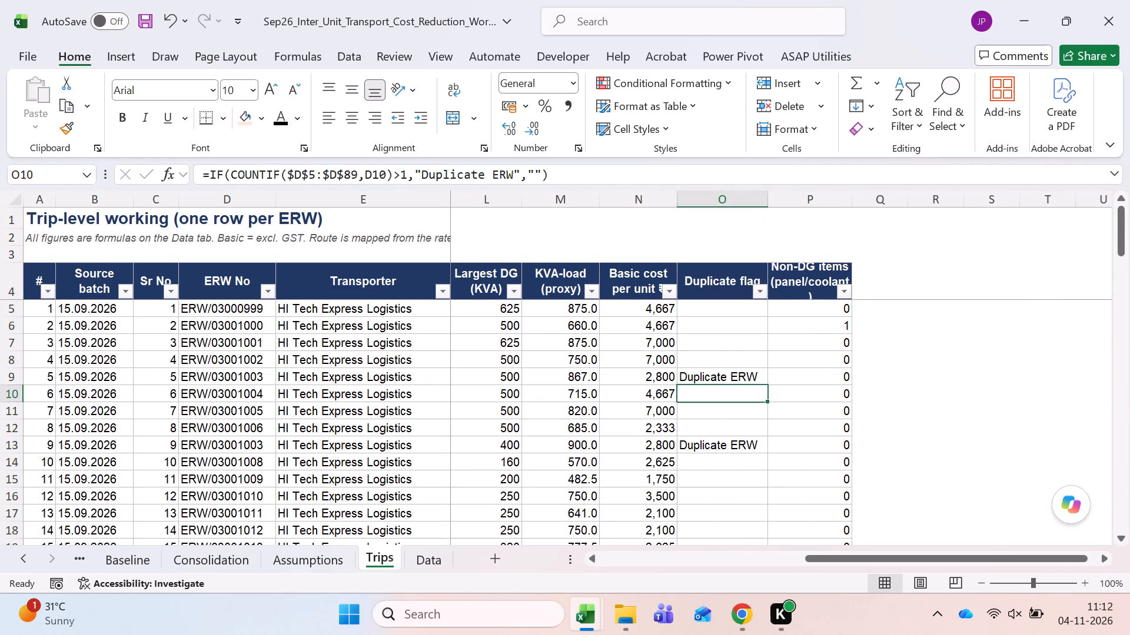
pyautogui.hotkey('shift', 'space')
pyautogui.press('Up')
pyautogui.hotkey('shift', 'space')
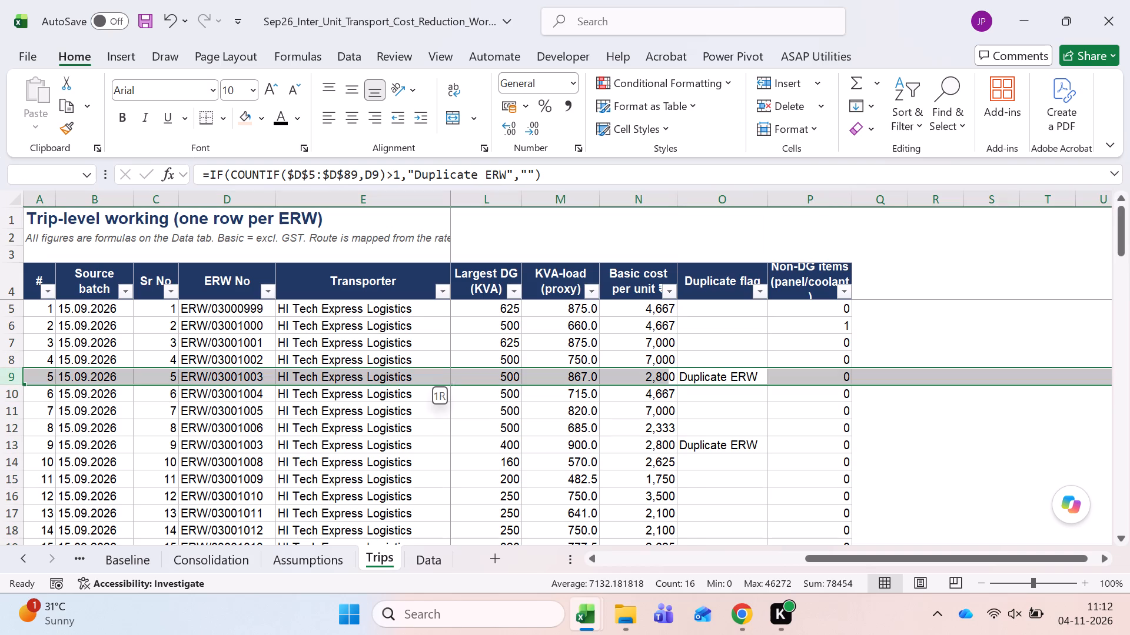
pyautogui.hotkey('ctrl', 'Left')
pyautogui.press('Right')
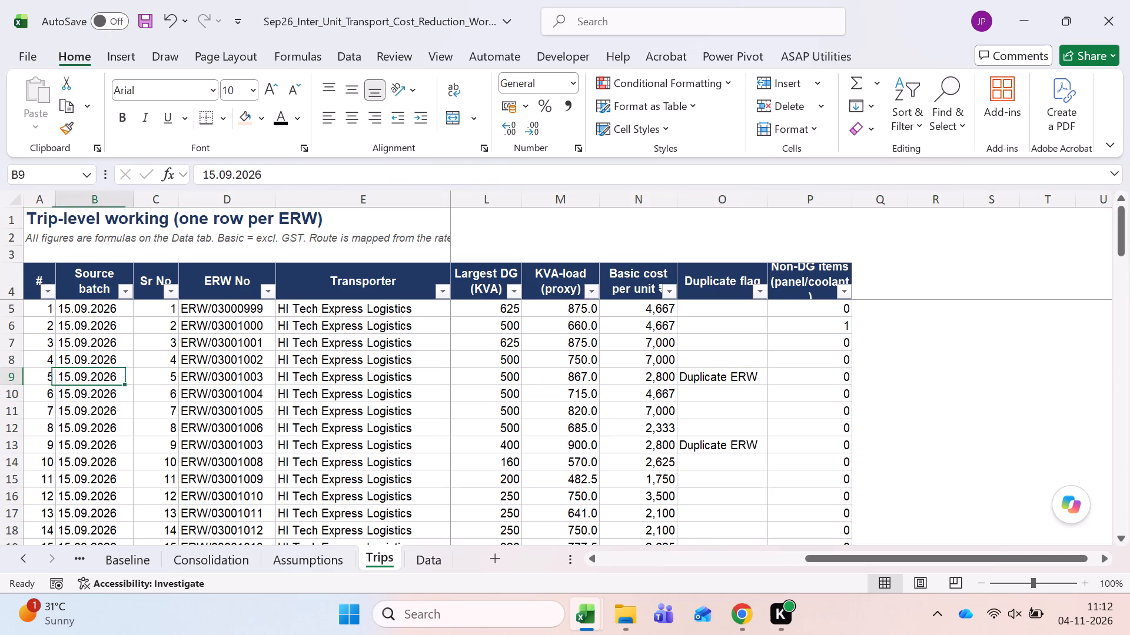
pyautogui.press('Right')
pyautogui.press('Right')
pyautogui.hotkey('ctrl', 'c')
pyautogui.hotkey('ctrl', 'Up')
pyautogui.hotkey('alt', 'Down')
pyautogui.press('Down')
pyautogui.press('Down')
pyautogui.press('Down')
pyautogui.press('Down')
pyautogui.press('Down')
pyautogui.press('Down')
pyautogui.press('Down')
pyautogui.press('Down')
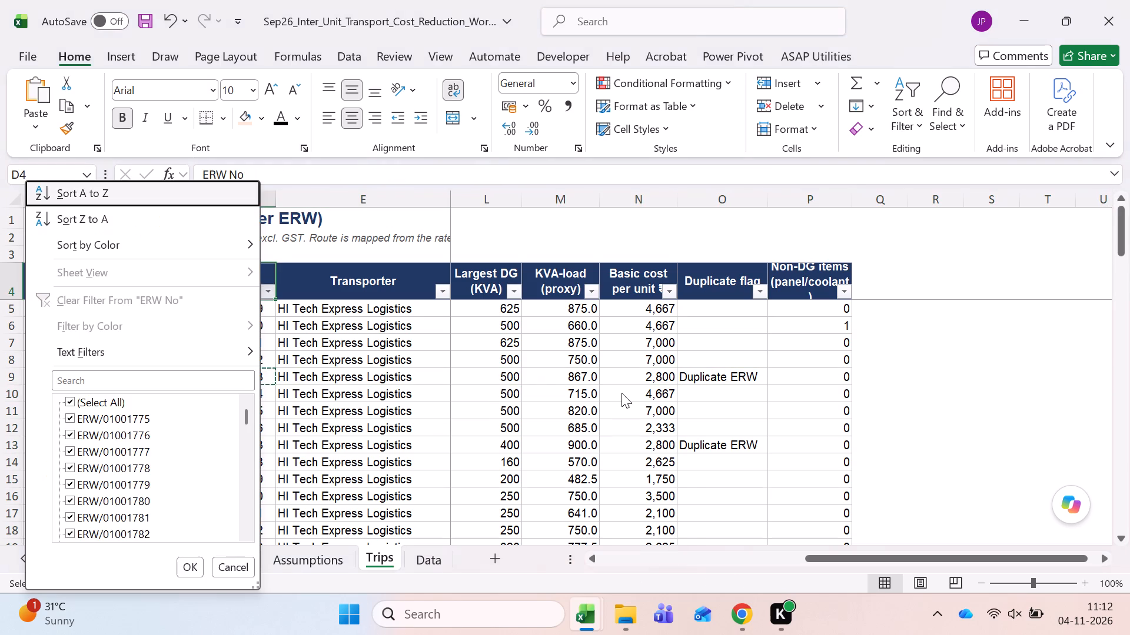
pyautogui.hotkey('ctrl', 'v')
pyautogui.press('Return')
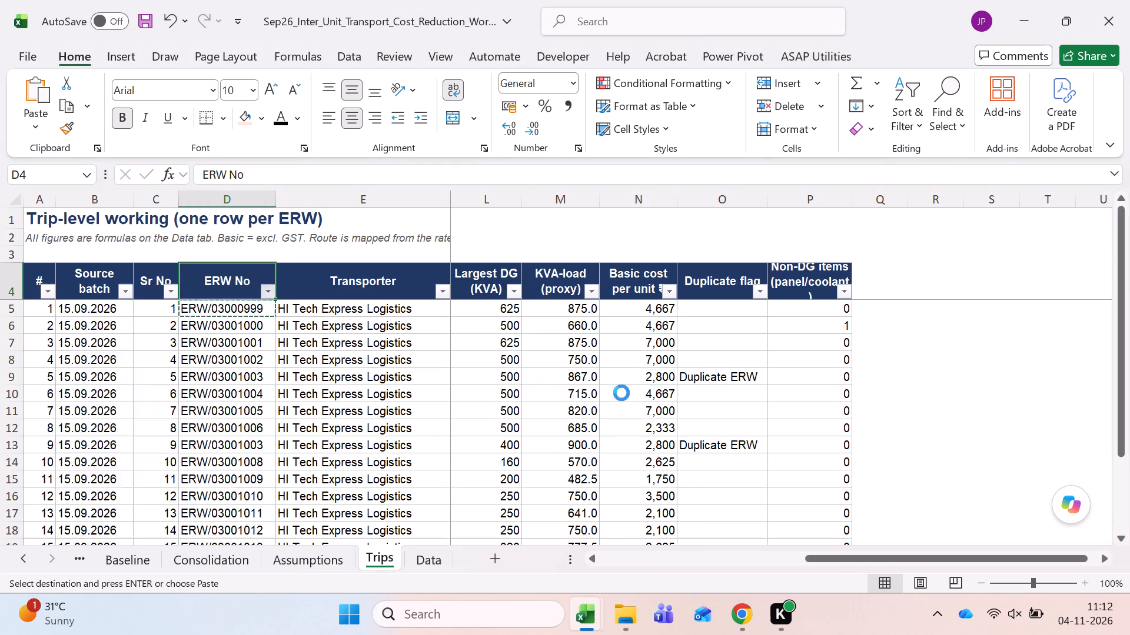
pyautogui.press('Down')
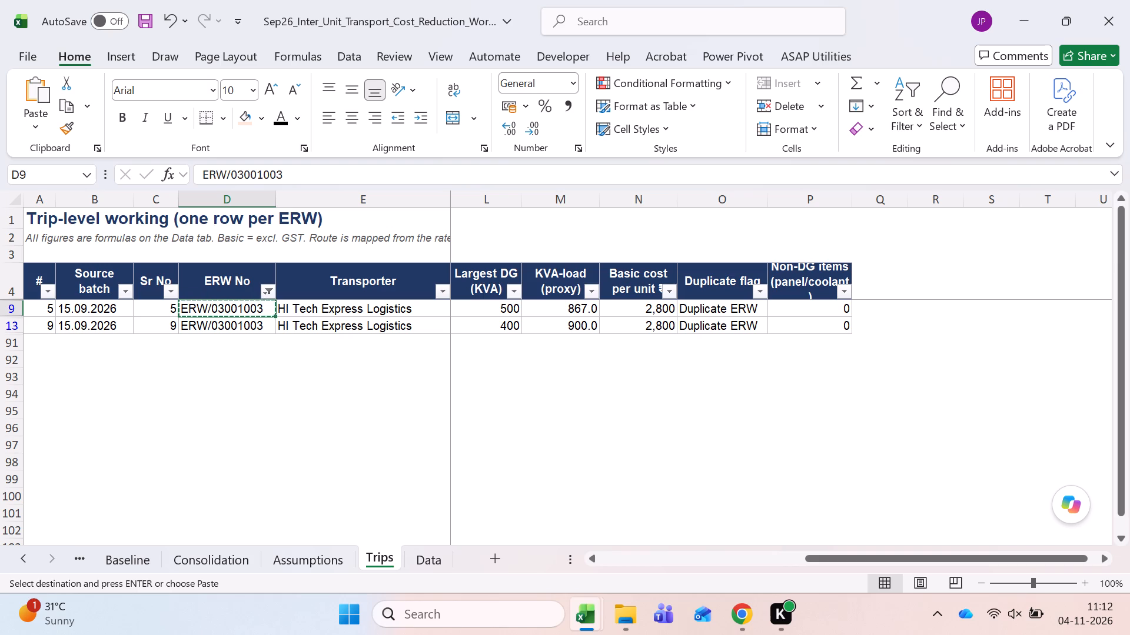
pyautogui.press('Up')
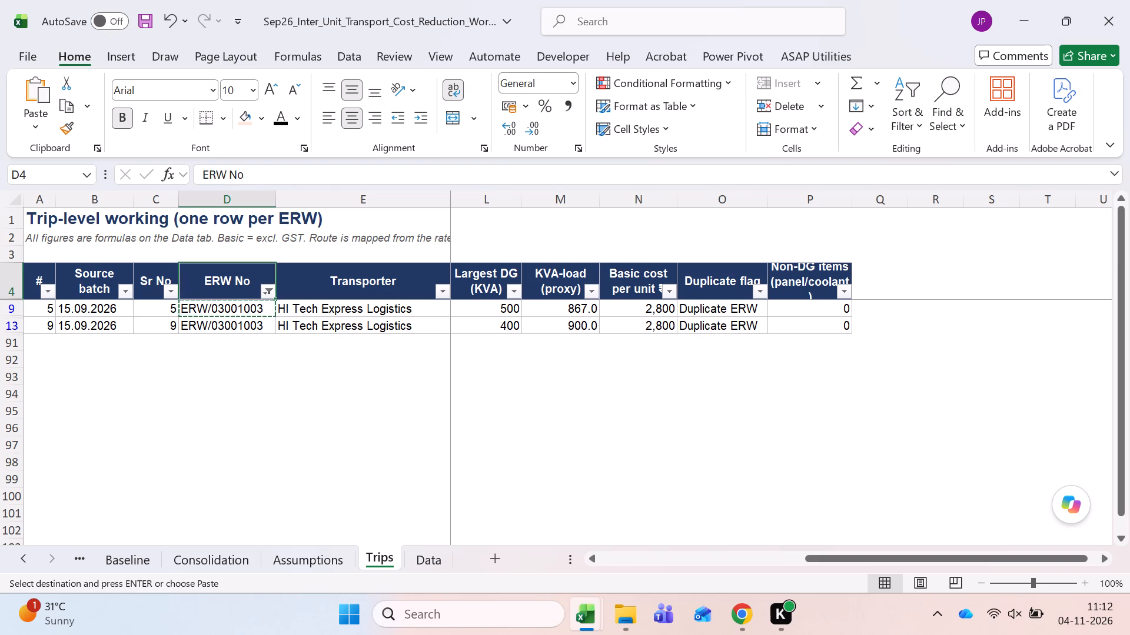
# Clear the ERW No filter on the Trips table by reselecting all ERW numbers.
pyautogui.hotkey('alt', 'Down')
pyautogui.hotkey('alt', 'Down')
pyautogui.hotkey('alt', 'Down')
pyautogui.hotkey('alt', 'Down')
pyautogui.hotkey('alt', 'Down')
pyautogui.hotkey('alt', 'Down')
pyautogui.hotkey('alt', 'Down')
pyautogui.hotkey('alt', 'Down')
pyautogui.hotkey('alt', 'Down')
pyautogui.hotkey('alt', 'Down')
pyautogui.hotkey('alt', 'Down')
pyautogui.press('space')
pyautogui.press('Return')
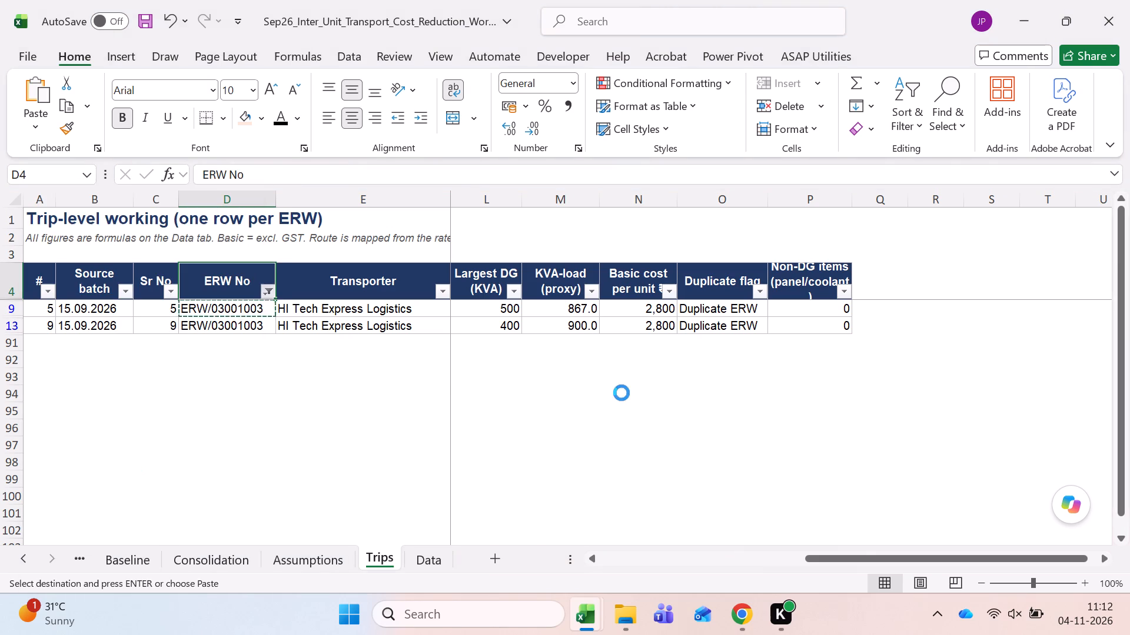
# Look through the unfiltered trips around both ERW/03001003 rows in the ERW No column.
pyautogui.press('Down')
pyautogui.press('Down')
pyautogui.press('Down')
pyautogui.press('Down')
pyautogui.press('Down')
pyautogui.press('Down')
pyautogui.press('Down')
pyautogui.press('Down')
pyautogui.press('Down')
pyautogui.press('Down')
pyautogui.press('Down')
pyautogui.press('Down')
pyautogui.press('Down')
pyautogui.press('Down')
pyautogui.press('Down')
pyautogui.press('Down')
pyautogui.press('Down')
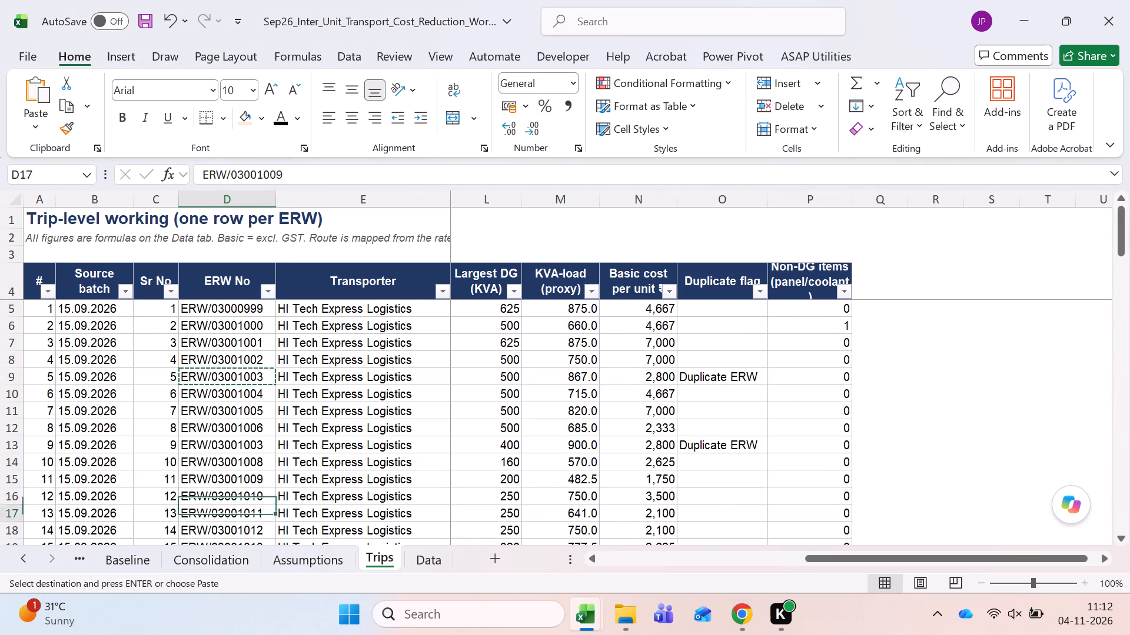
pyautogui.press('Down')
pyautogui.press('Up')
pyautogui.press('Up')
pyautogui.press('Up')
pyautogui.press('Up')
pyautogui.press('Up')
pyautogui.press('Up')
pyautogui.press('Up')
pyautogui.press('Up')
pyautogui.press('Up')
pyautogui.press('Up')
pyautogui.press('Up')
pyautogui.press('Up')
pyautogui.press('Up')
pyautogui.press('Up')
pyautogui.press('Up')
pyautogui.press('Up')
pyautogui.press('Up')
pyautogui.press('Up')
pyautogui.press('Up')
pyautogui.press('Up')
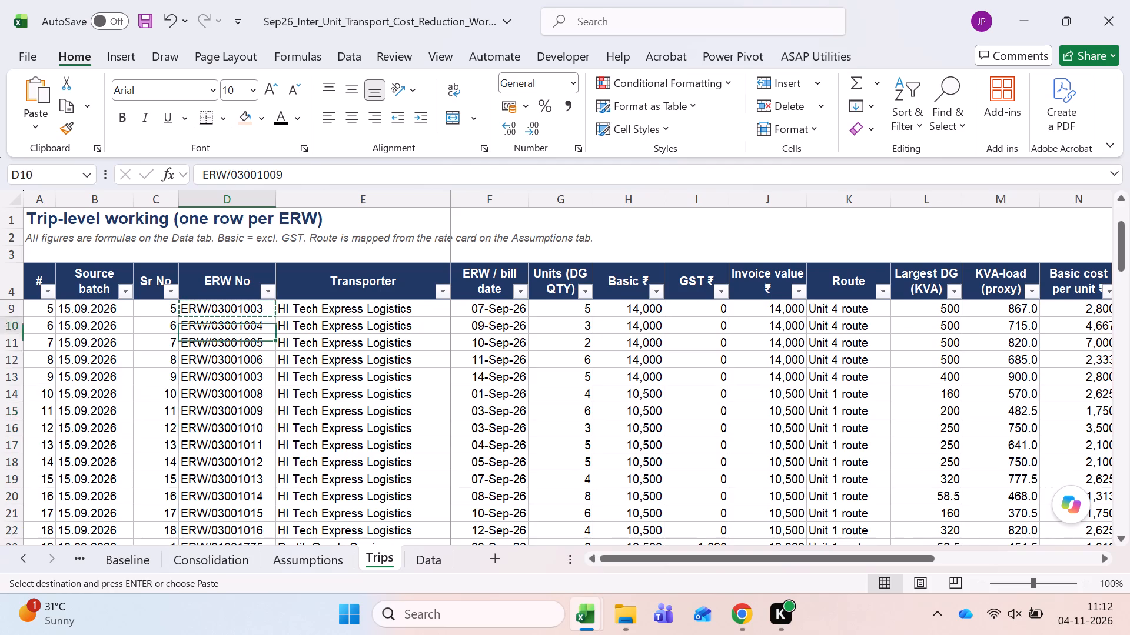
pyautogui.press('Down')
pyautogui.press('Down')
pyautogui.press('Down')
pyautogui.press('Down')
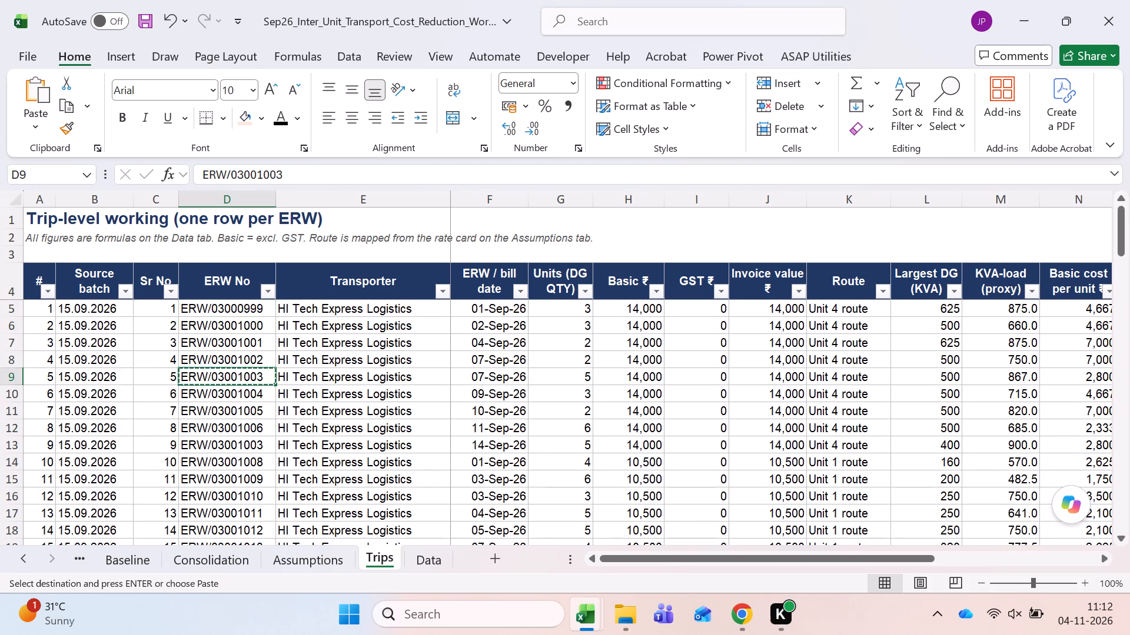
# Review the trip details across the row of the first ERW/03001003 entry.
pyautogui.press('Right')
pyautogui.press('Right')
pyautogui.press('Right')
pyautogui.press('Right')
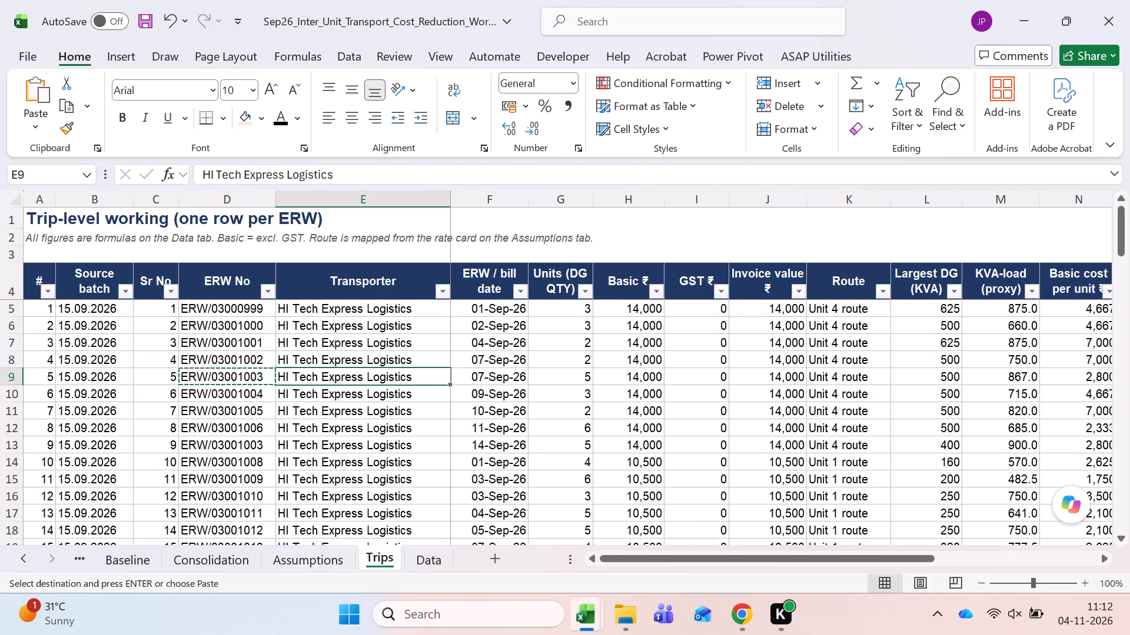
pyautogui.press('Right')
pyautogui.press('Right')
pyautogui.press('Right')
pyautogui.press('Right')
pyautogui.press('Right')
pyautogui.hotkey('ctrl', 'Left')
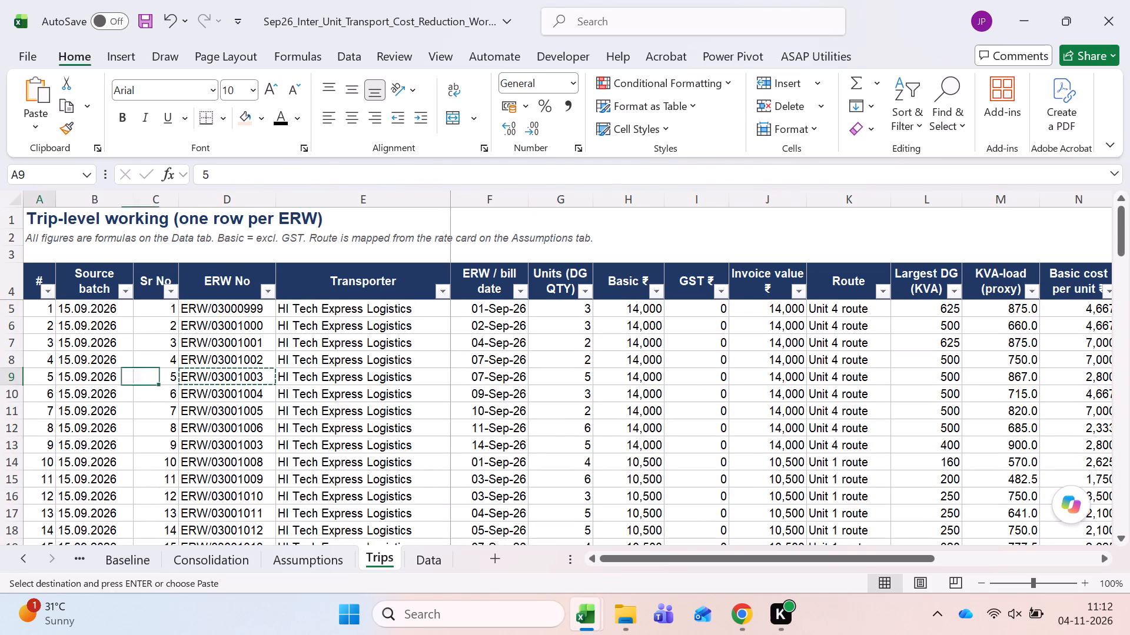
pyautogui.hotkey('ctrl', 'Left')
pyautogui.hotkey('ctrl', 'Left')
# Filter the Trips table by ERW No to show only ERW/03001003 again.
pyautogui.press('Right')
pyautogui.press('Right')
pyautogui.press('Right')
pyautogui.hotkey('ctrl', 'Up')
pyautogui.hotkey('alt', 'Down')
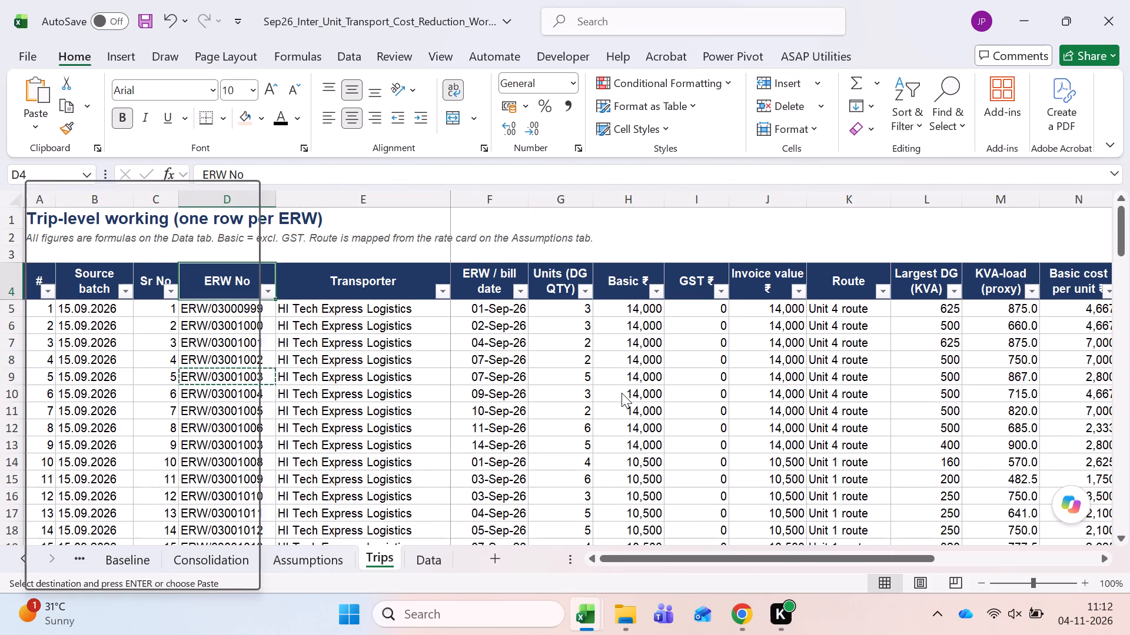
pyautogui.press('Down')
pyautogui.press('Down')
pyautogui.press('Down')
pyautogui.press('Down')
pyautogui.press('Down')
pyautogui.press('Down')
pyautogui.press('Down')
pyautogui.press('Down')
pyautogui.hotkey('ctrl', 'v')
pyautogui.press('Return')
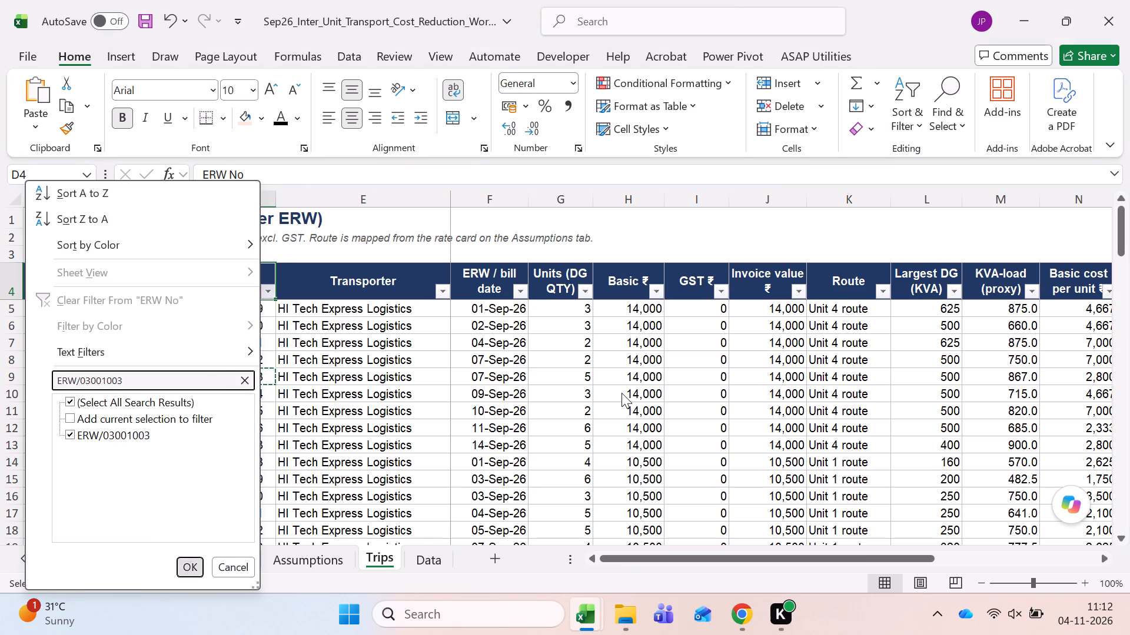
# Compare the two ERW/03001003 trips by source batch, serial number, transporter and ERW / bill date.
pyautogui.press('Down')
pyautogui.press('Down')
pyautogui.press('Right')
pyautogui.press('Right')
pyautogui.press('Right')
pyautogui.press('Left')
pyautogui.press('Left')
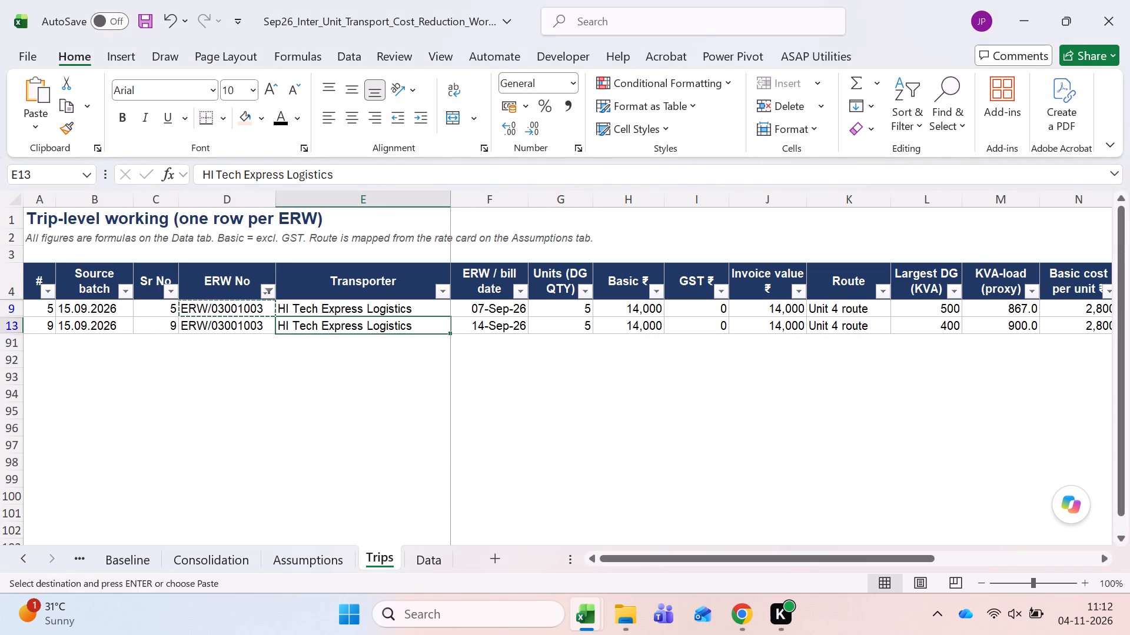
pyautogui.press('Left')
pyautogui.press('Left')
pyautogui.press('Left')
pyautogui.press('Left')
pyautogui.press('Left')
pyautogui.press('Right')
pyautogui.press('Right')
pyautogui.press('Right')
pyautogui.press('Up')
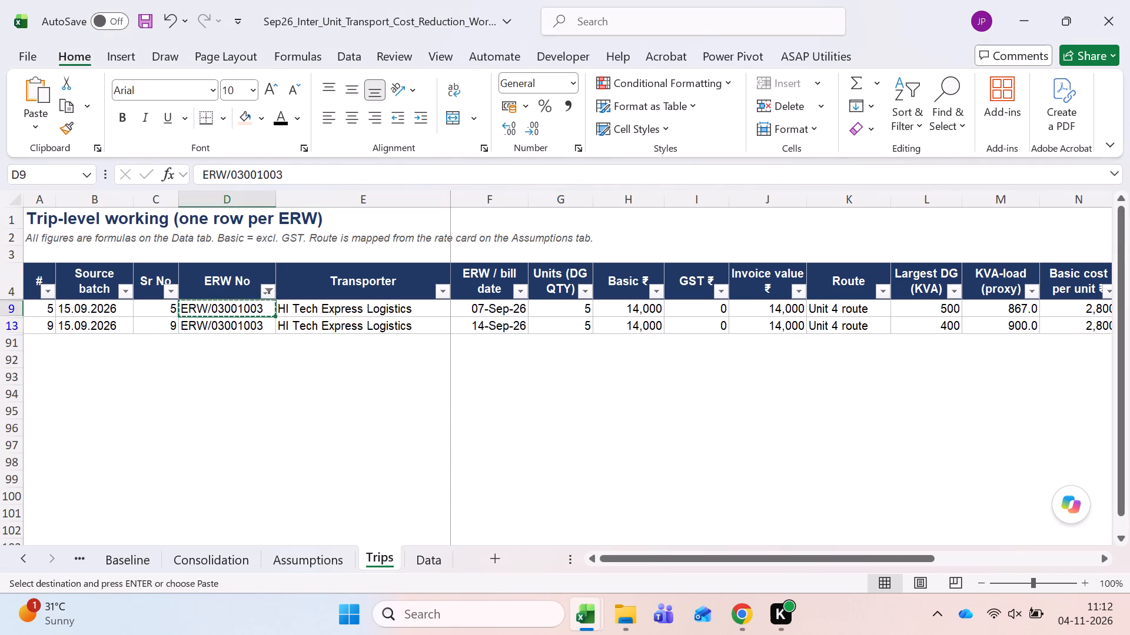
pyautogui.press('Down')
pyautogui.press('Right')
pyautogui.press('Right')
pyautogui.press('Right')
pyautogui.press('Up')
pyautogui.press('Left')
pyautogui.hotkey('shift', 'Down')
# Compare units, basic cost, GST, invoice value, route, largest DG and KVA-load for the two ERW/03001003 trips.
pyautogui.press('Right')
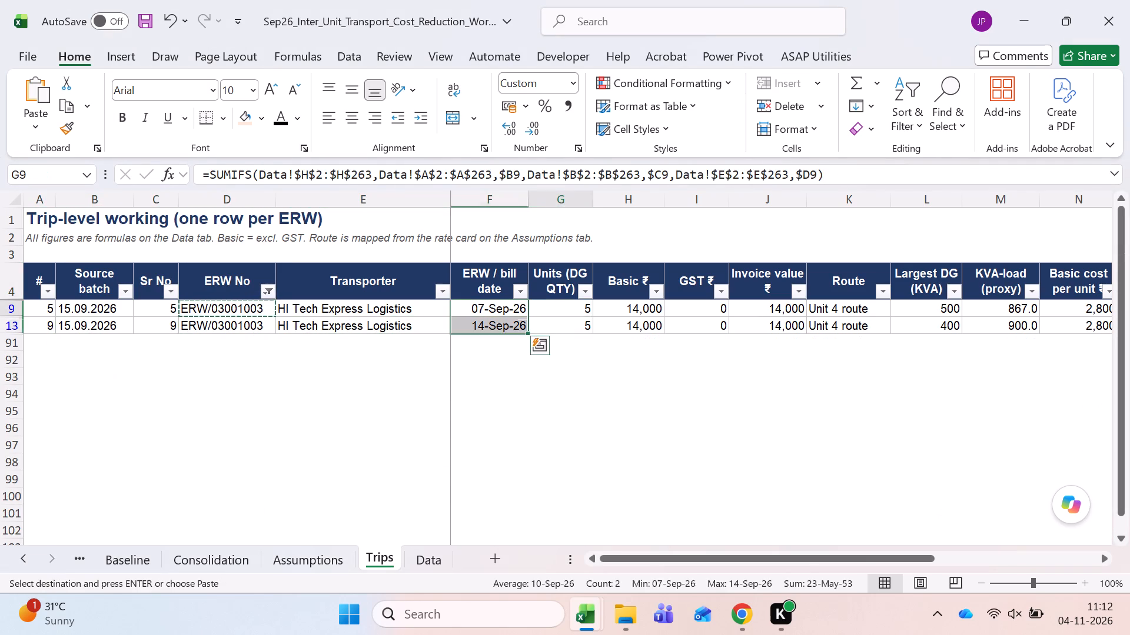
pyautogui.press('Right')
pyautogui.press('Right')
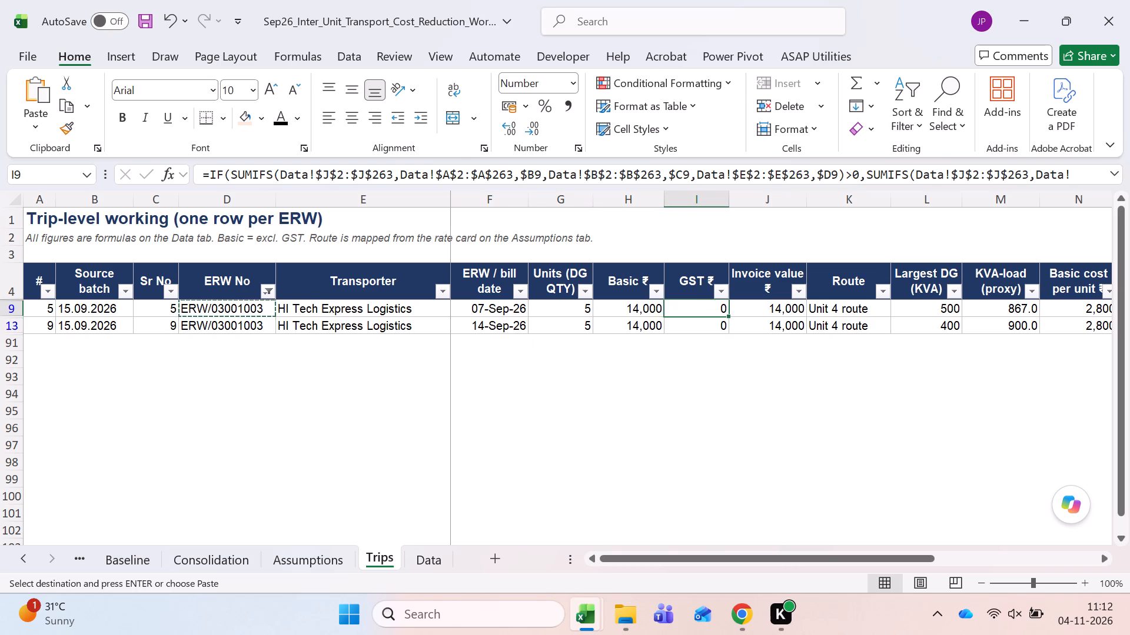
pyautogui.press('Right')
pyautogui.press('Right')
pyautogui.press('Right')
pyautogui.press('Right')
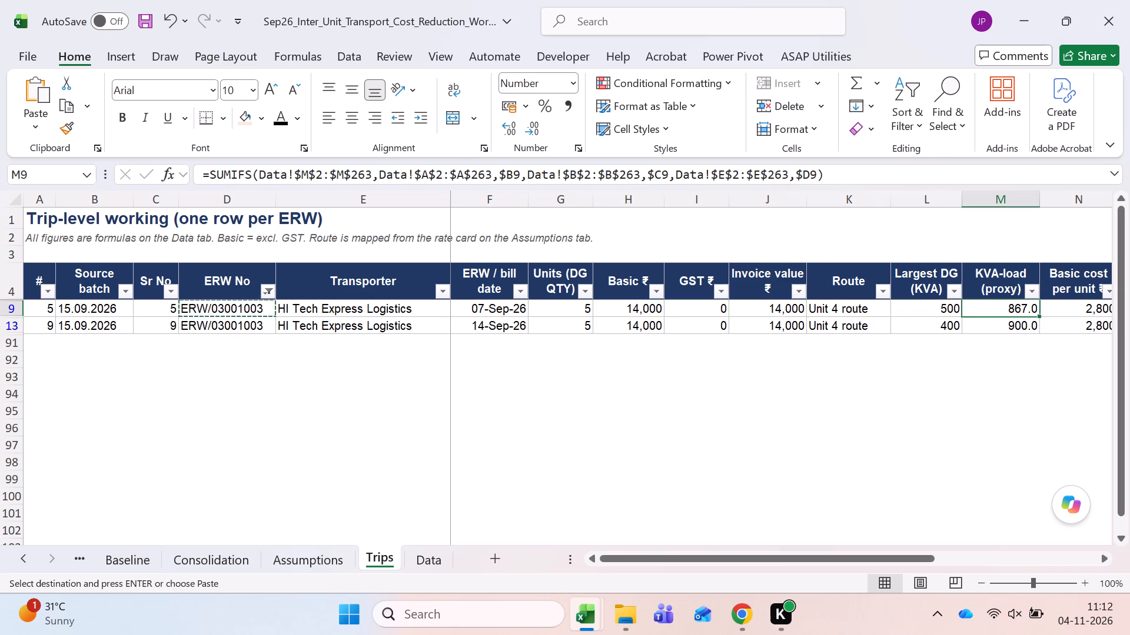
pyautogui.press('Left')
pyautogui.press('Left')
pyautogui.press('Left')
pyautogui.press('Left')
pyautogui.press('Left')
pyautogui.press('Left')
pyautogui.press('Left')
pyautogui.press('Left')
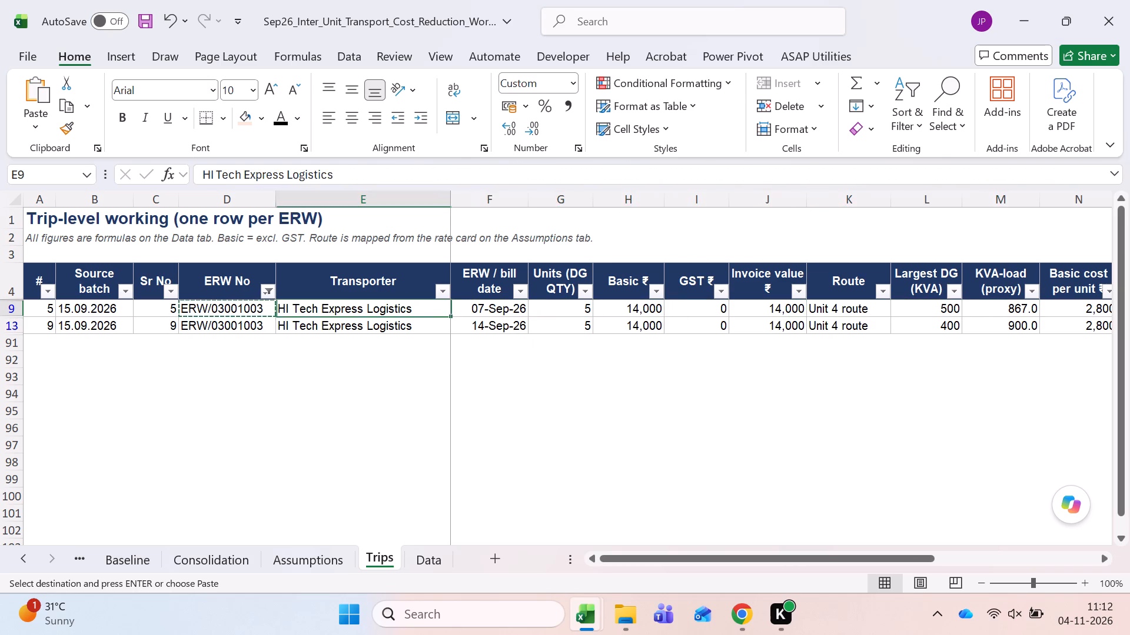
# Examine the duplicate trips' remaining columns, through to basic cost per unit, Duplicate flag and Non-DG items.
pyautogui.press('Right')
pyautogui.press('Right')
pyautogui.press('Right')
pyautogui.press('Right')
pyautogui.press('Right')
pyautogui.press('Right')
pyautogui.press('Right')
pyautogui.press('Right')
pyautogui.press('Right')
pyautogui.press('Right')
pyautogui.press('Right')
pyautogui.press('Right')
pyautogui.press('Right')
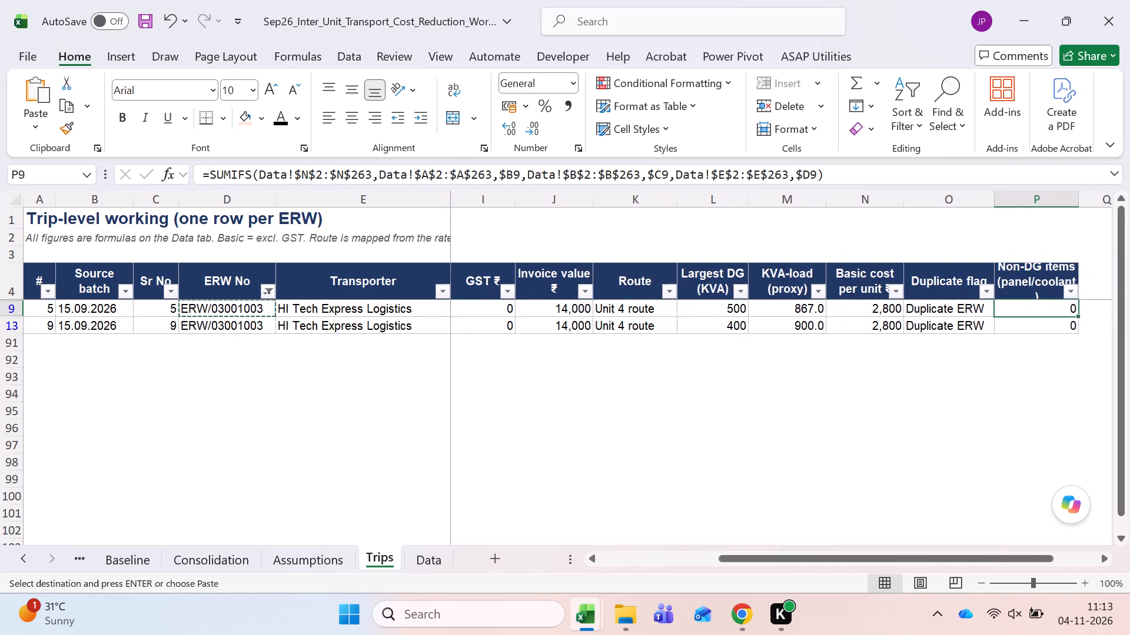
pyautogui.press('Left')
pyautogui.press('Left')
pyautogui.press('Left')
pyautogui.press('Left')
pyautogui.press('Left')
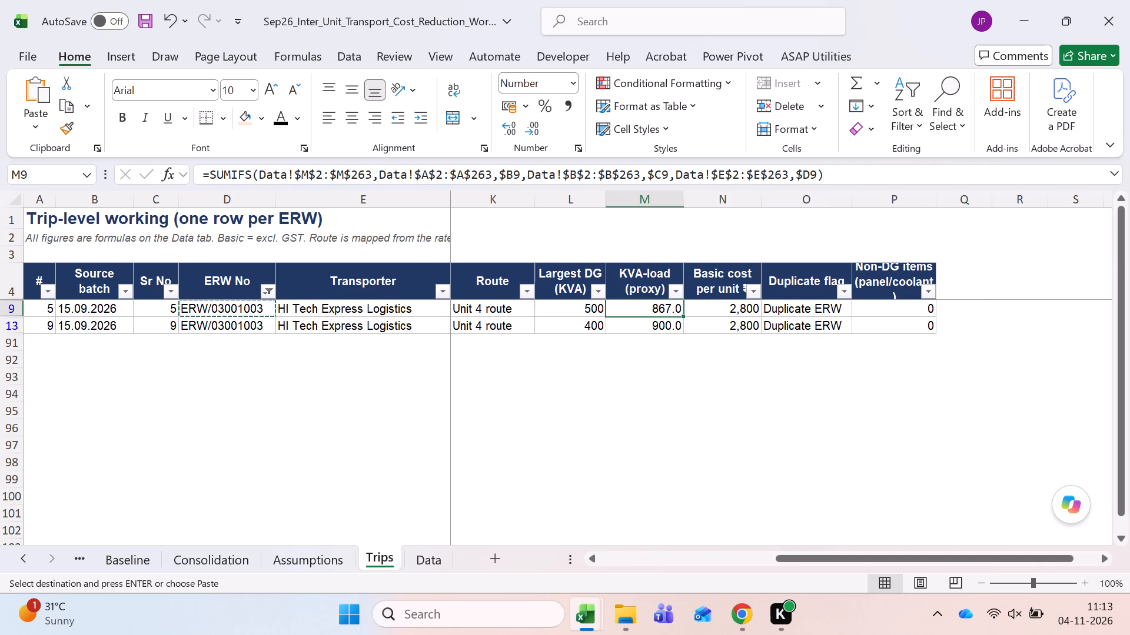
# Remove the ERW/03001003 filter from ERW No so that all ERW numbers are selected.
pyautogui.hotkey('ctrl', 'Left')
pyautogui.hotkey('ctrl', 'Left')
pyautogui.press('Right')
pyautogui.press('Right')
pyautogui.press('Right')
pyautogui.press('Up')
pyautogui.hotkey('alt', 'Down')
pyautogui.press('Down')
pyautogui.press('Down')
pyautogui.press('Down')
pyautogui.press('Down')
pyautogui.press('Down')
pyautogui.press('Down')
pyautogui.press('Down')
pyautogui.press('Down')
pyautogui.press('Down')
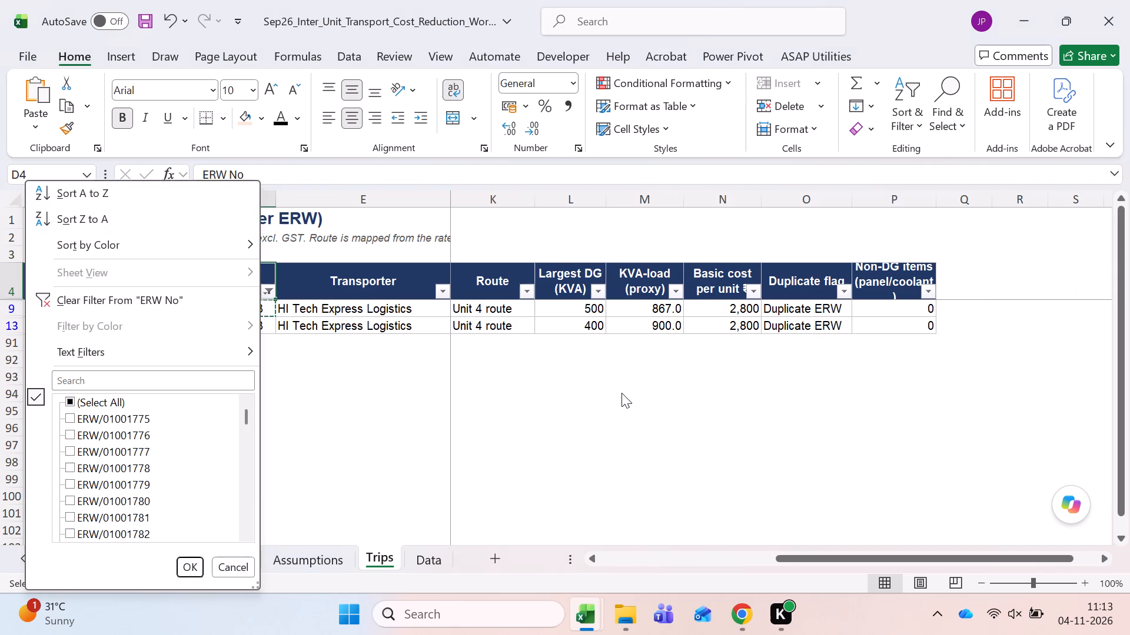
pyautogui.press('space')
pyautogui.press('Return')
pyautogui.press('Right')
pyautogui.press('Right')
pyautogui.press('Right')
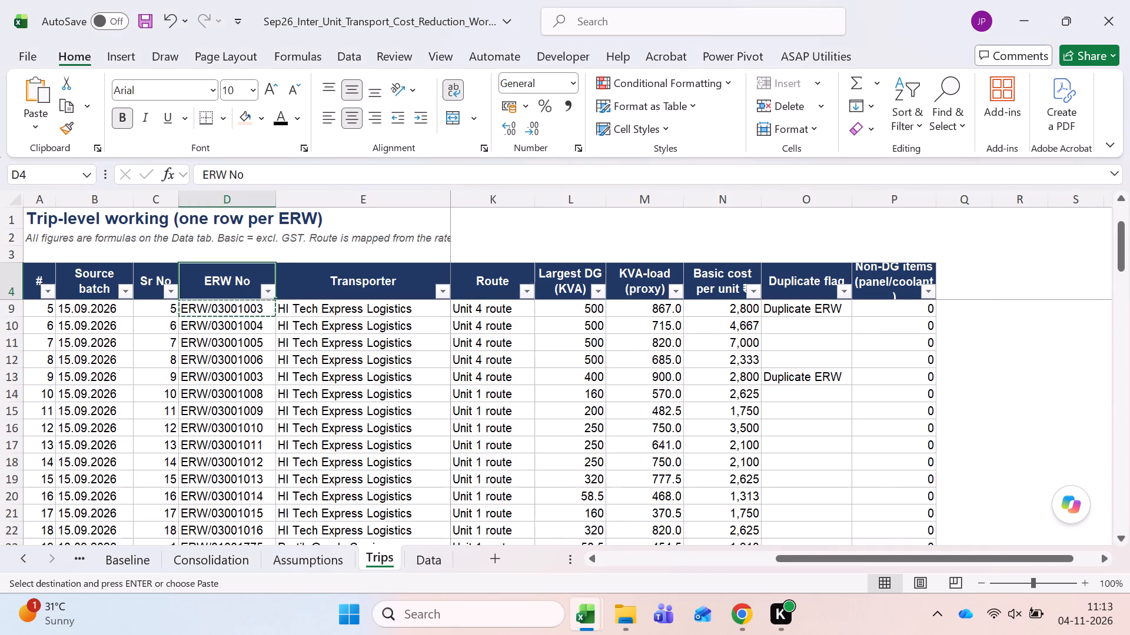
# Delete the Duplicate flag column from the Trips sheet.
pyautogui.press('Right')
pyautogui.press('Right')
pyautogui.press('Right')
pyautogui.hotkey('ctrl', 'Right')
pyautogui.press('Left')
pyautogui.press('Left')
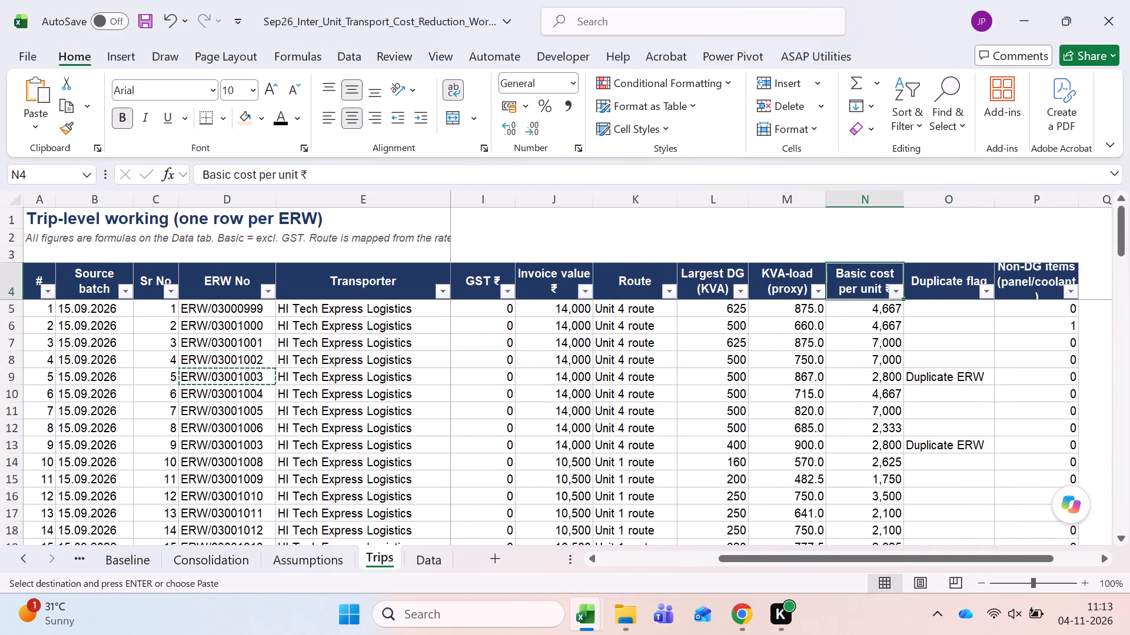
pyautogui.press('Right')
pyautogui.hotkey('ctrl', 'space')
pyautogui.hotkey('ctrl', '-')
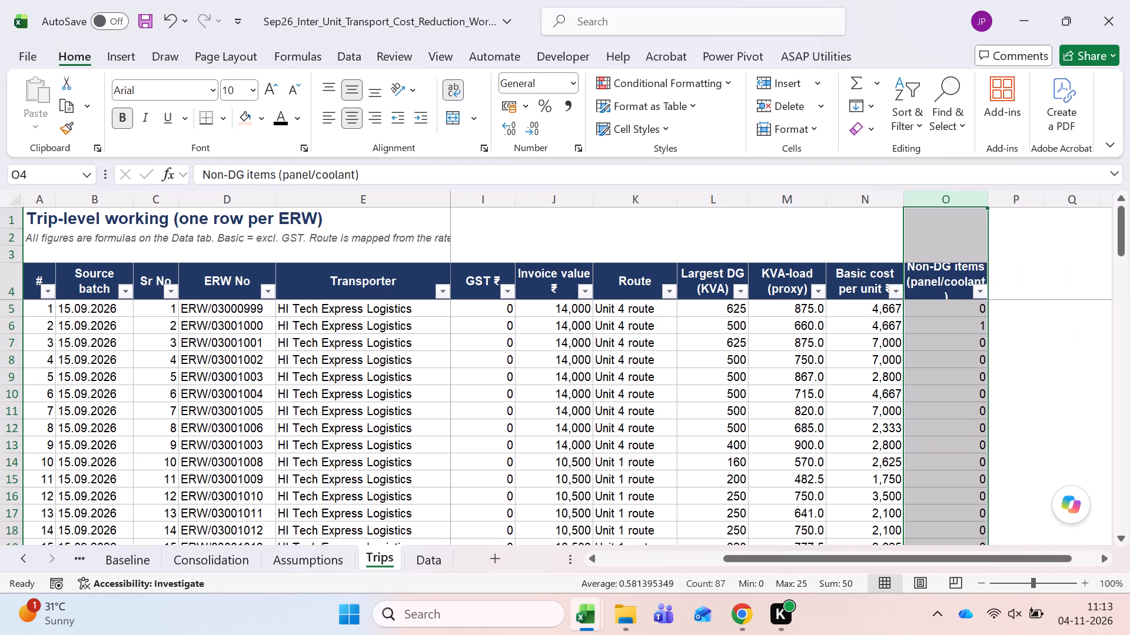
# Widen the Non-DG items (panel/coolant) column slightly so its header fits on two lines.
pyautogui.press('Right')
pyautogui.press('Left')
pyautogui.hotkey('alt', 'Down')
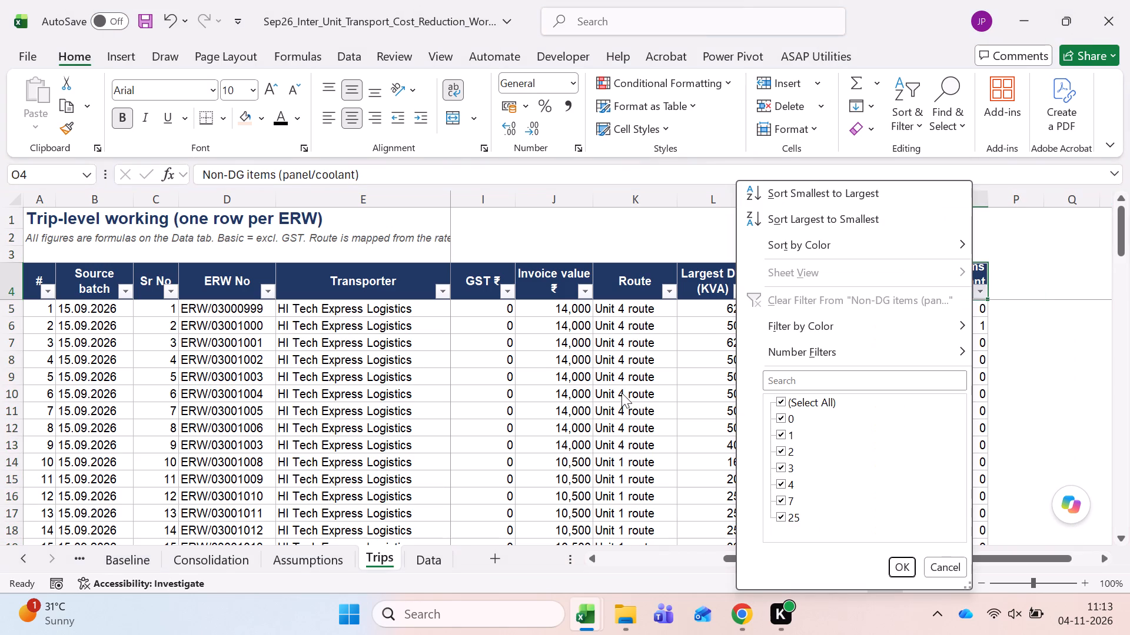
pyautogui.press('Escape')
pyautogui.press('Down')
pyautogui.press('Up')
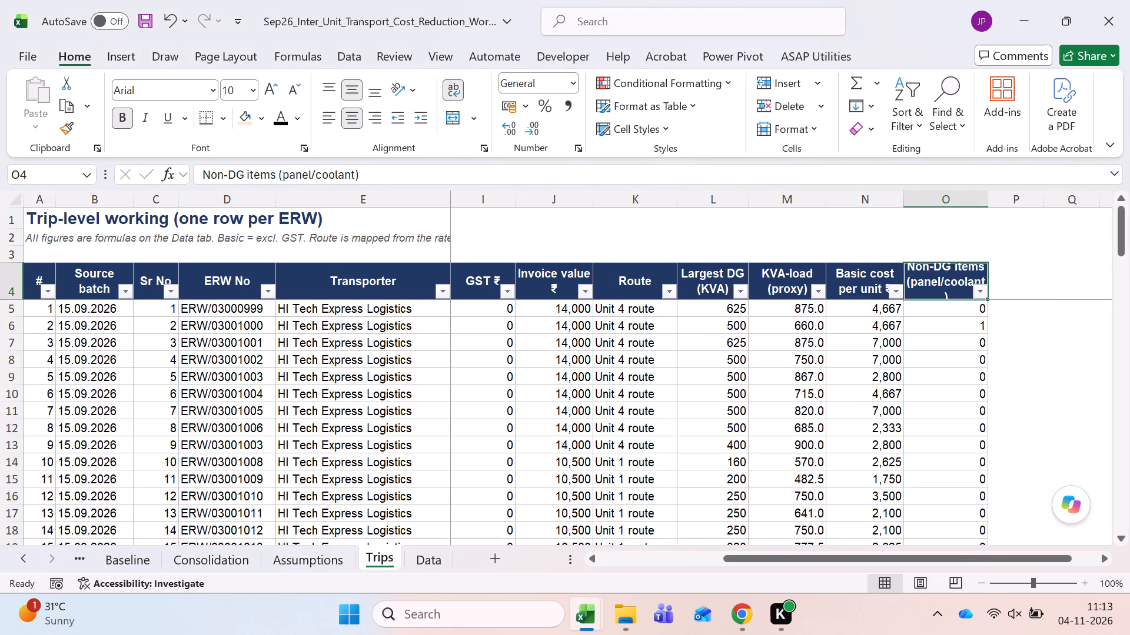
pyautogui.click(989, 193)
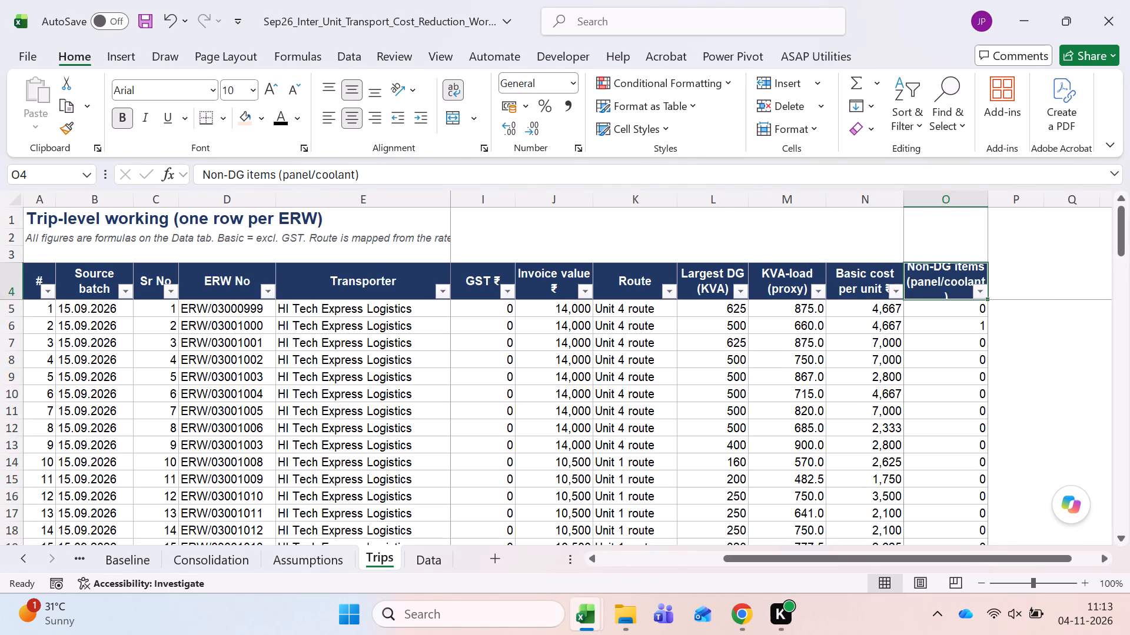
pyautogui.moveTo(991, 196); pyautogui.dragTo(1006, 208)
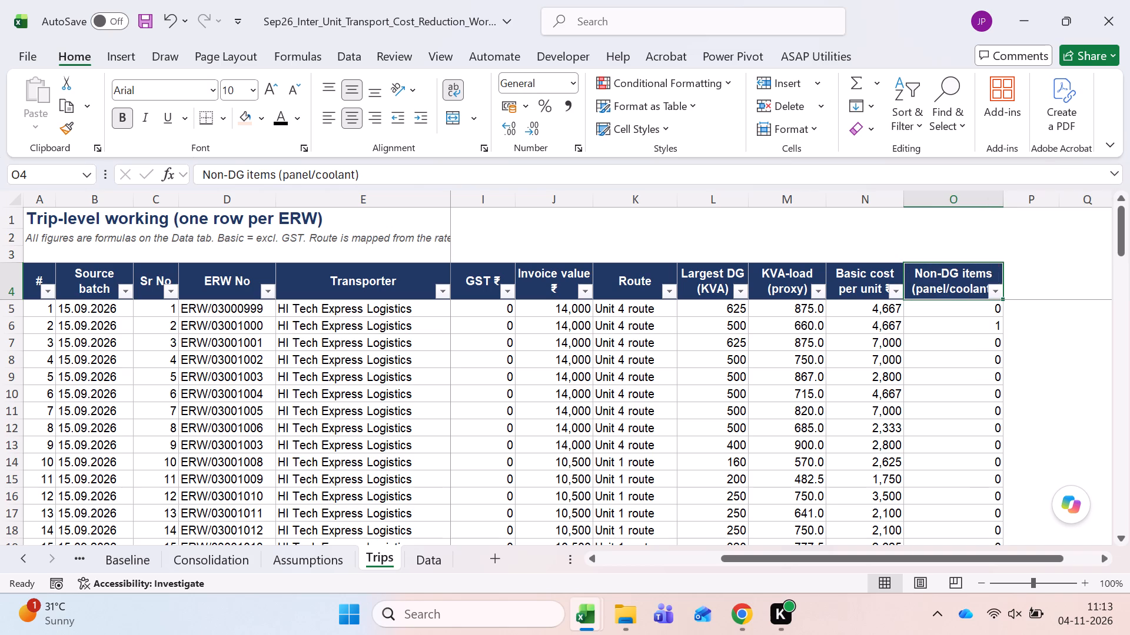
# Remove the rupee symbol from the Basic cost per unit header, leaving "Basic cost per unit".
pyautogui.click(876, 275)
pyautogui.click(327, 176)
pyautogui.press('BackSpace')
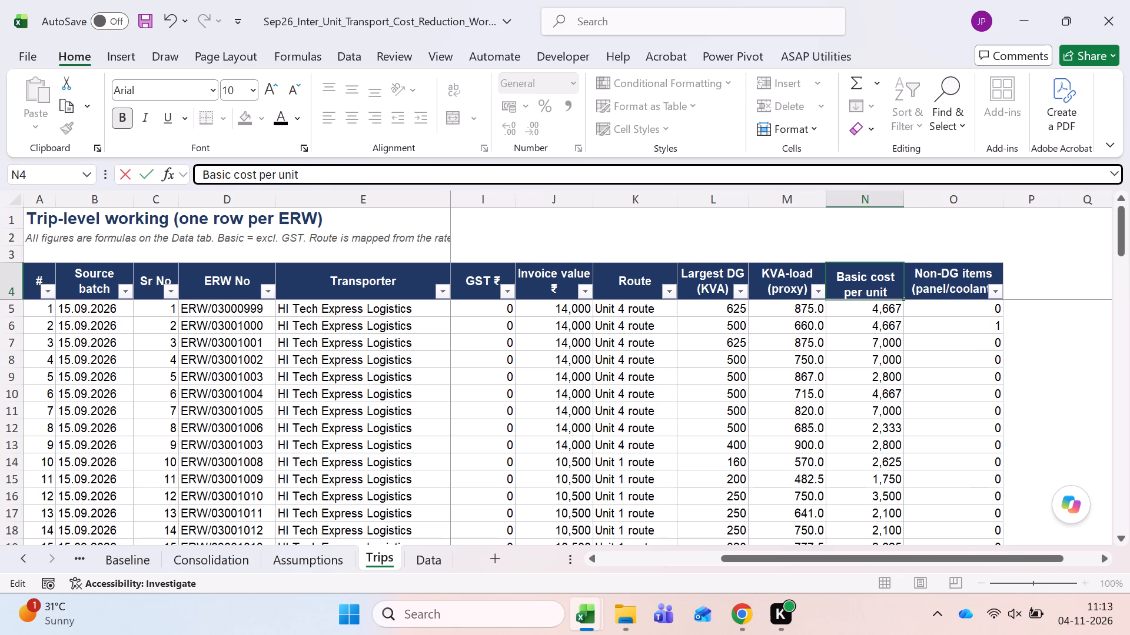
pyautogui.press('BackSpace')
pyautogui.press('Return')
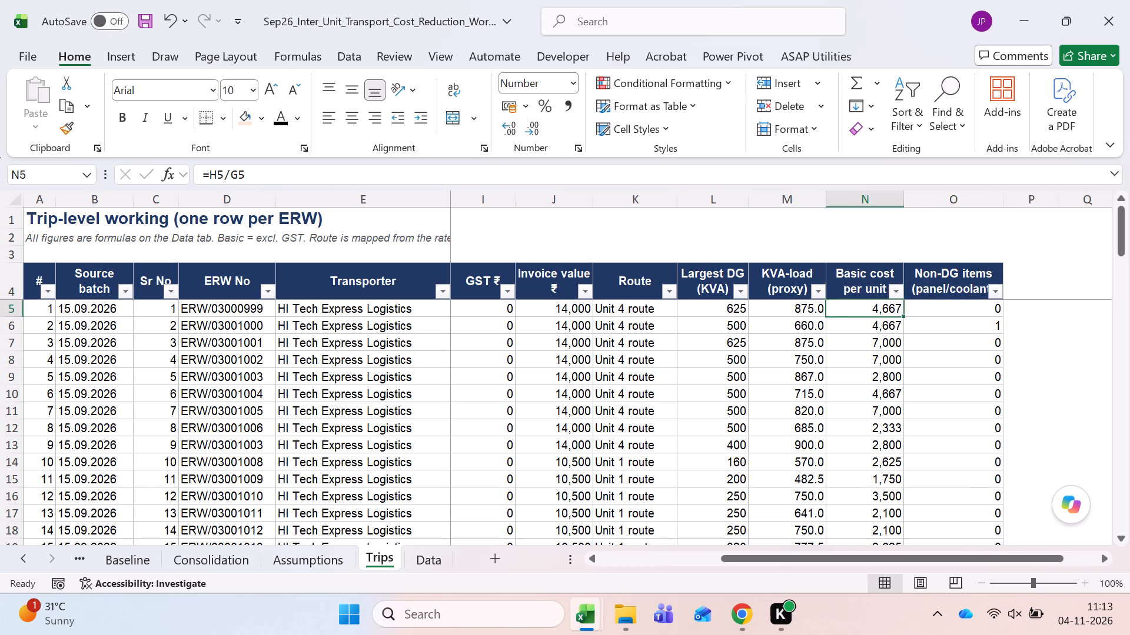
# Examine the first trip's basic cost per unit formula and the units and basic cost cells it refers to.
pyautogui.press('F2')
pyautogui.press('Escape')
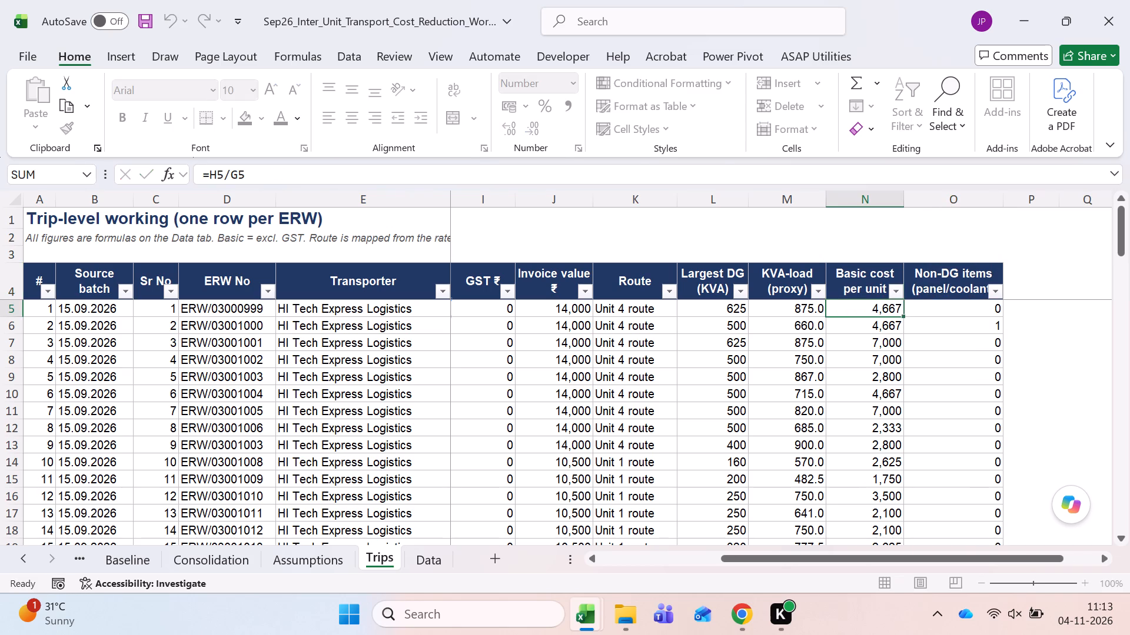
pyautogui.press('Left')
pyautogui.press('Left')
pyautogui.press('Left')
pyautogui.press('Left')
pyautogui.press('Left')
pyautogui.press('Left')
pyautogui.press('Left')
pyautogui.press('Left')
pyautogui.press('Left')
pyautogui.press('Right')
pyautogui.press('Right')
pyautogui.press('Right')
pyautogui.press('Right')
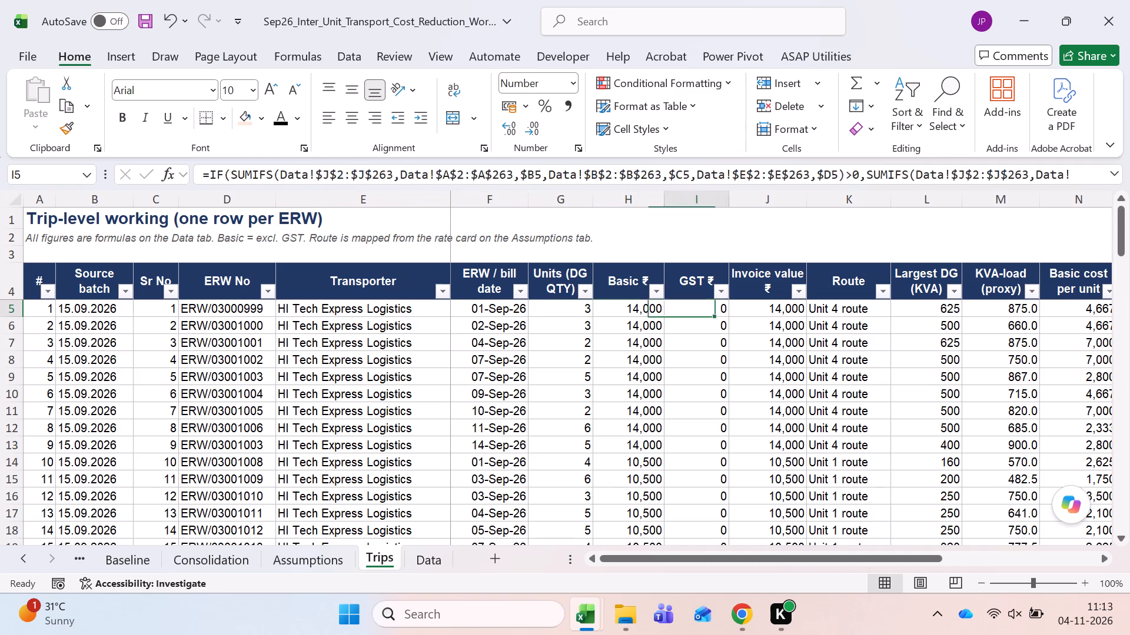
pyautogui.press('Right')
pyautogui.press('Right')
pyautogui.press('Right')
pyautogui.press('Right')
pyautogui.press('Right')
pyautogui.press('F2')
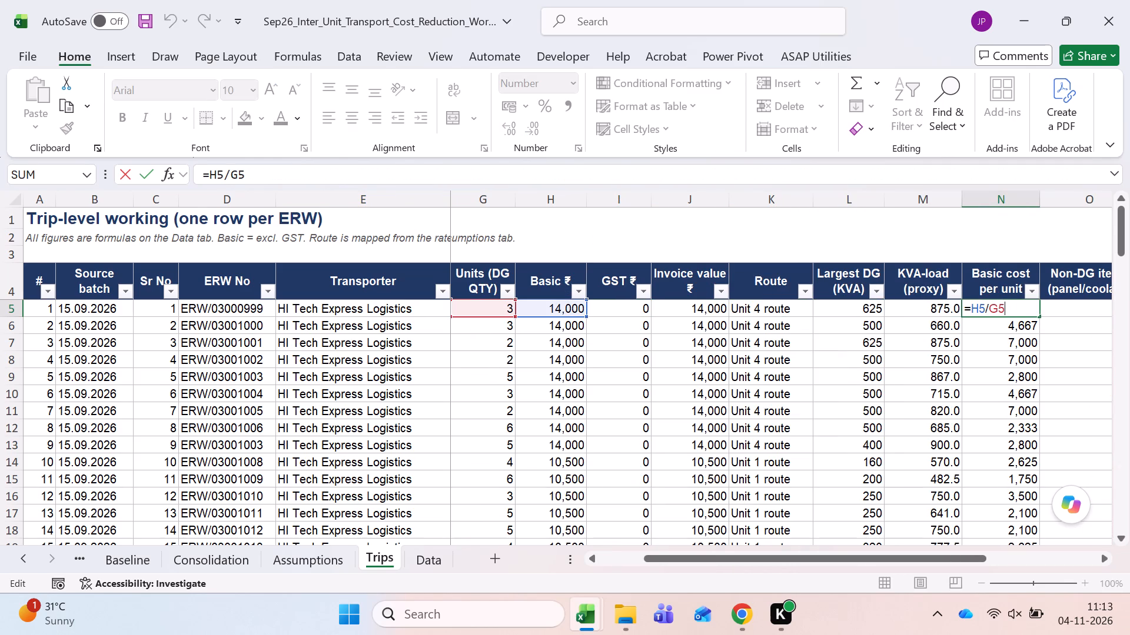
pyautogui.press('Escape')
pyautogui.press('Left')
pyautogui.press('Left')
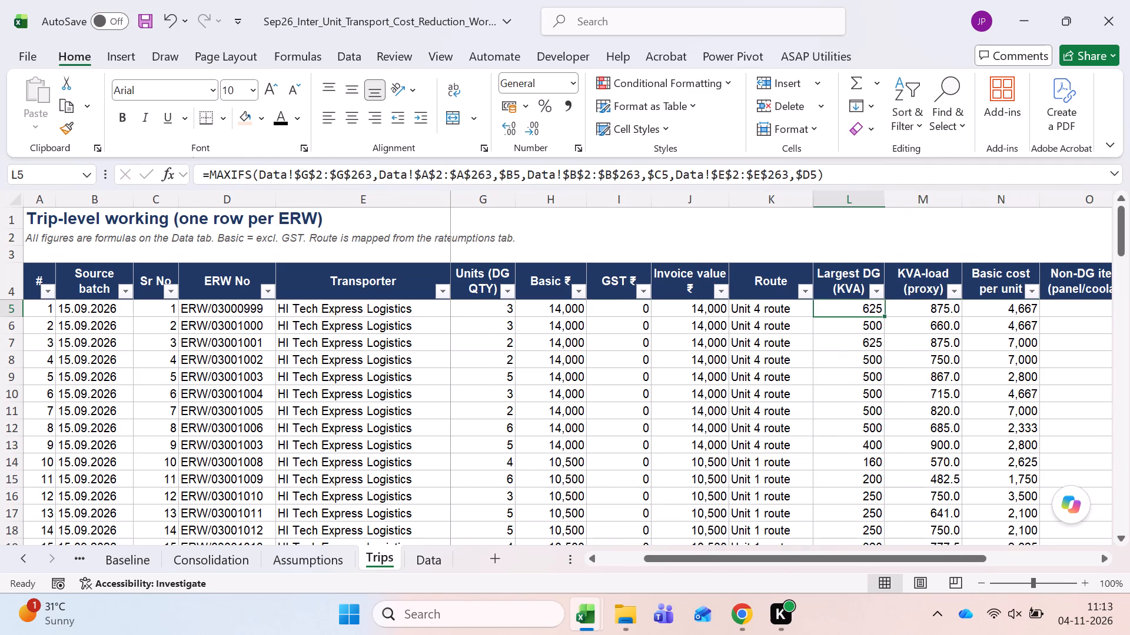
pyautogui.press('Right')
# Check the sums of the Invoice value and Basic columns over all trips down to the Total row.
pyautogui.press('Left')
pyautogui.press('Left')
pyautogui.press('Left')
pyautogui.press('Left')
pyautogui.press('Left')
pyautogui.press('Left')
pyautogui.press('Left')
pyautogui.press('Left')
pyautogui.press('Right')
pyautogui.press('Right')
pyautogui.press('Right')
pyautogui.press('Right')
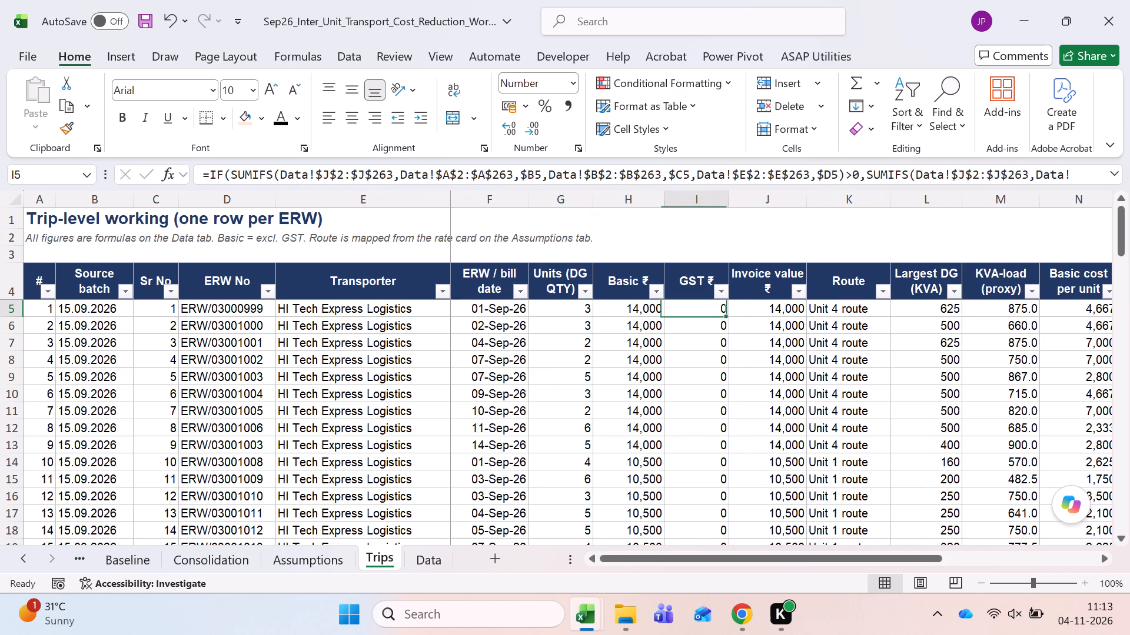
pyautogui.press('Right')
pyautogui.hotkey('ctrl', 'shift', 'Down')
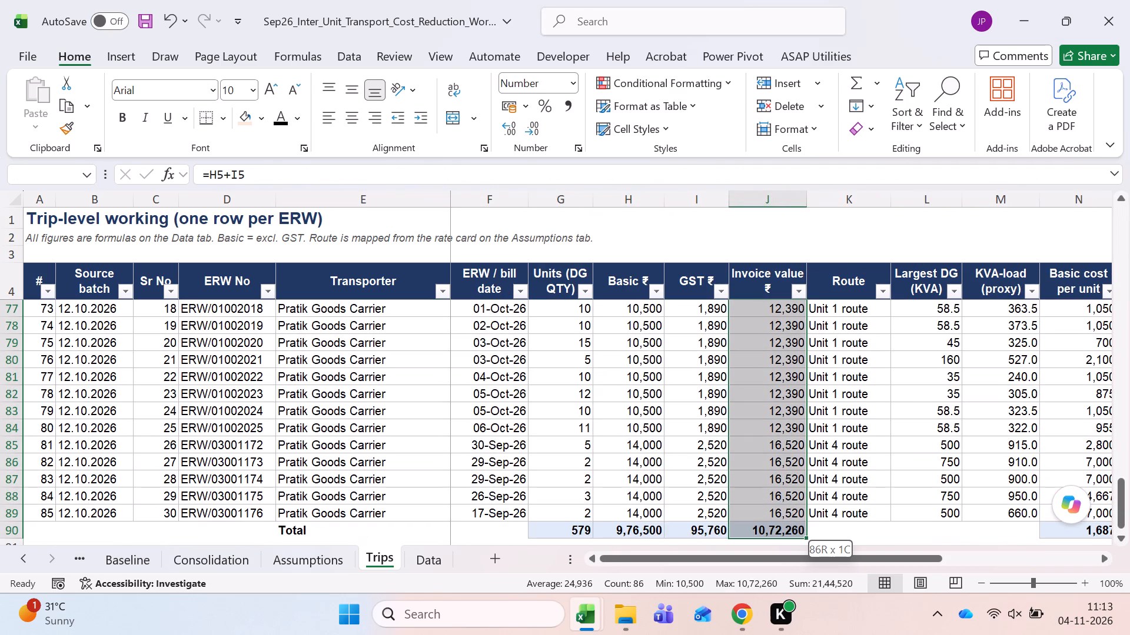
pyautogui.press('Up')
pyautogui.press('Down')
pyautogui.press('Left')
pyautogui.press('Left')
pyautogui.hotkey('ctrl', 'shift', 'Down')
pyautogui.hotkey('shift', 'Up')
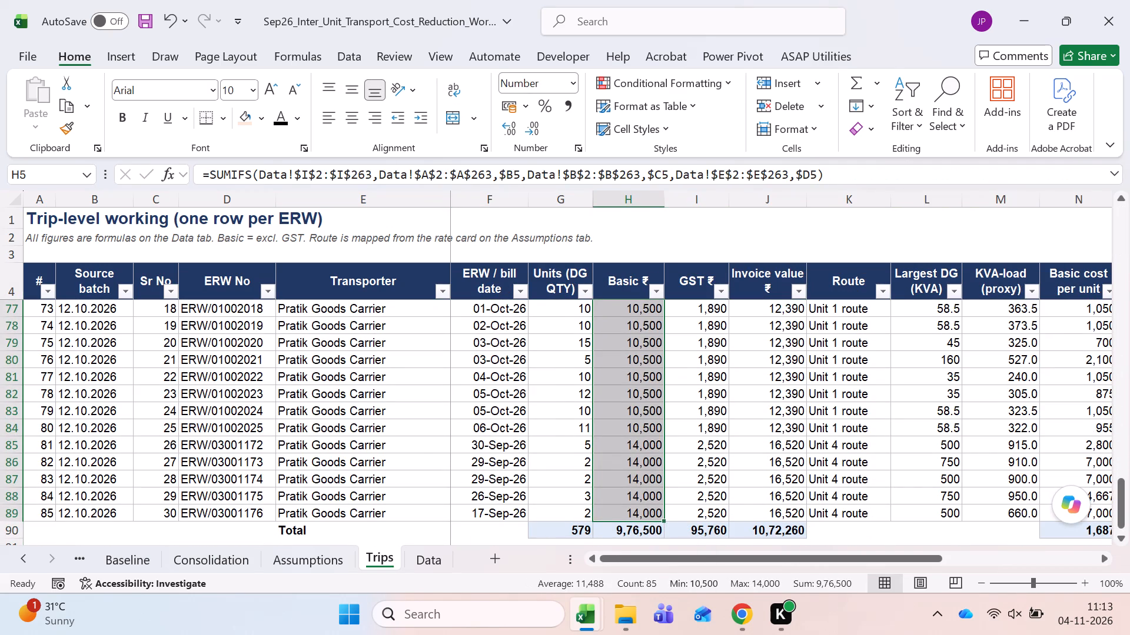
pyautogui.press('Up')
pyautogui.press('Down')
# Examine the first trip's entries and formulas from ERW No across to GST.
pyautogui.press('Left')
pyautogui.press('Left')
pyautogui.press('Left')
pyautogui.press('Left')
pyautogui.press('Left')
pyautogui.press('Left')
pyautogui.press('Left')
pyautogui.press('Left')
pyautogui.press('Left')
pyautogui.press('Left')
pyautogui.press('Left')
pyautogui.press('Left')
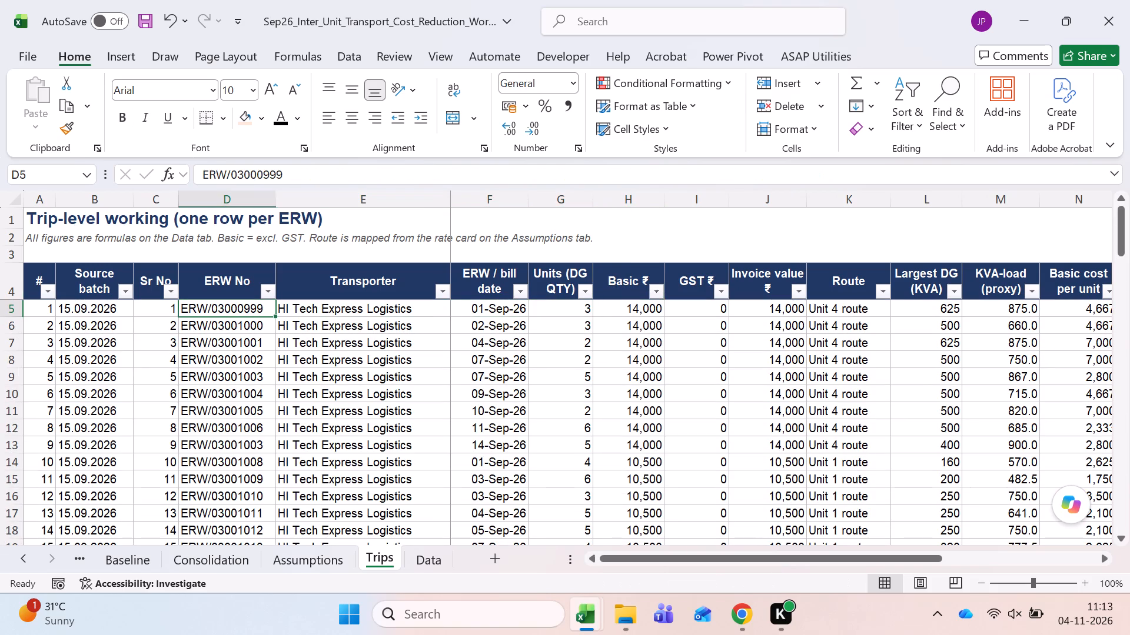
pyautogui.press('Right')
pyautogui.press('Right')
pyautogui.press('Right')
pyautogui.press('Right')
pyautogui.press('Right')
pyautogui.press('Right')
pyautogui.press('Right')
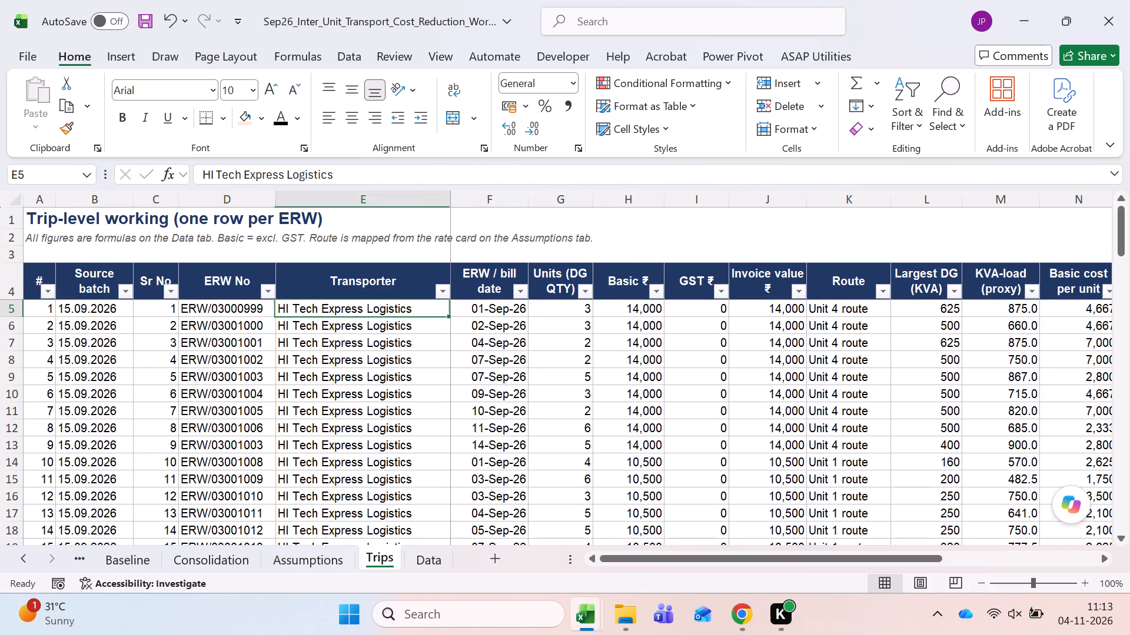
pyautogui.press('Left')
pyautogui.press('Left')
pyautogui.press('Right')
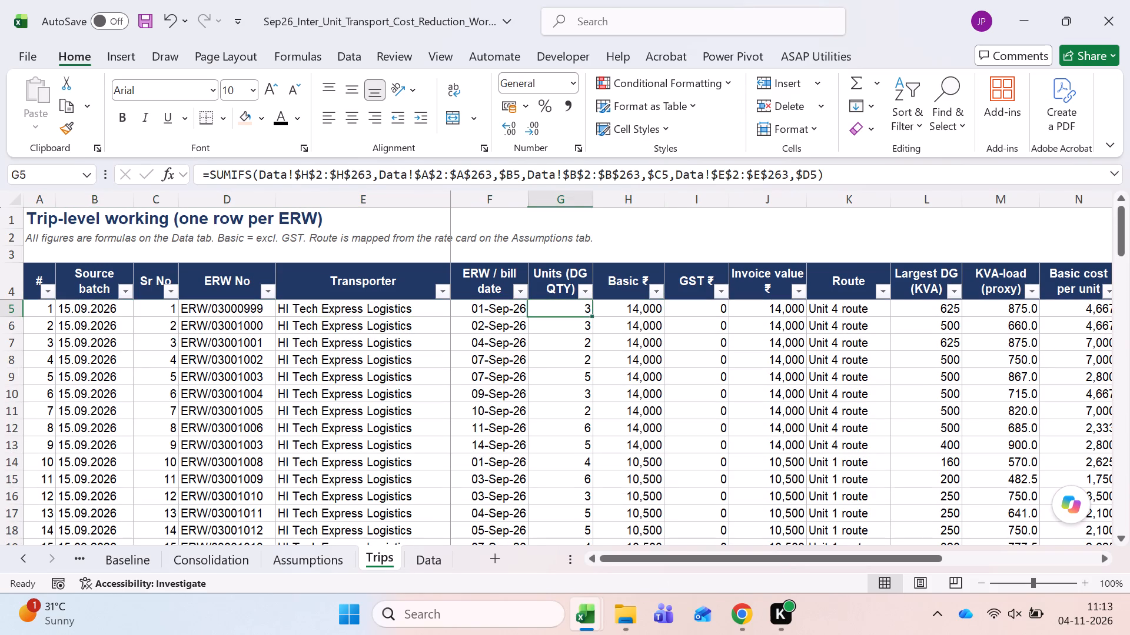
pyautogui.press('Right')
pyautogui.press('Right')
pyautogui.press('Right')
pyautogui.press('Right')
pyautogui.press('Left')
pyautogui.press('Left')
pyautogui.press('Left')
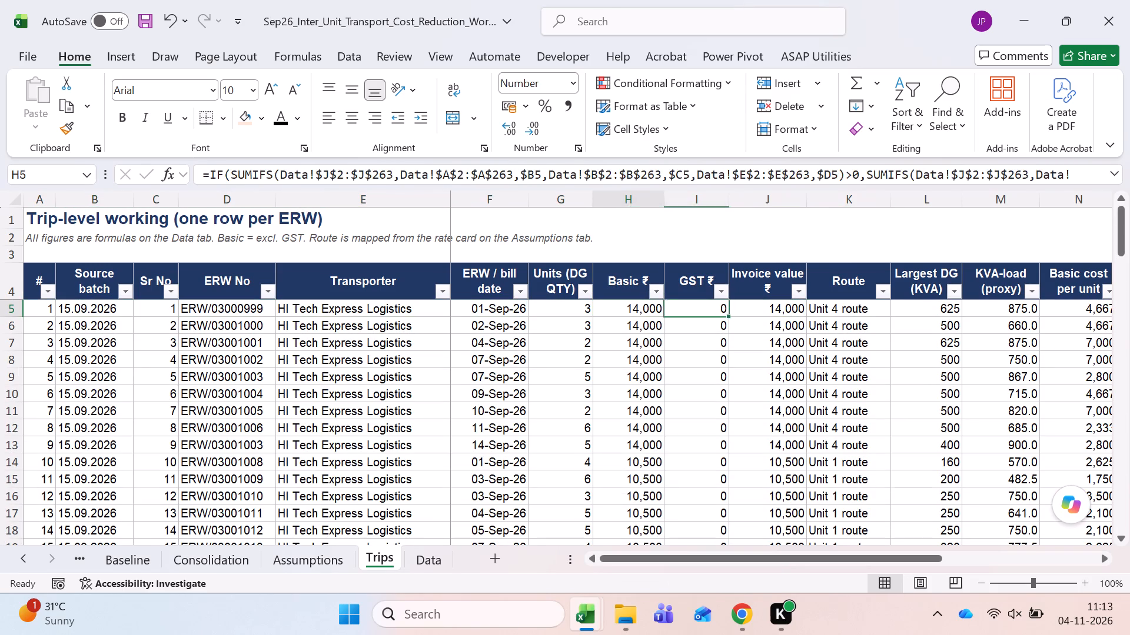
pyautogui.hotkey('ctrl', 'Left')
pyautogui.hotkey('ctrl', 'Left')
pyautogui.press('Right')
pyautogui.press('Right')
pyautogui.press('Right')
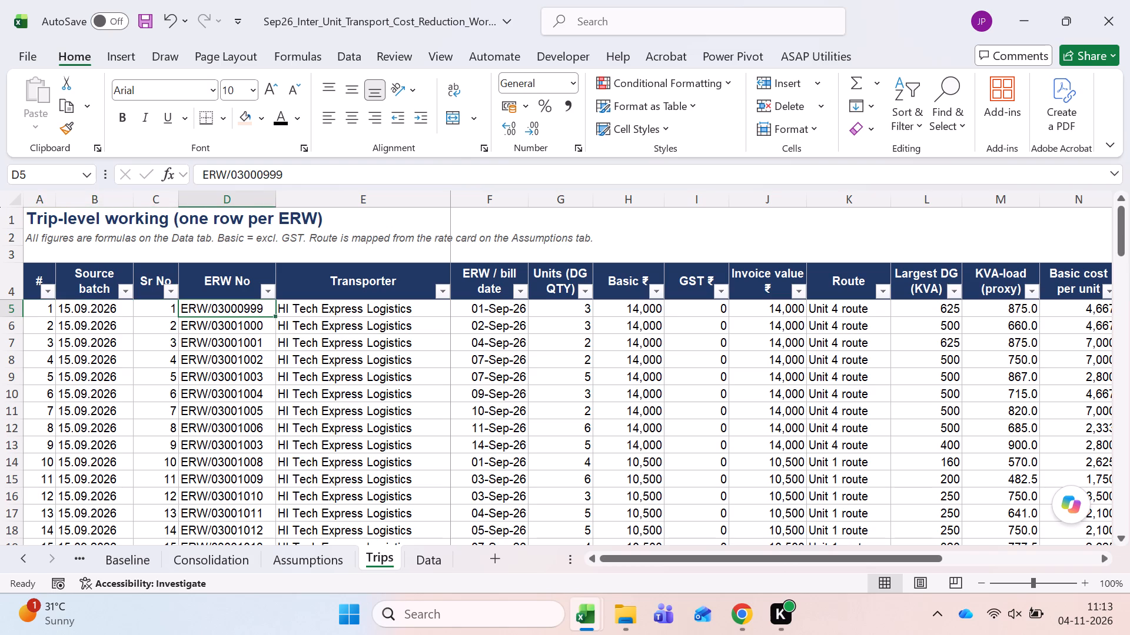
# Look over the Data sheet's columns, through to the Non-DG items helper formula, and return to Trips.
pyautogui.hotkey('ctrl', 'pagedown')
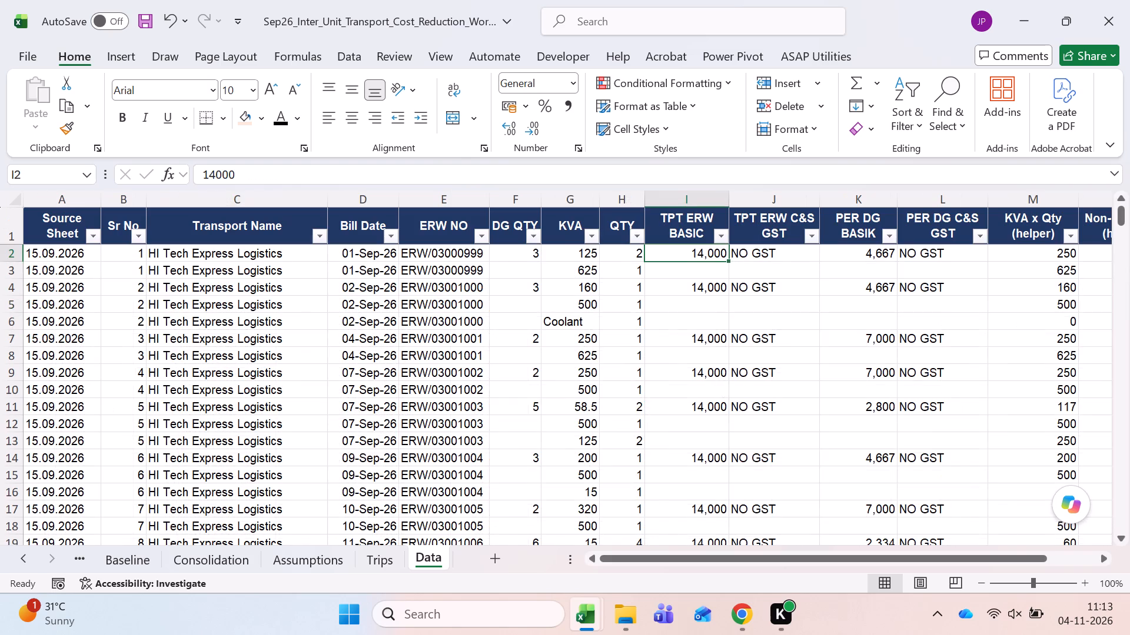
pyautogui.hotkey('ctrl', 'Right')
pyautogui.hotkey('ctrl', 'Right')
pyautogui.hotkey('ctrl', 'Left')
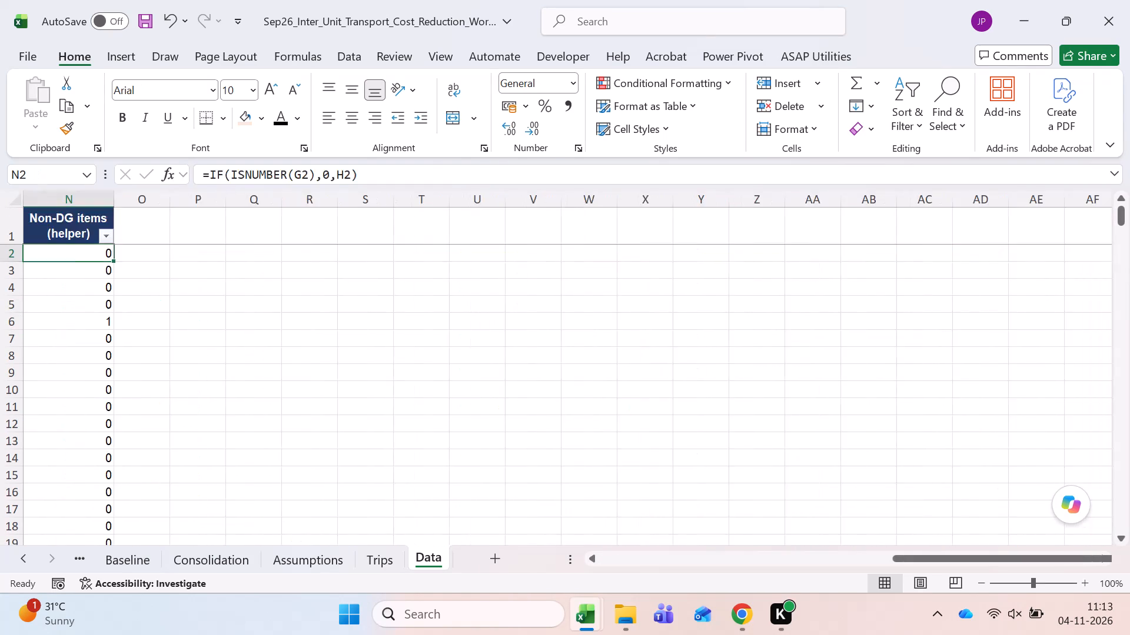
pyautogui.hotkey('ctrl', 'Left')
pyautogui.hotkey('ctrl', 'Left')
pyautogui.hotkey('ctrl', 'Left')
pyautogui.hotkey('ctrl', 'pageup')
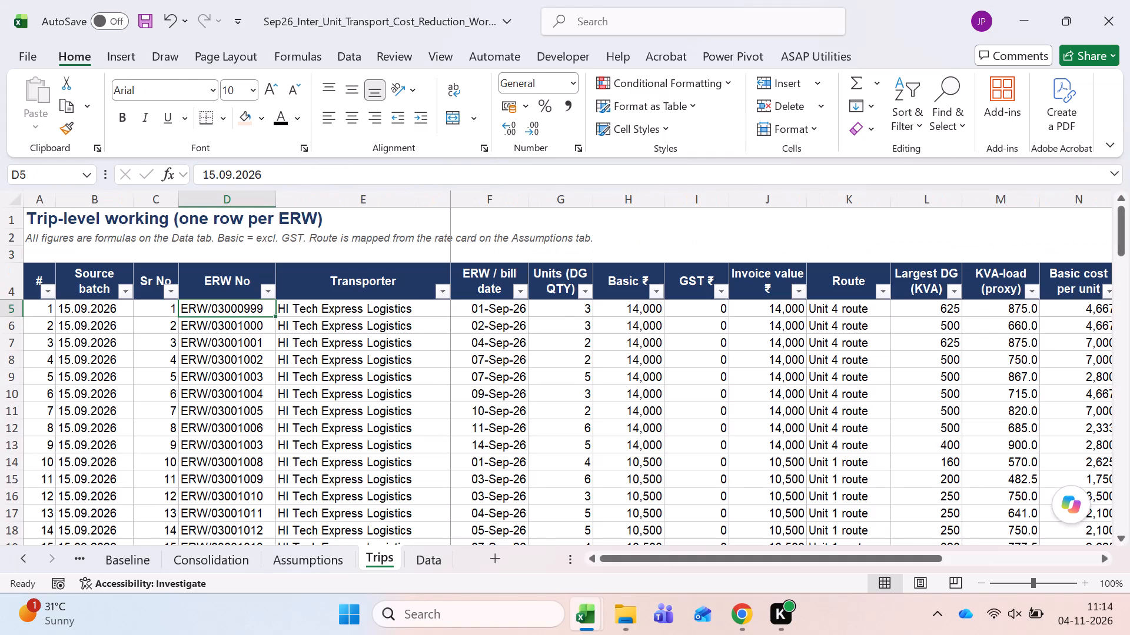
# Review the scenario selectors on Assumptions and the dispatch-window table on Consolidation, and return to the first trip on Trips.
pyautogui.hotkey('ctrl', 'pageup')
pyautogui.press('Right')
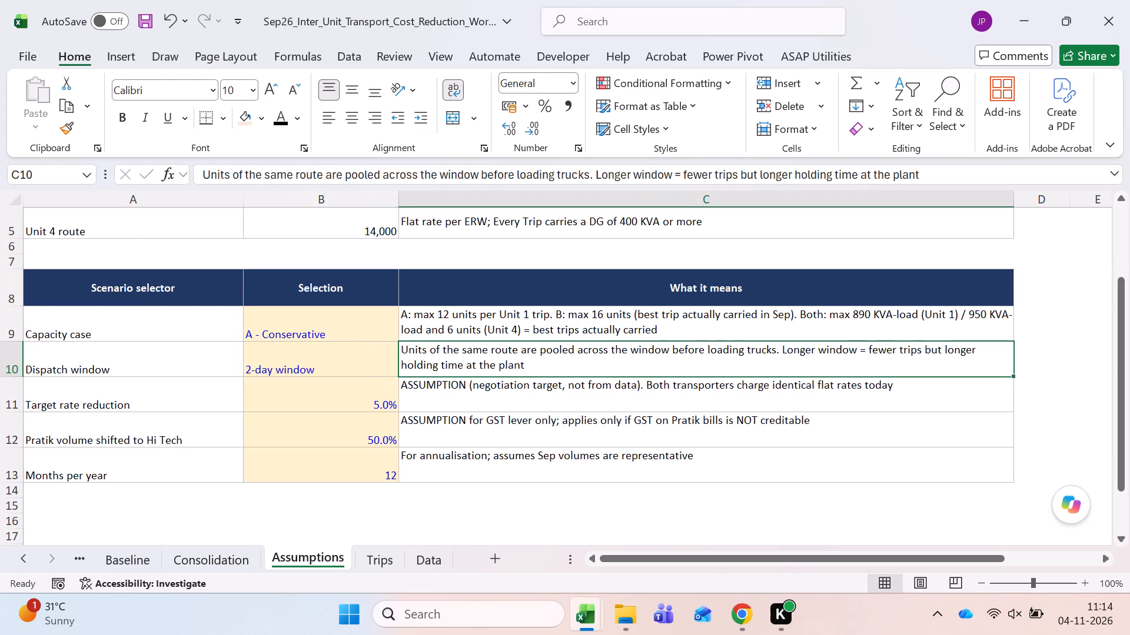
pyautogui.hotkey('ctrl', 'pageup')
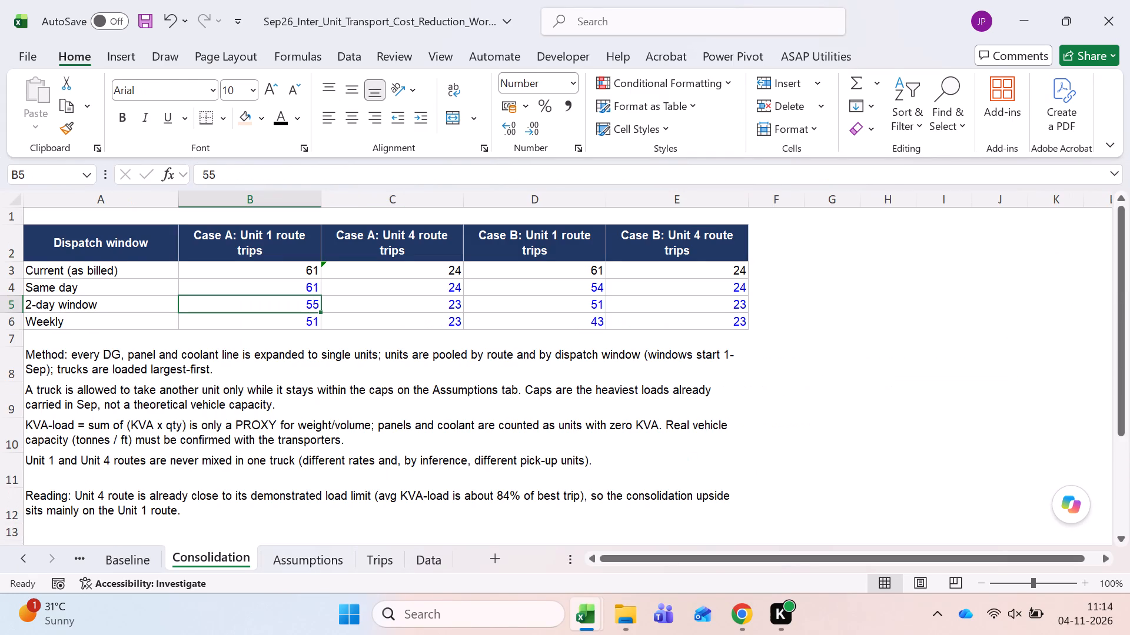
pyautogui.hotkey('ctrl', 'pagedown')
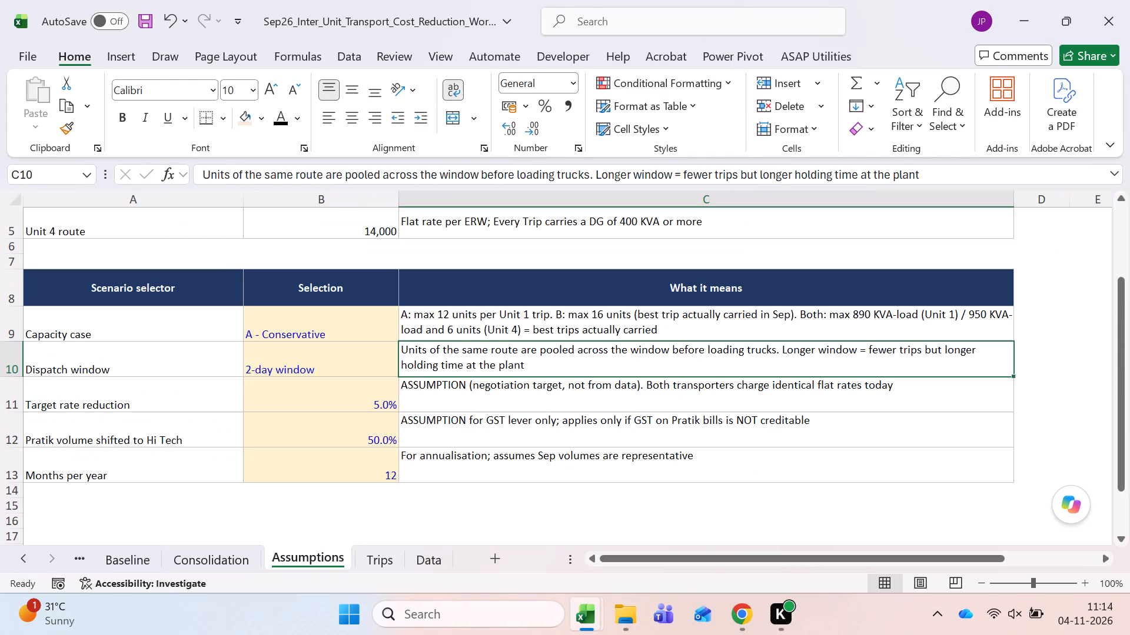
pyautogui.press('Left')
pyautogui.press('Right')
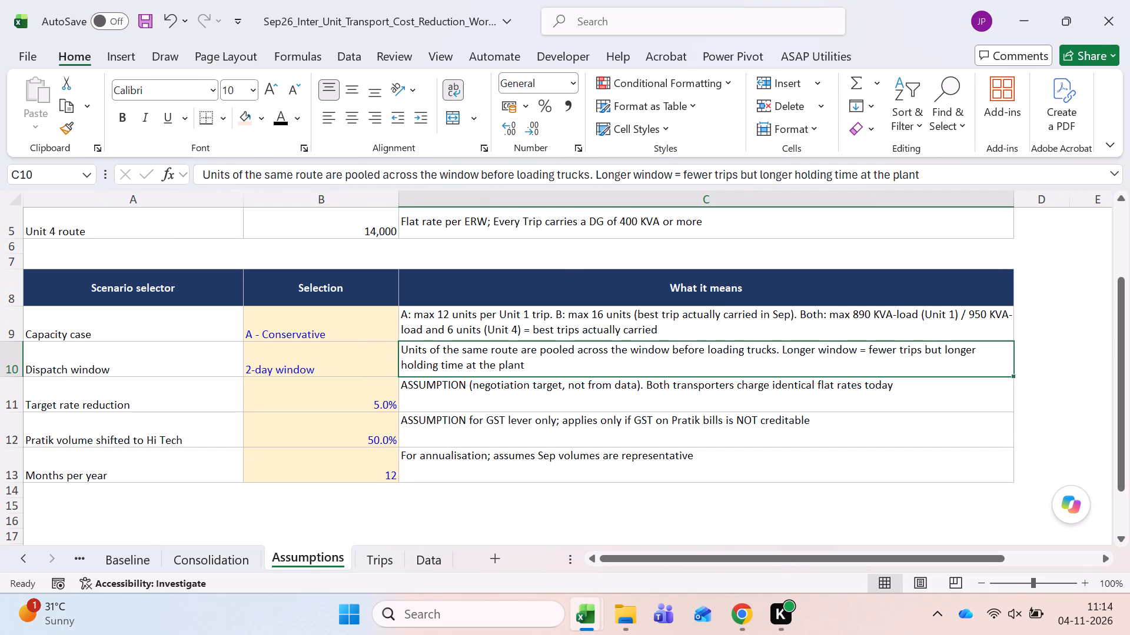
pyautogui.hotkey('ctrl', 'pagedown')
pyautogui.hotkey('ctrl', 'Up')
pyautogui.press('Down')
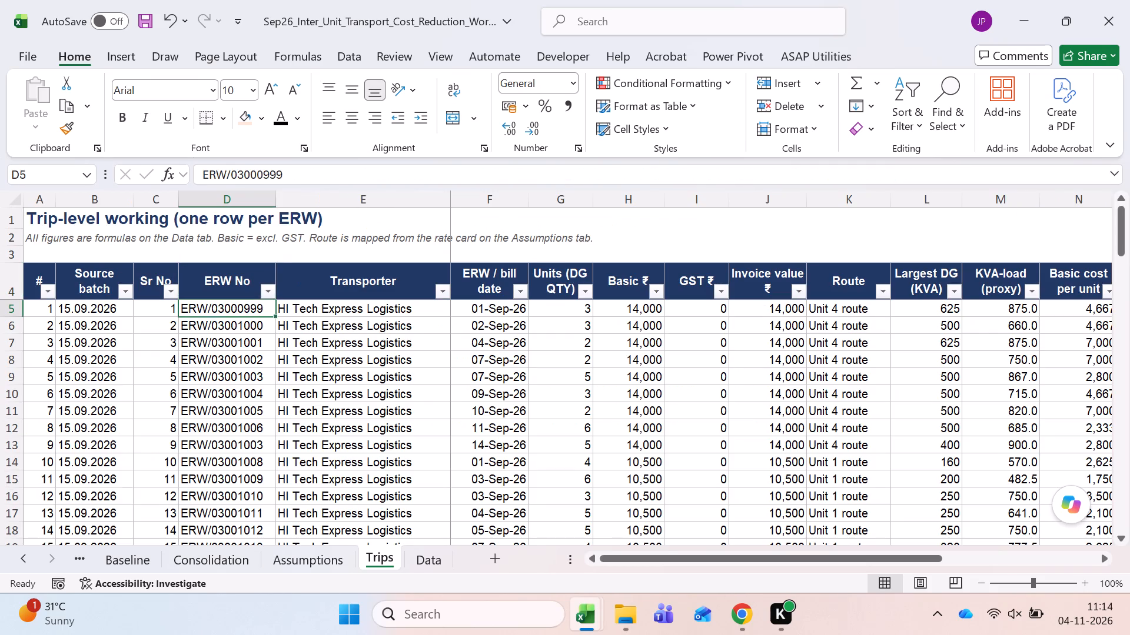
# Examine the Sr No entries from the first trip down to the last trip and return to the header row.
pyautogui.press('Left')
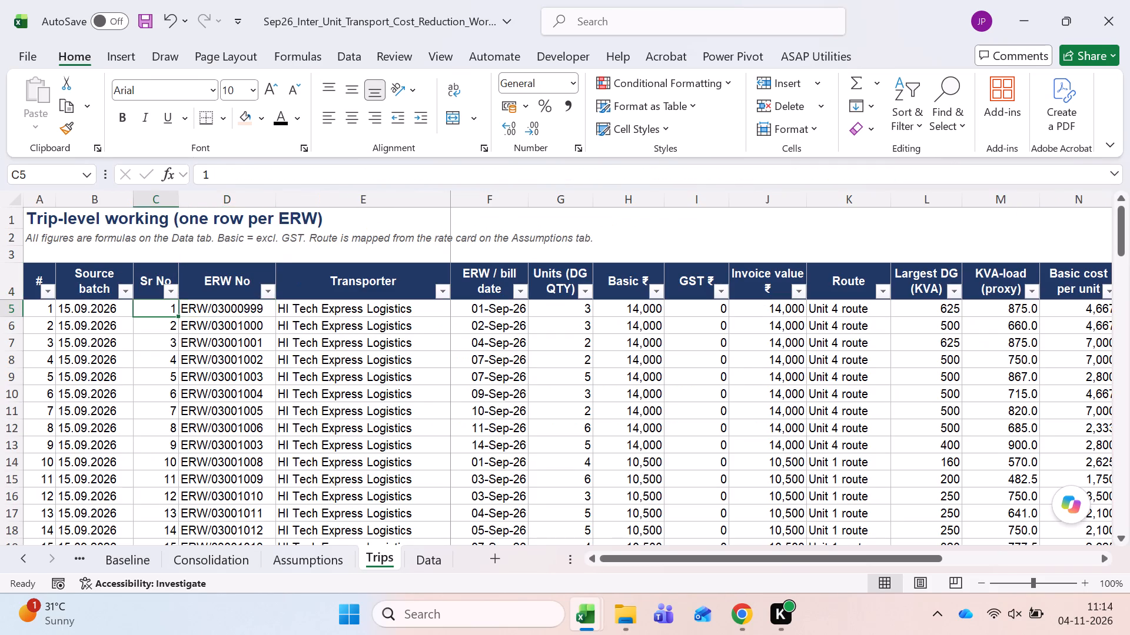
pyautogui.press('Up')
pyautogui.press('Down')
pyautogui.press('Down')
pyautogui.press('Down')
pyautogui.press('Down')
pyautogui.press('Down')
pyautogui.press('Down')
pyautogui.press('Down')
pyautogui.press('Down')
pyautogui.press('Down')
pyautogui.press('Down')
pyautogui.press('Down')
pyautogui.press('Down')
pyautogui.press('Down')
pyautogui.press('Down')
pyautogui.press('Down')
pyautogui.press('Down')
pyautogui.press('Down')
pyautogui.press('Down')
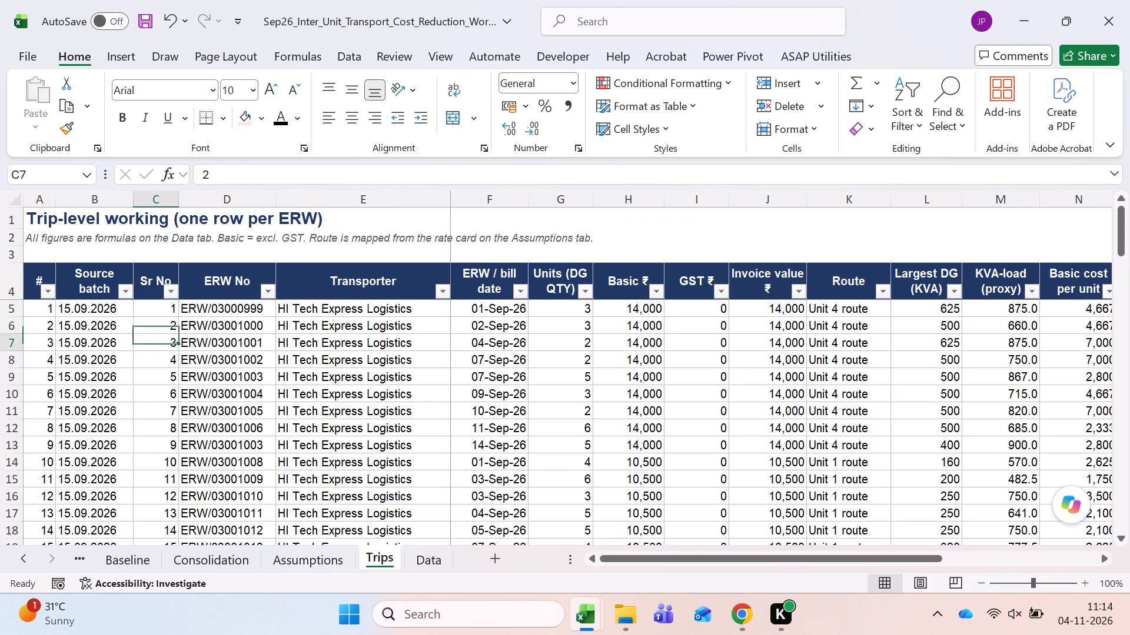
pyautogui.hotkey('ctrl', 'Down')
pyautogui.press('Up')
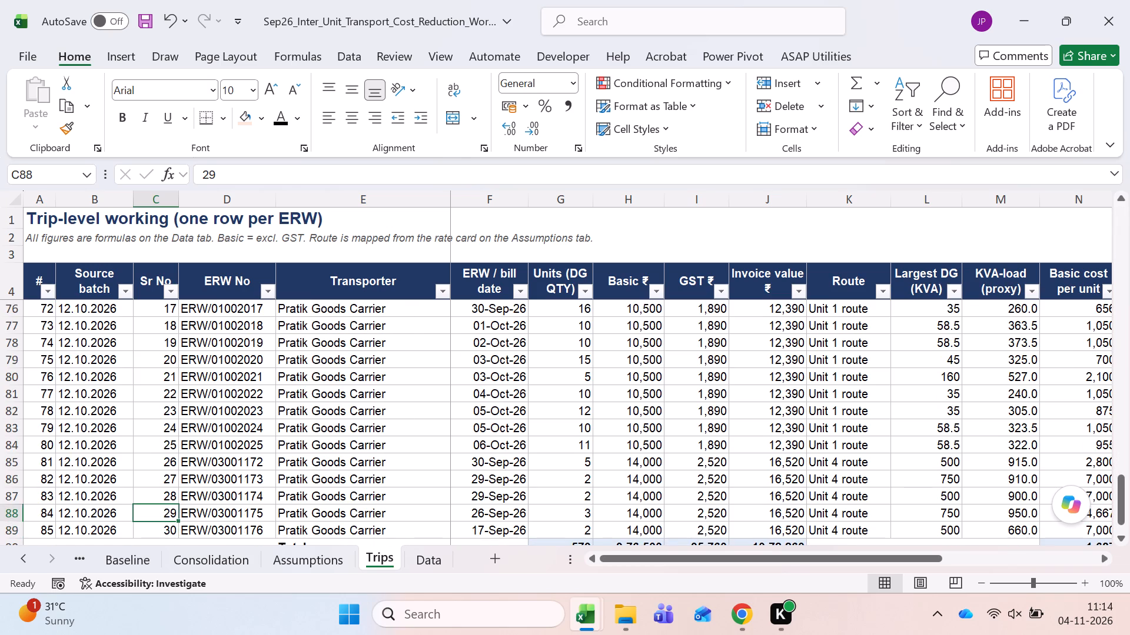
pyautogui.hotkey('ctrl', 'Up')
pyautogui.press('Down')
pyautogui.press('Up')
pyautogui.press('Left')
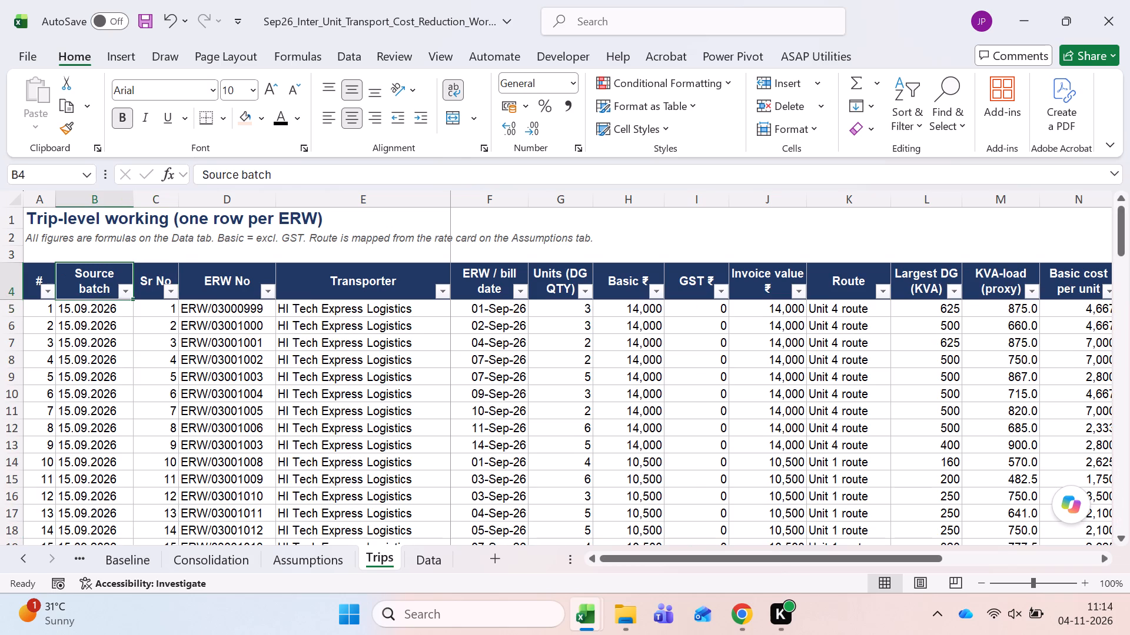
# Read through the Trips column headers from Source batch towards Basic cost per unit.
pyautogui.press('Right')
pyautogui.press('Right')
pyautogui.press('Right')
pyautogui.press('Right')
pyautogui.press('Right')
pyautogui.press('Right')
pyautogui.press('Left')
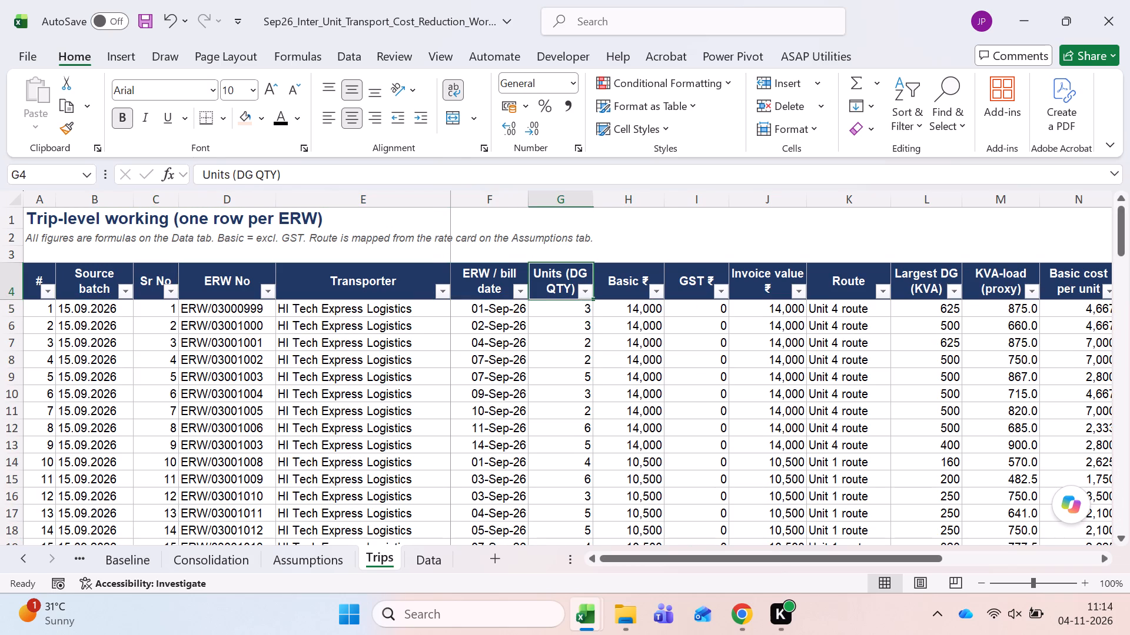
pyautogui.press('Right')
pyautogui.press('Right')
pyautogui.press('Right')
pyautogui.press('Right')
pyautogui.press('Right')
pyautogui.press('Right')
pyautogui.press('Right')
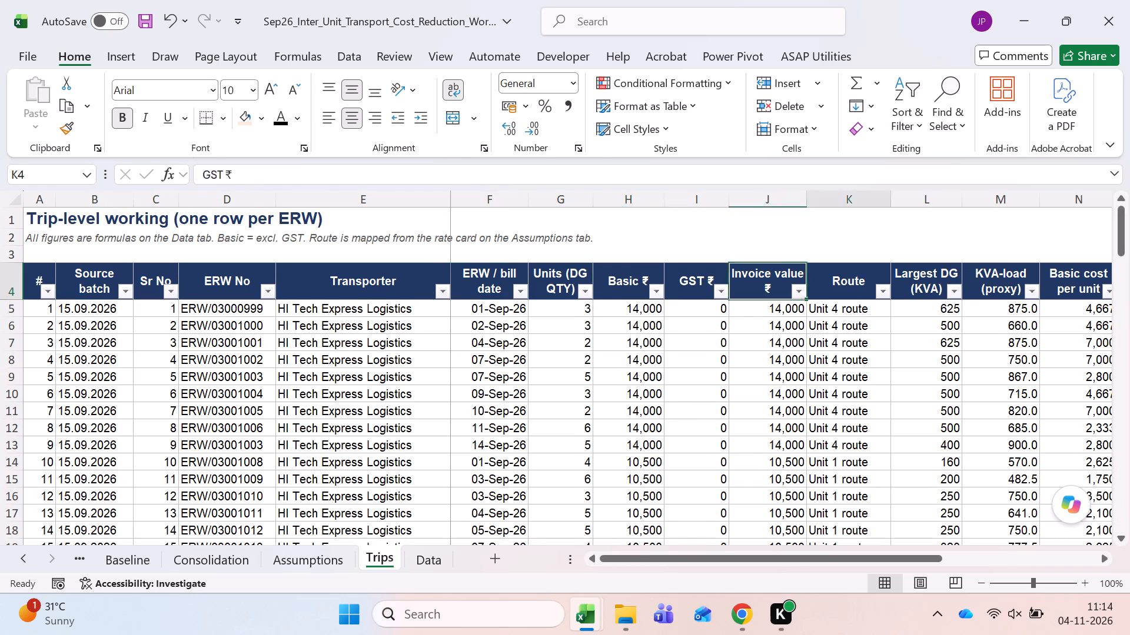
# Check the Route column's filter choices on Trips and read the headers across to Non-DG items and back to the first column.
pyautogui.press('Left')
pyautogui.press('Left')
pyautogui.press('Left')
pyautogui.hotkey('alt', 'Down')
pyautogui.press('Right')
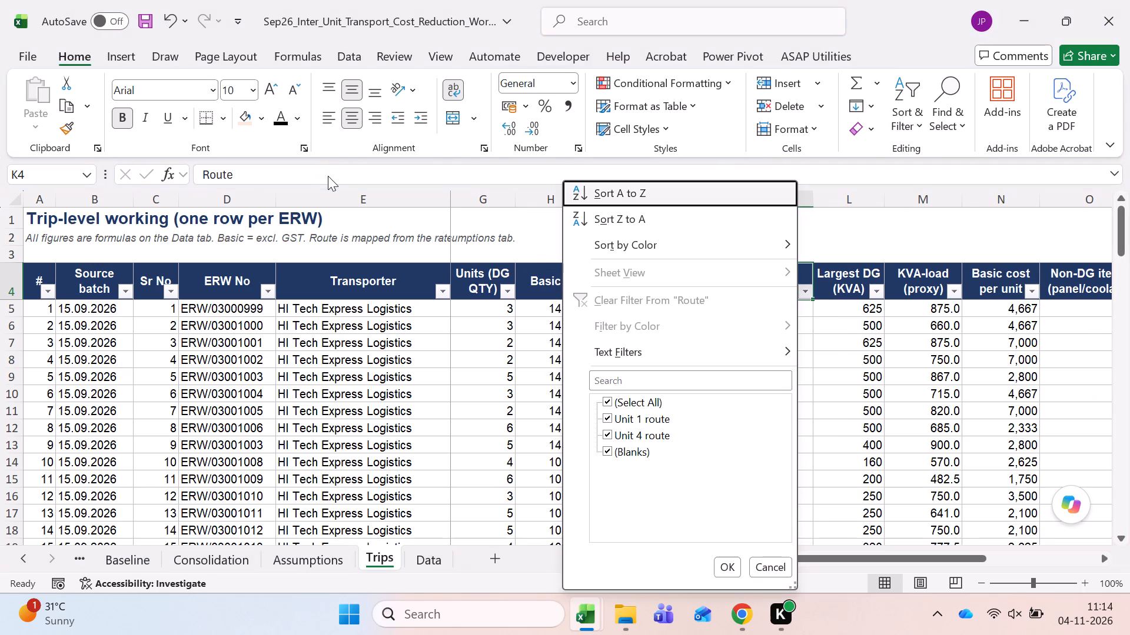
pyautogui.press('Escape')
pyautogui.press('Right')
pyautogui.press('Right')
pyautogui.press('Right')
pyautogui.press('Right')
pyautogui.press('Right')
pyautogui.press('Left')
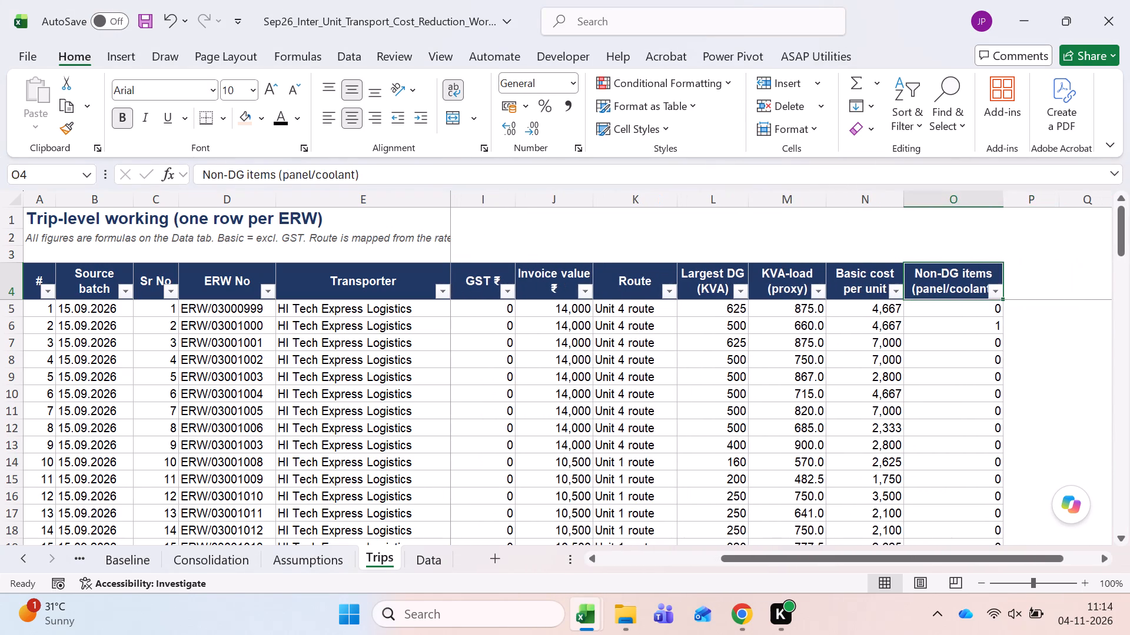
pyautogui.hotkey('ctrl', 'Left')
pyautogui.hotkey('ctrl', 'Left')
pyautogui.press('Right')
pyautogui.press('Right')
pyautogui.press('Right')
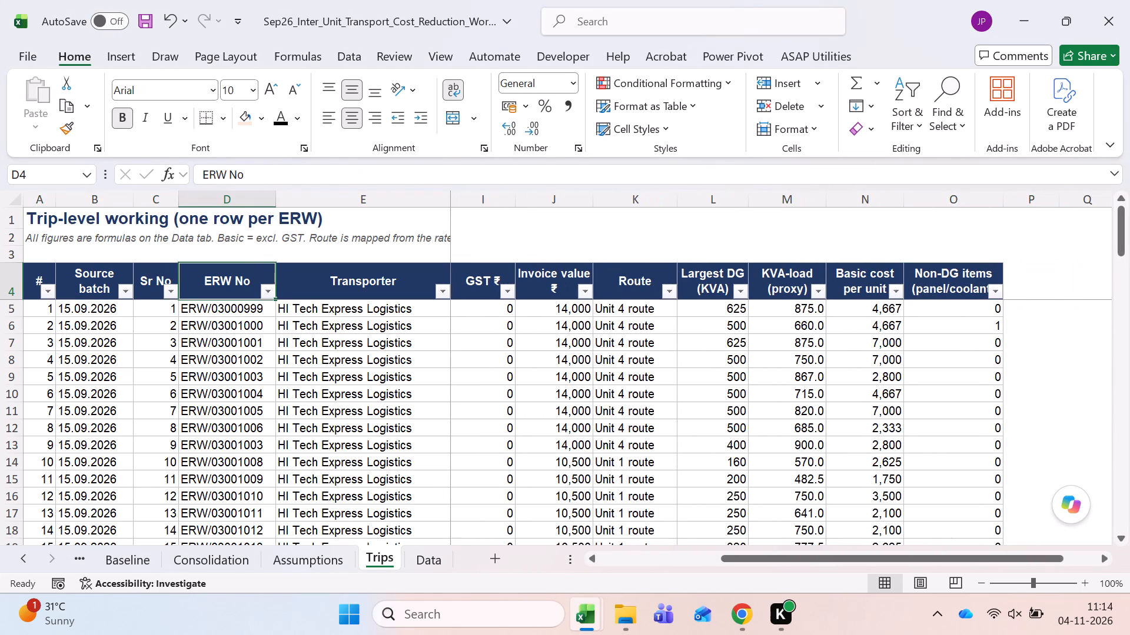
pyautogui.hotkey('ctrl', 'Left')
pyautogui.hotkey('ctrl', 'Left')
pyautogui.hotkey('ctrl', 'pageup')
pyautogui.hotkey('ctrl', 'pageup')
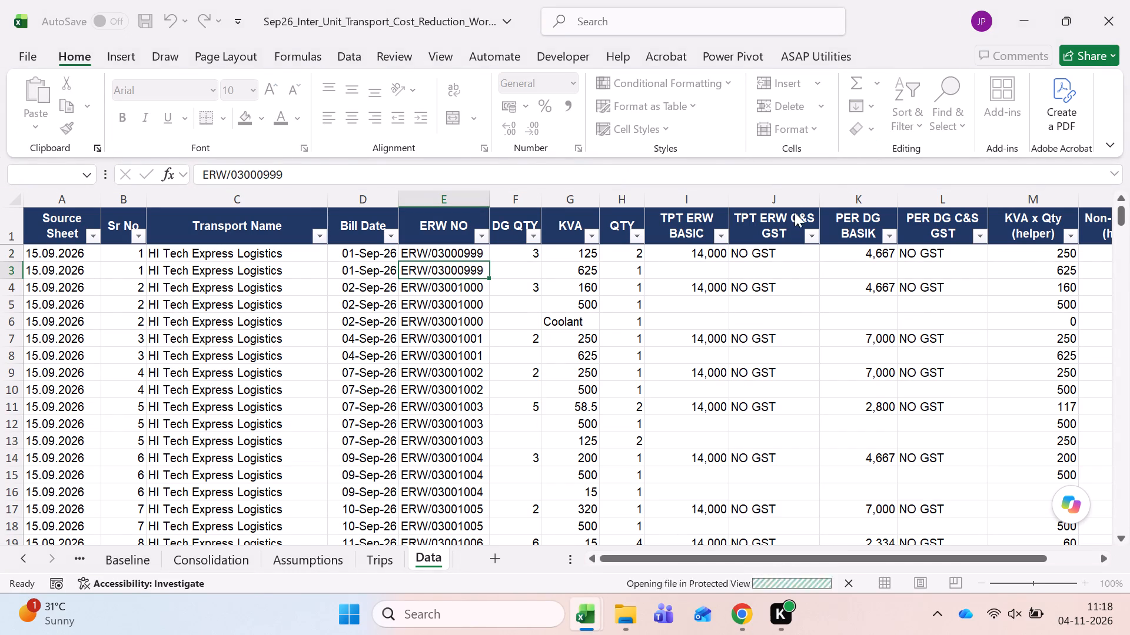
pyautogui.hotkey('ctrl', 'pagedown')
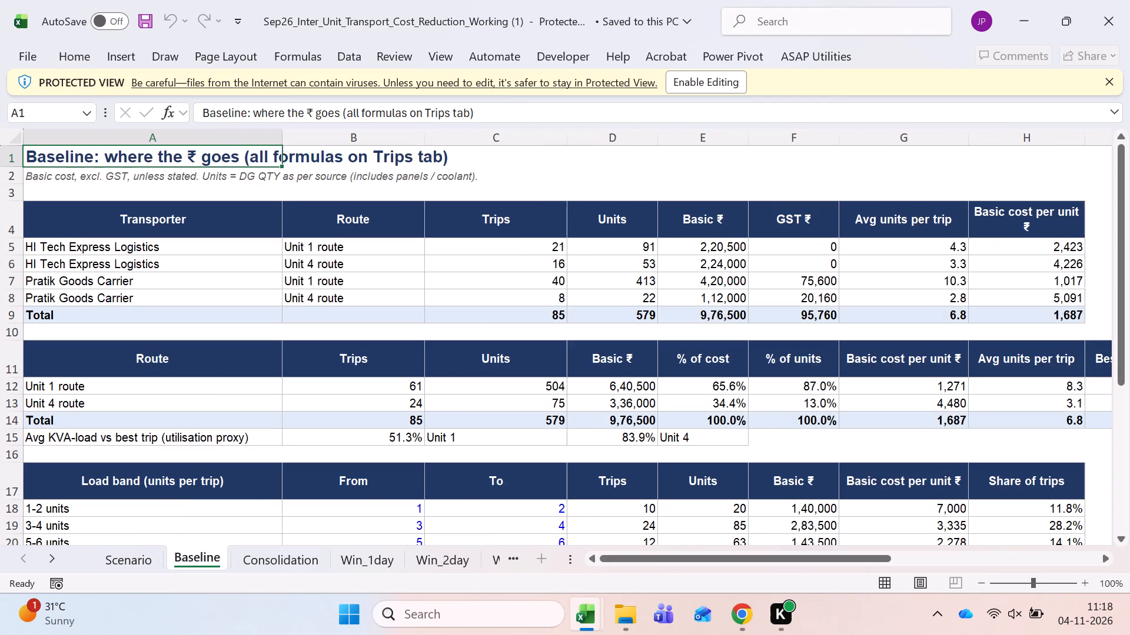
pyautogui.click(716, 86)
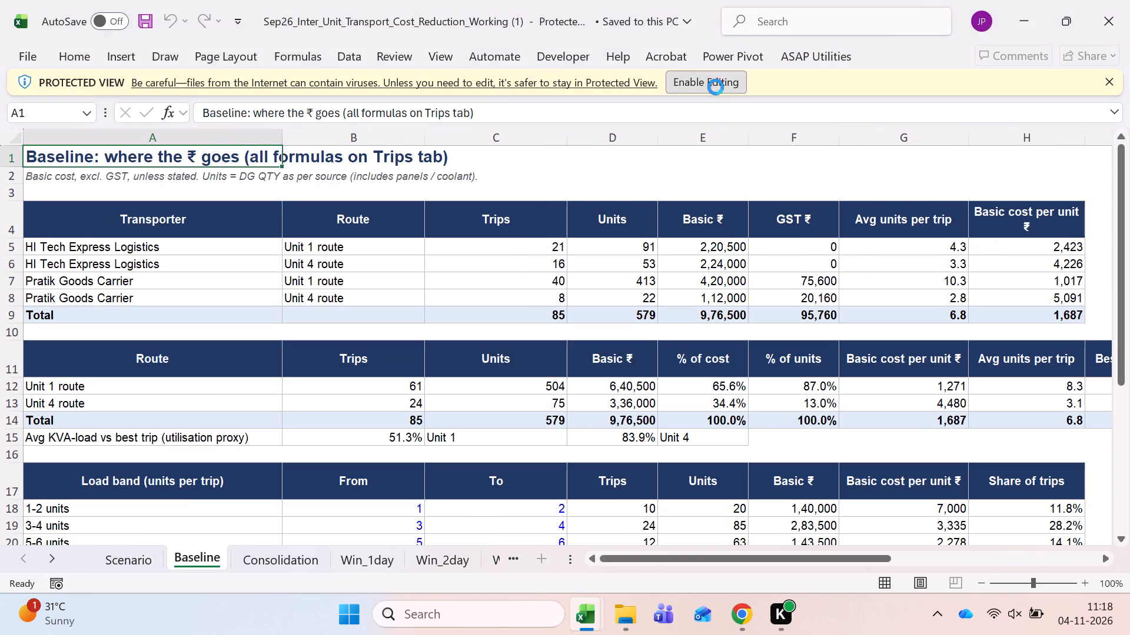
# Trace Consolidation's 2-day window Case A Unit 1 trips formula to its source on Win_2day and view the block rows above it.
pyautogui.hotkey('ctrl', 'pagedown')
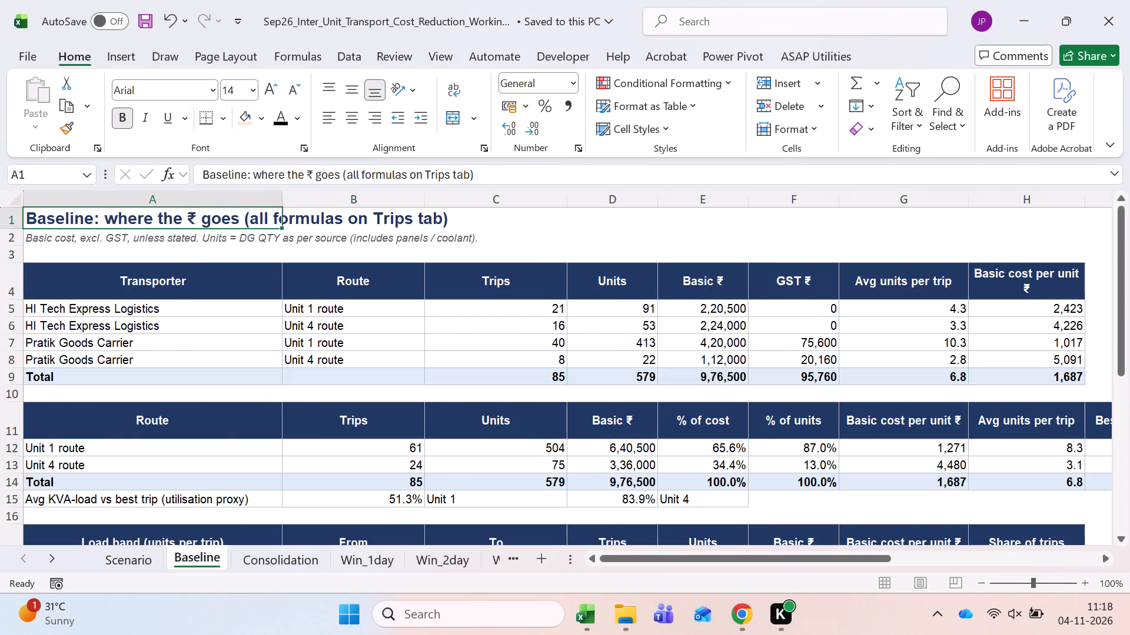
pyautogui.press('Down')
pyautogui.press('Down')
pyautogui.press('Down')
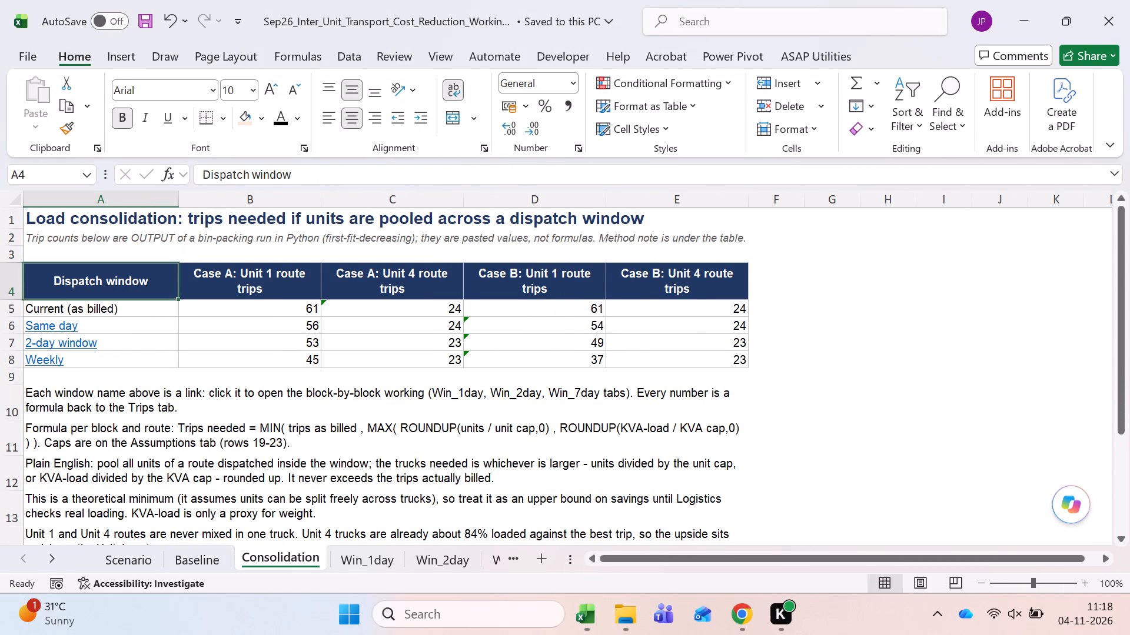
pyautogui.press('Down')
pyautogui.press('Down')
pyautogui.press('Down')
pyautogui.press('Right')
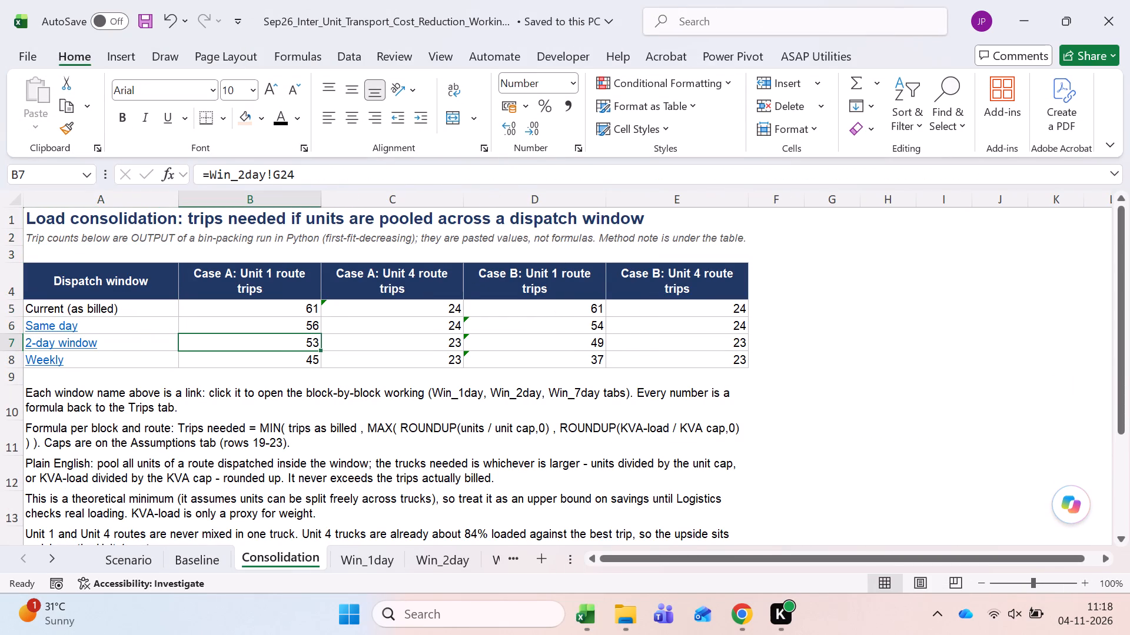
pyautogui.hotkey('ctrl', '[')
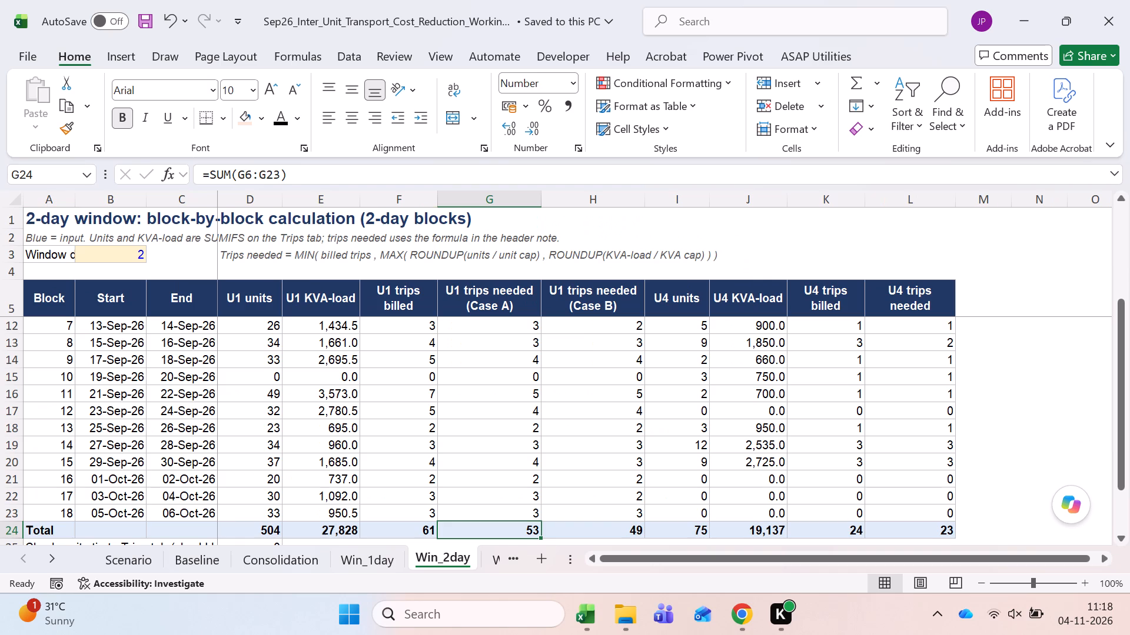
pyautogui.scroll(1, 516, 430)
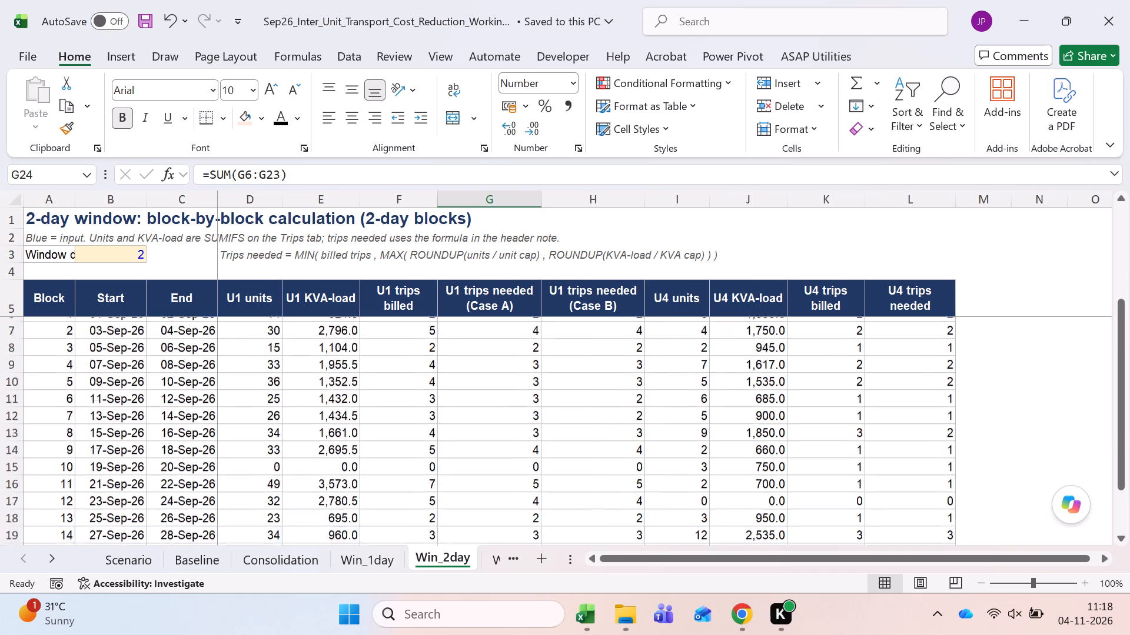
# Inspect the U1 trips needed (Case A) formulas on Win_2day from block 1 down through block 18.
pyautogui.scroll(5, 516, 430)
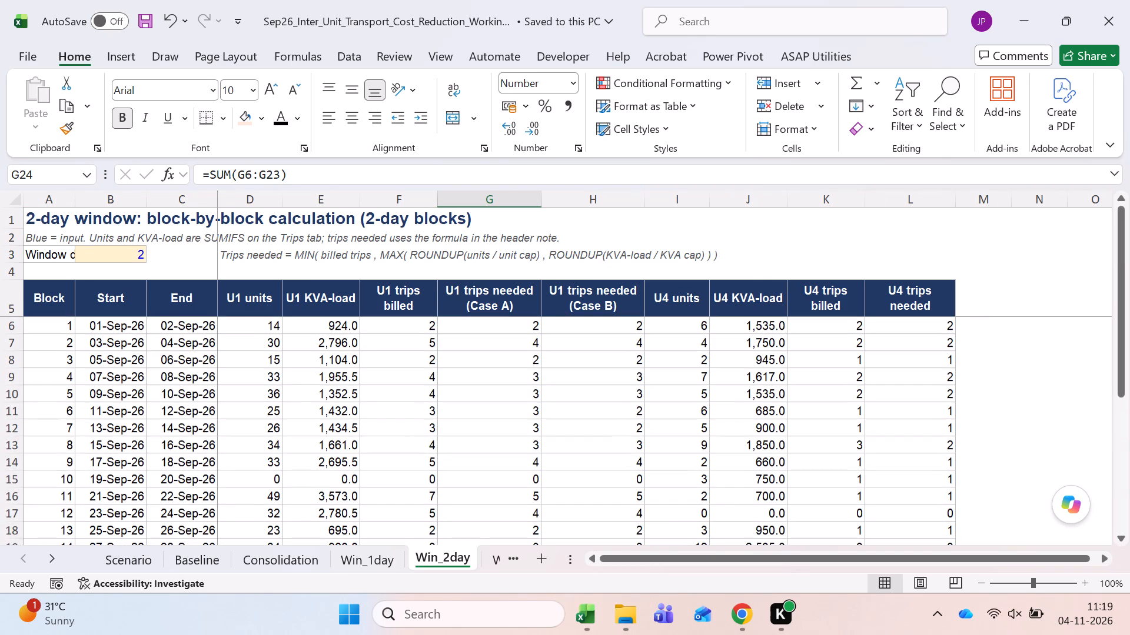
pyautogui.click(506, 327)
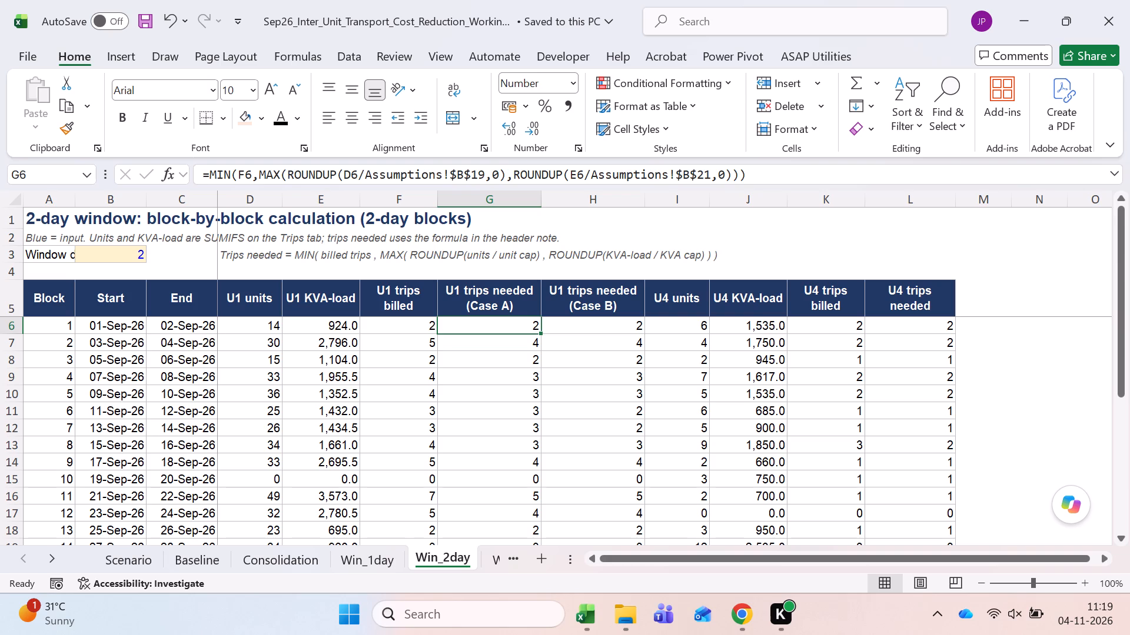
pyautogui.press('Left')
pyautogui.press('Right')
pyautogui.press('Down')
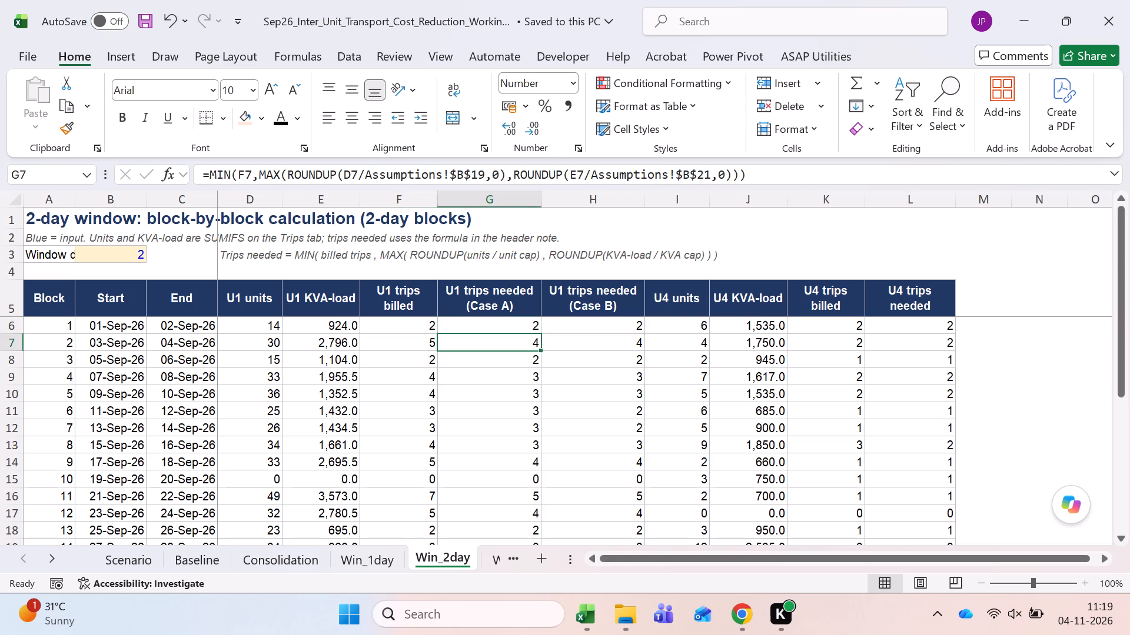
pyautogui.press('Down')
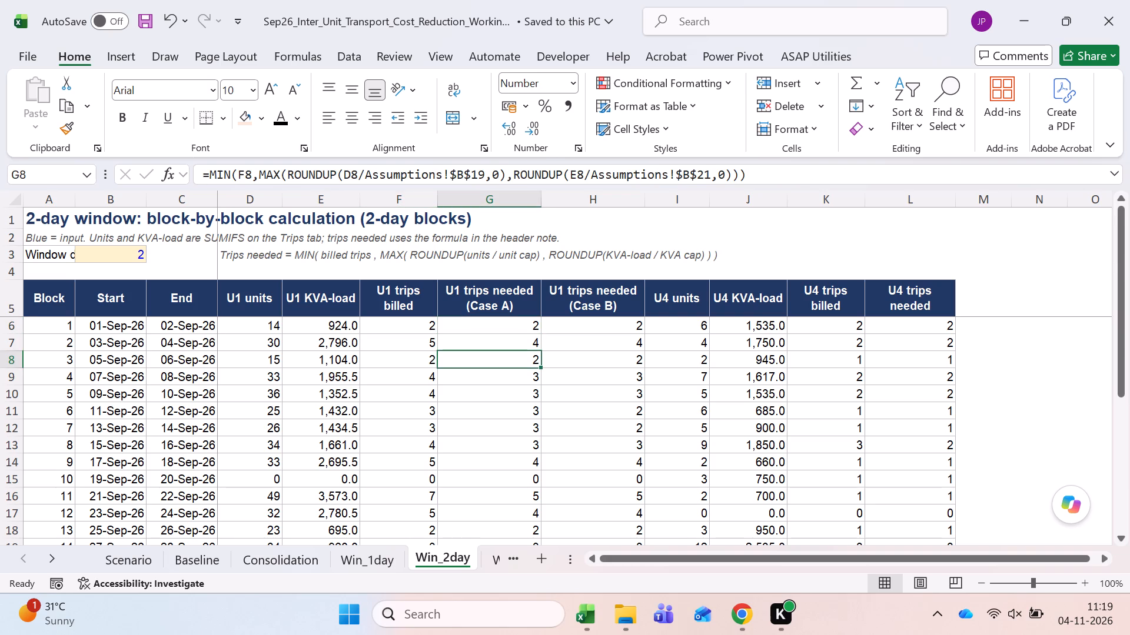
pyautogui.press('Up')
pyautogui.press('Up')
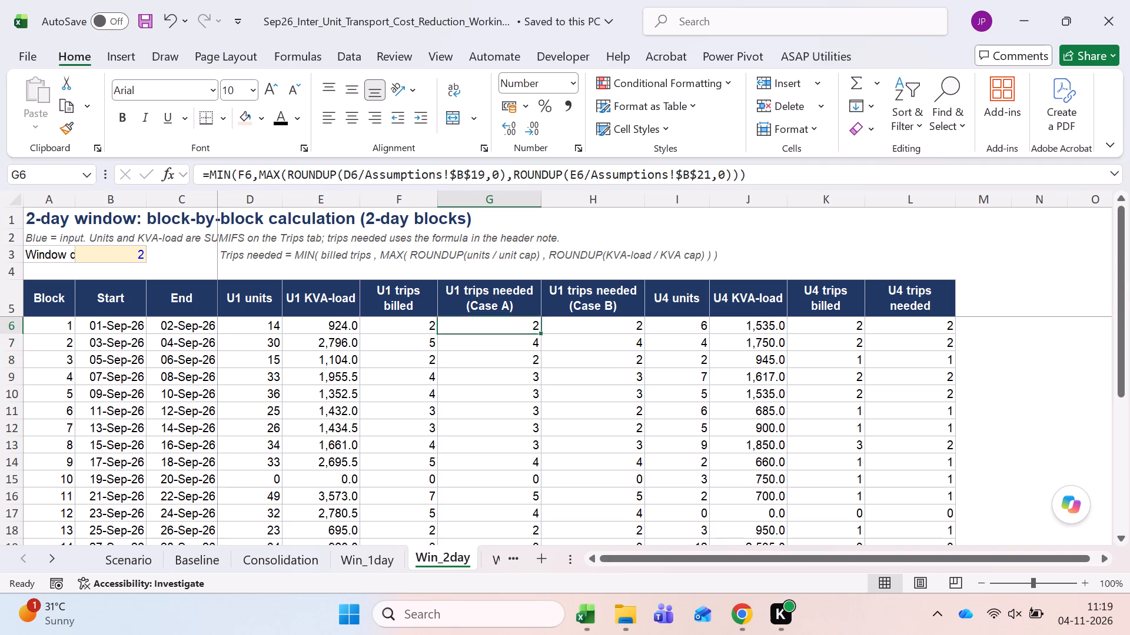
pyautogui.hotkey('ctrl', 'shift', 'Down')
pyautogui.hotkey('shift', 'Up')
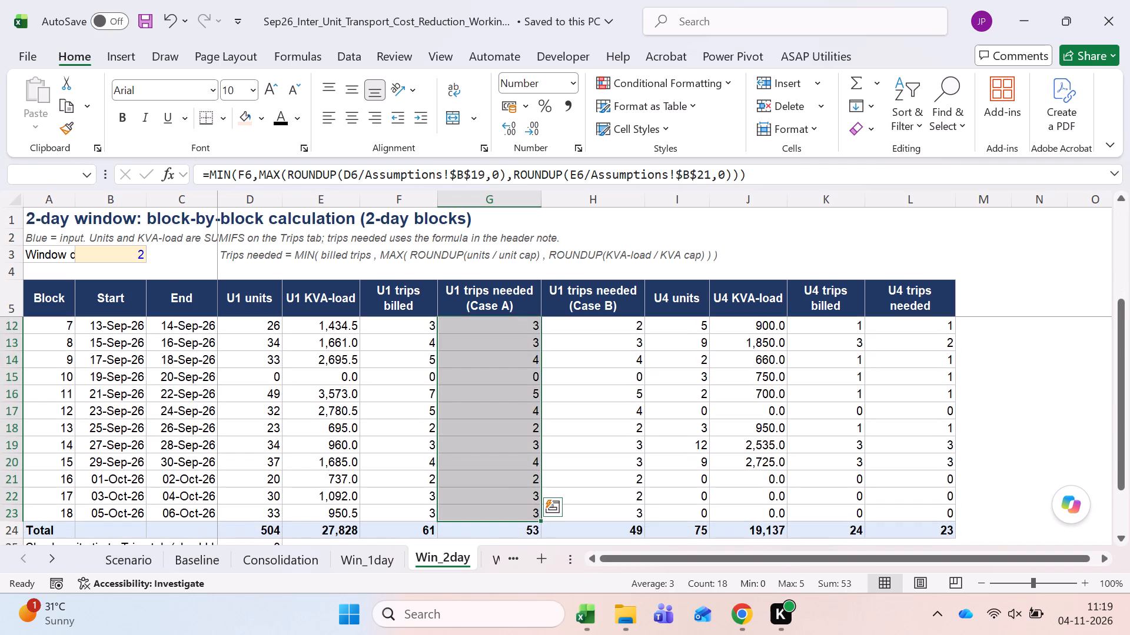
pyautogui.press('Up')
pyautogui.press('Down')
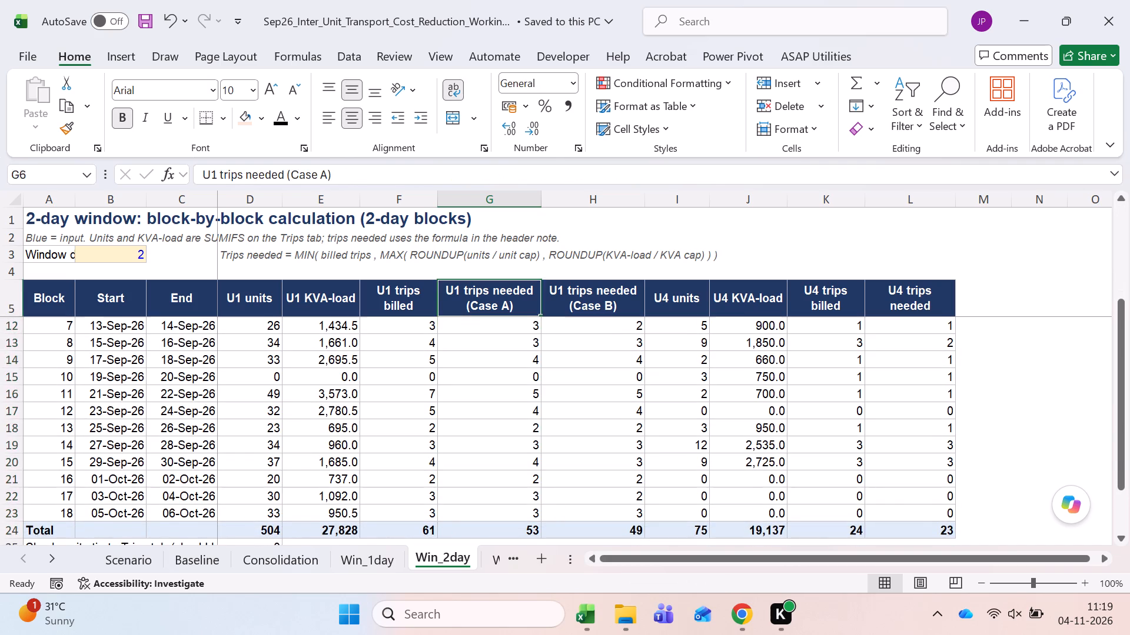
# Check the Start date formulas on Win_2day and examine blocks 6 and 7 across from Start to U1 trips needed (Case A).
pyautogui.press('Down')
pyautogui.press('Left')
pyautogui.press('Left')
pyautogui.press('Left')
pyautogui.press('Left')
pyautogui.press('Left')
pyautogui.press('Left')
pyautogui.press('Right')
pyautogui.press('Right')
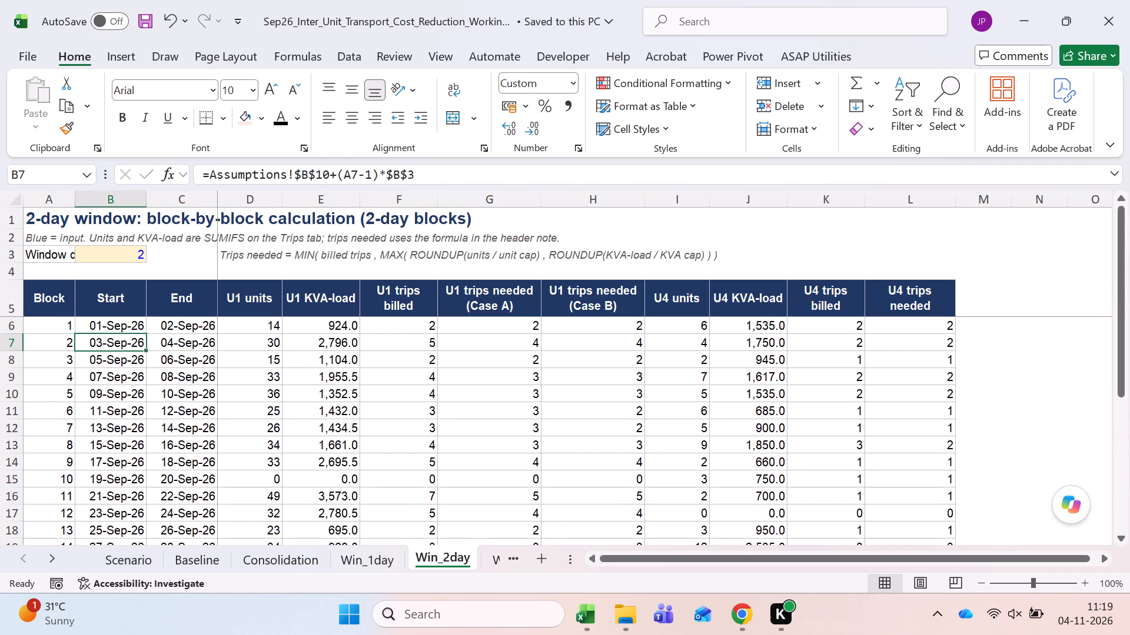
pyautogui.press('Down')
pyautogui.press('Down')
pyautogui.press('Down')
pyautogui.press('Down')
pyautogui.press('Down')
pyautogui.press('Left')
pyautogui.press('Up')
pyautogui.hotkey('shift', 'Right')
pyautogui.hotkey('shift', 'Down')
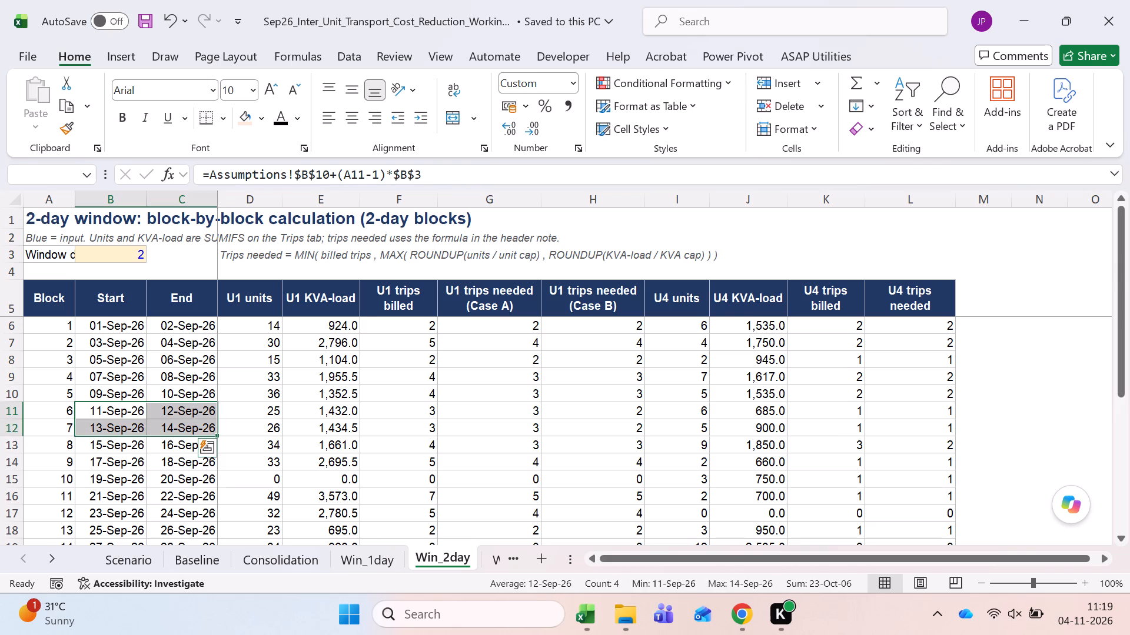
pyautogui.hotkey('shift', 'Right')
pyautogui.hotkey('shift', 'Right')
pyautogui.hotkey('shift', 'Right')
pyautogui.hotkey('shift', 'Right')
pyautogui.hotkey('shift', 'Right')
pyautogui.hotkey('shift', 'Left')
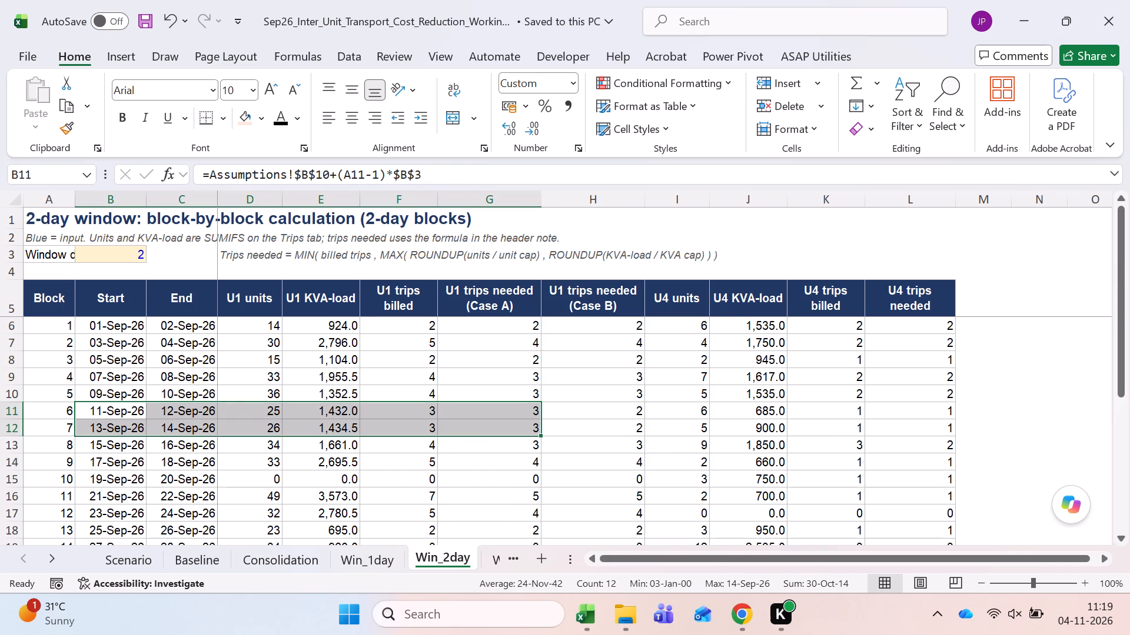
# Check the Window days input on Win_2day and review the Start and End dates of blocks 1 to 18 down to the units check row.
pyautogui.press('Up')
pyautogui.hotkey('ctrl', 'Up')
pyautogui.hotkey('ctrl', 'Up')
pyautogui.press('Left')
pyautogui.press('Right')
pyautogui.press('Left')
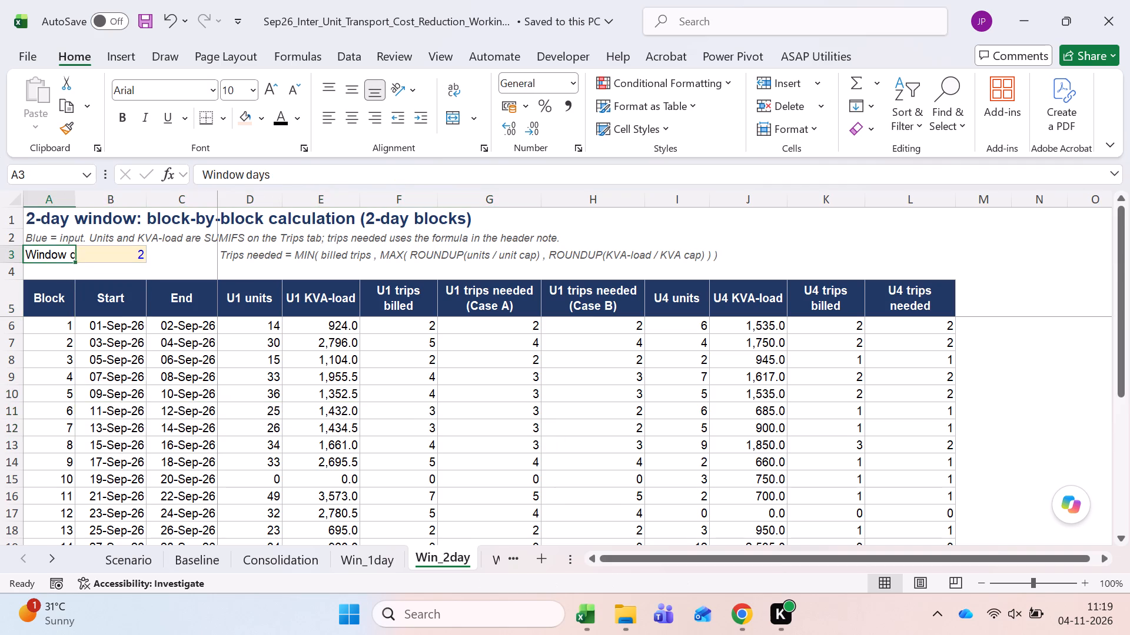
pyautogui.press('Right')
pyautogui.press('Down')
pyautogui.press('Down')
pyautogui.press('Down')
pyautogui.press('Down')
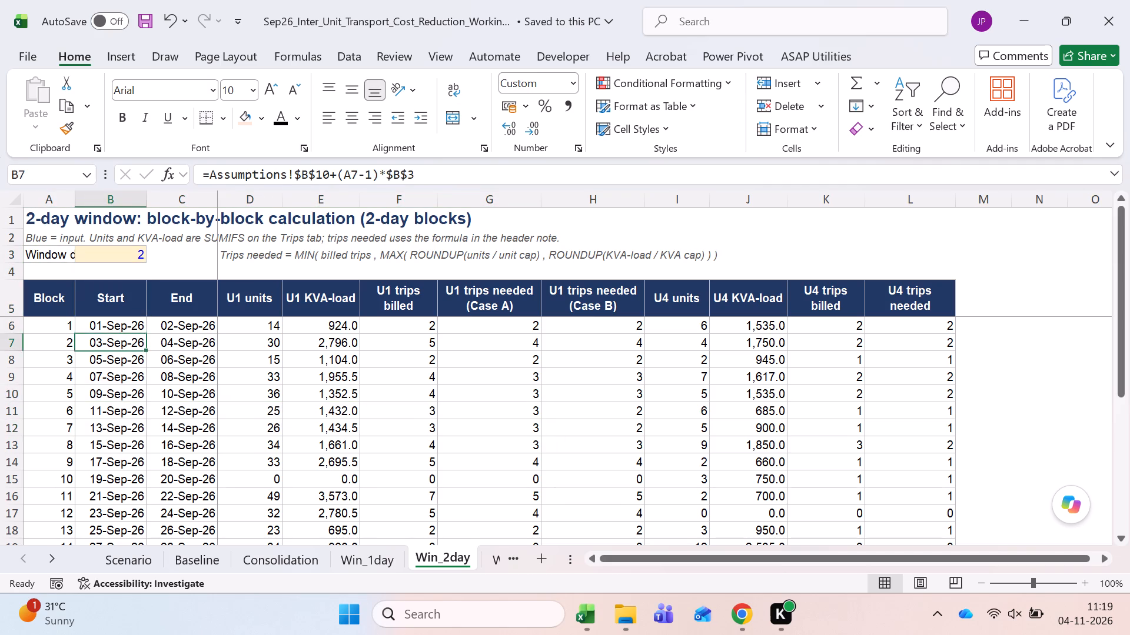
pyautogui.press('Up')
pyautogui.hotkey('shift', 'Right')
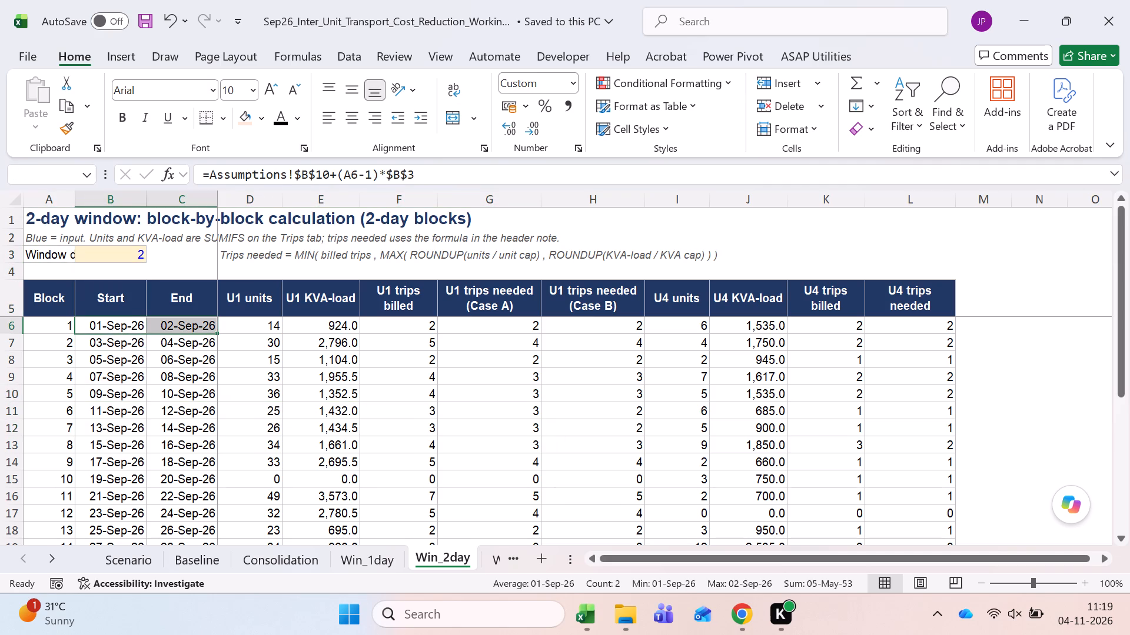
pyautogui.hotkey('shift', 'Down')
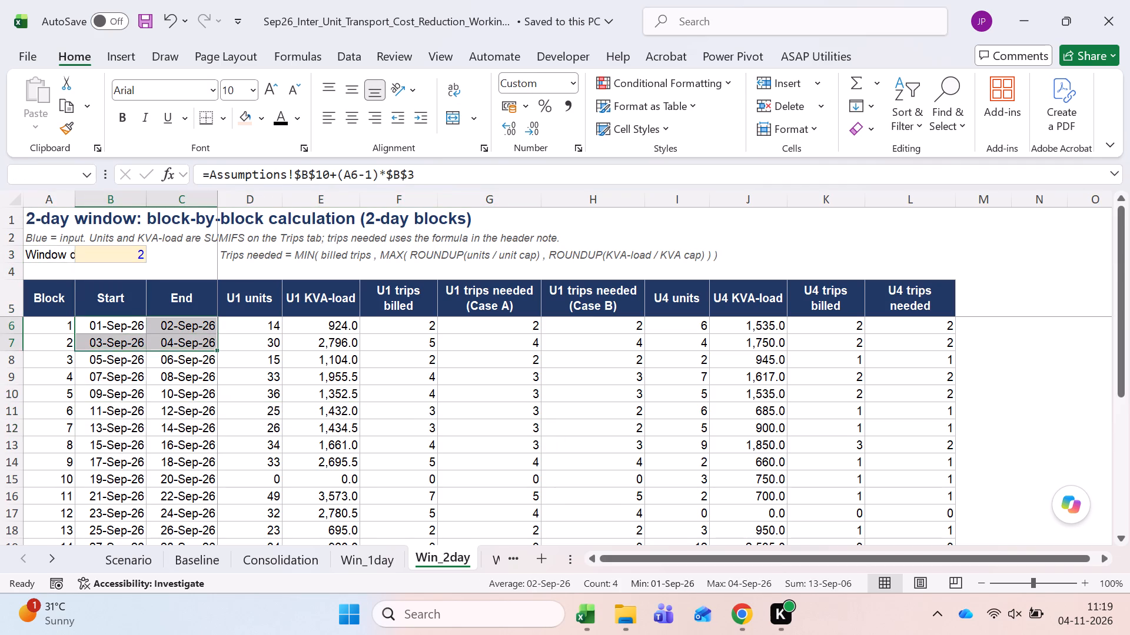
pyautogui.hotkey('shift', 'Down')
pyautogui.hotkey('shift', 'Down')
pyautogui.hotkey('shift', 'Down')
pyautogui.hotkey('shift', 'Down')
pyautogui.hotkey('shift', 'Down')
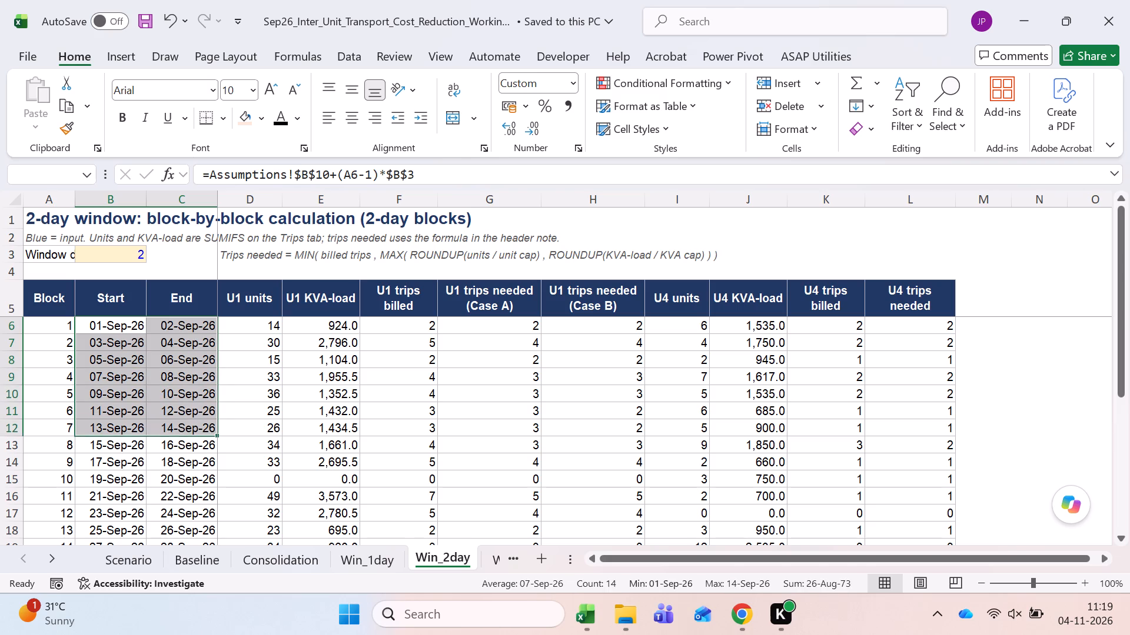
pyautogui.hotkey('shift', 'Down')
pyautogui.hotkey('shift', 'Down')
pyautogui.hotkey('shift', 'Down')
pyautogui.hotkey('shift', 'Down')
pyautogui.hotkey('shift', 'Down')
pyautogui.hotkey('shift', 'Down')
pyautogui.hotkey('shift', 'Down')
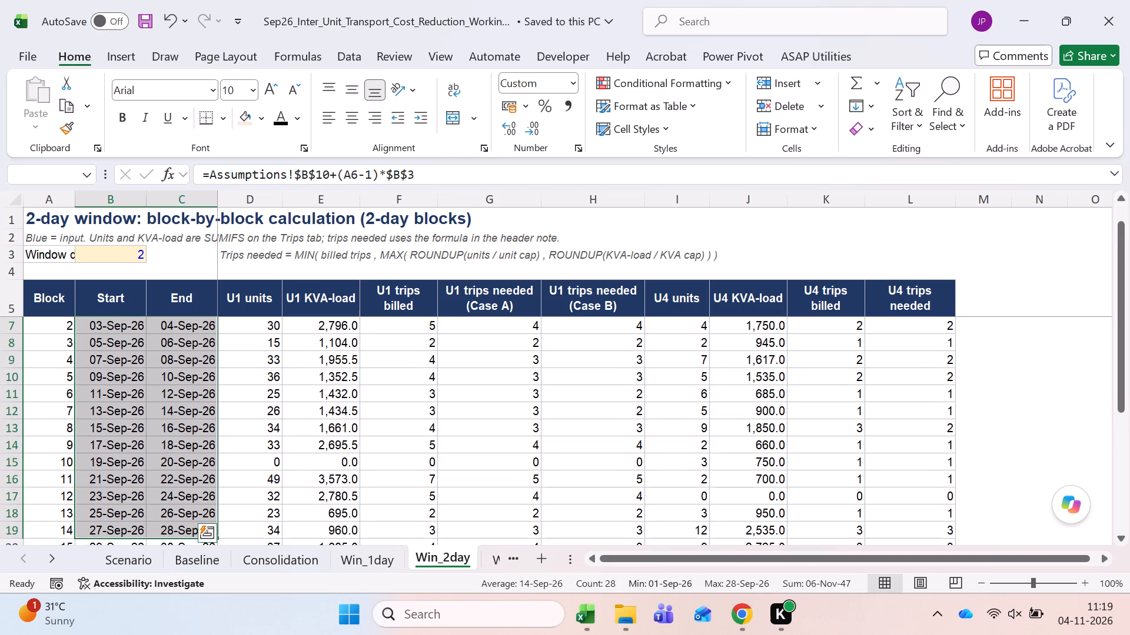
pyautogui.hotkey('shift', 'Down')
pyautogui.hotkey('shift', 'Down')
pyautogui.hotkey('shift', 'Down')
pyautogui.hotkey('shift', 'Down')
pyautogui.hotkey('shift', 'Down')
pyautogui.hotkey('shift', 'Down')
pyautogui.hotkey('shift', 'Down')
pyautogui.hotkey('shift', 'Down')
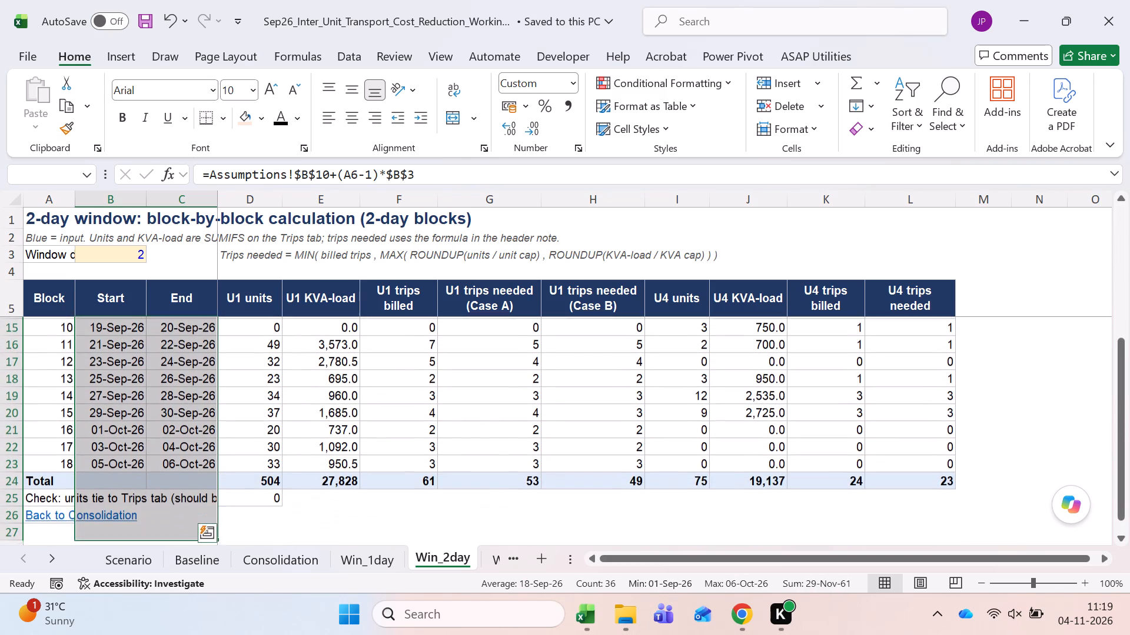
pyautogui.hotkey('shift', 'Up')
pyautogui.hotkey('shift', 'Up')
pyautogui.hotkey('shift', 'Up')
pyautogui.hotkey('shift', 'Up')
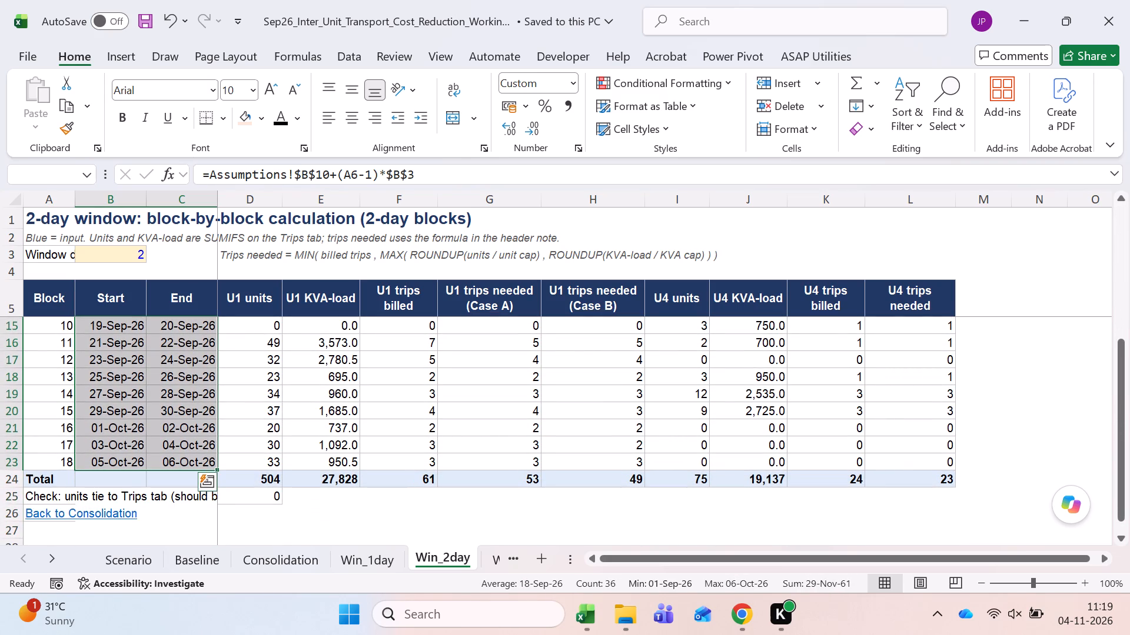
pyautogui.hotkey('ctrl', 'Down')
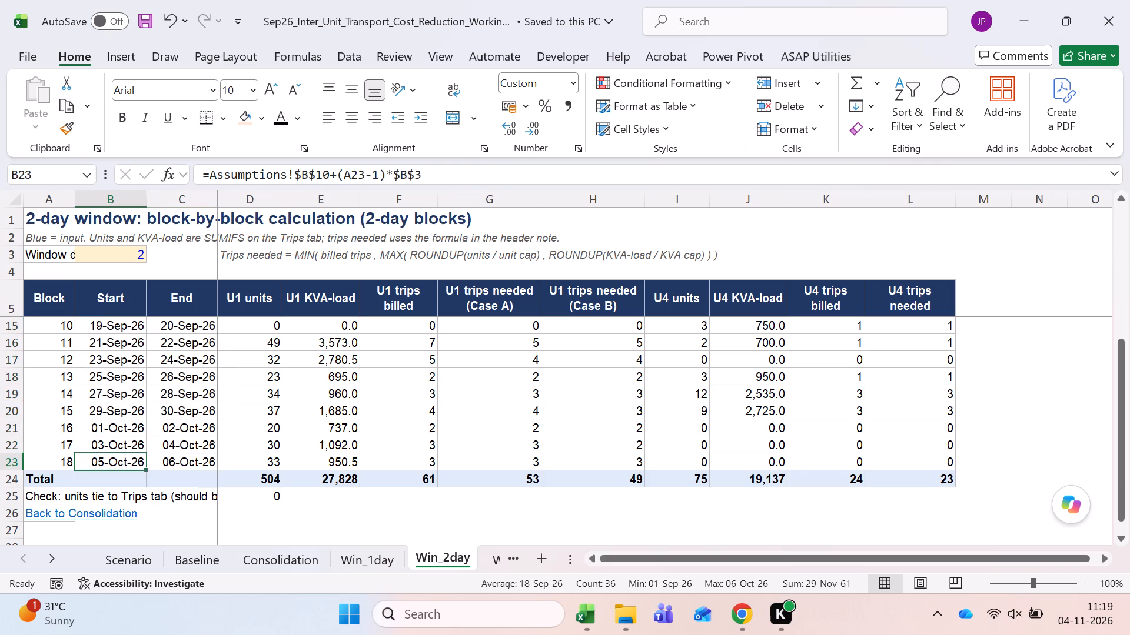
pyautogui.press('Down')
pyautogui.press('Down')
pyautogui.press('Left')
# Switch to Win_1day and review the one-day block dates and Start formula down to the Total row.
pyautogui.hotkey('ctrl', 'pageup')
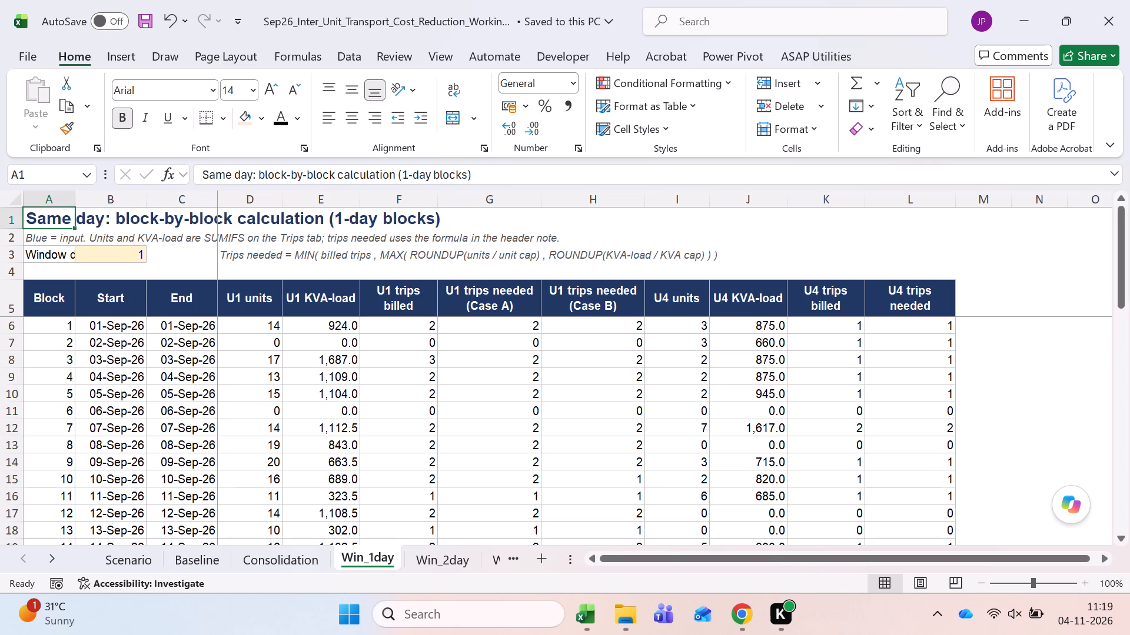
pyautogui.press('Down')
pyautogui.press('Down')
pyautogui.press('Down')
pyautogui.press('Down')
pyautogui.press('Down')
pyautogui.press('Down')
pyautogui.press('Down')
pyautogui.press('Down')
pyautogui.press('Down')
pyautogui.press('Right')
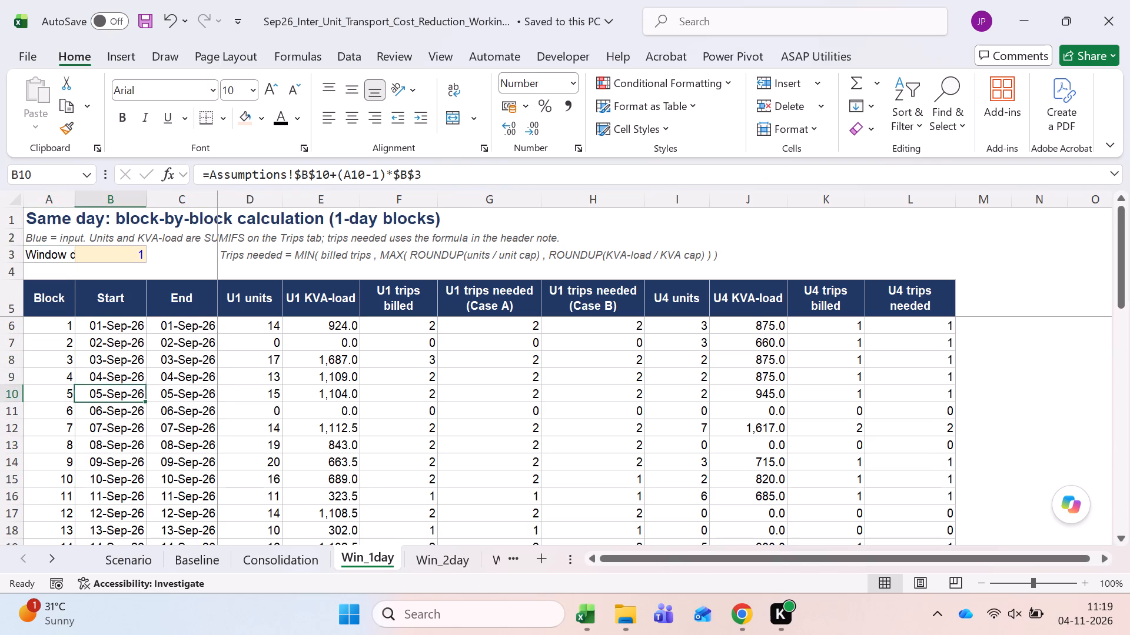
pyautogui.hotkey('ctrl', 'Down')
pyautogui.press('Down')
pyautogui.press('Down')
pyautogui.press('Up')
pyautogui.press('Up')
pyautogui.press('Down')
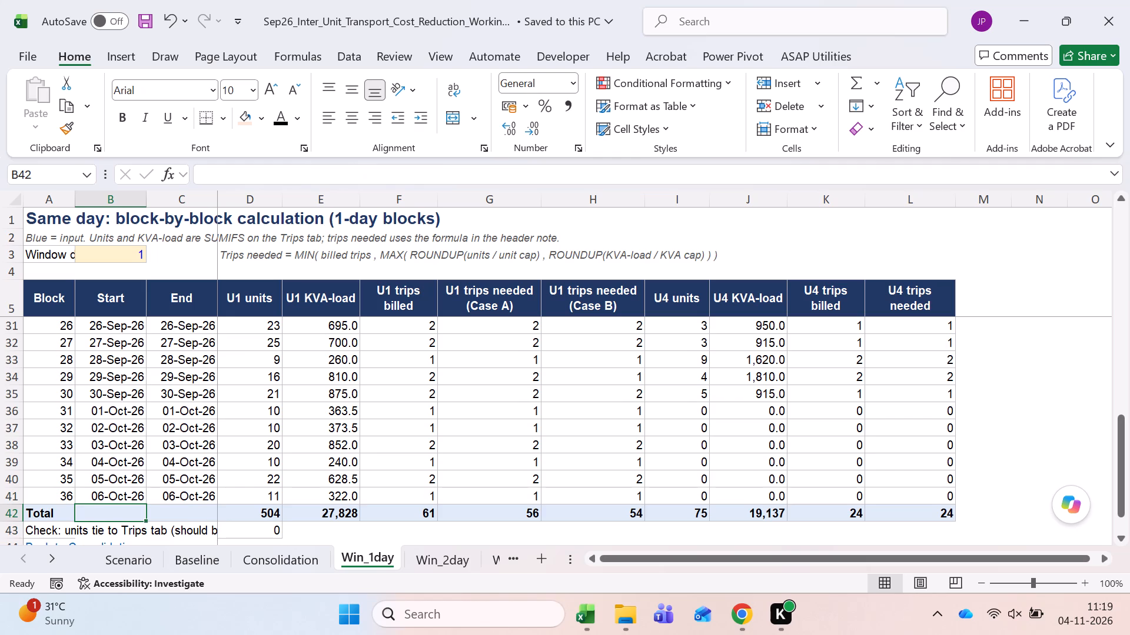
# Examine the Unit 1 totals on Win_1day and compare the Case A trips needed total with the block formulas that feed it.
pyautogui.press('Right')
pyautogui.press('Right')
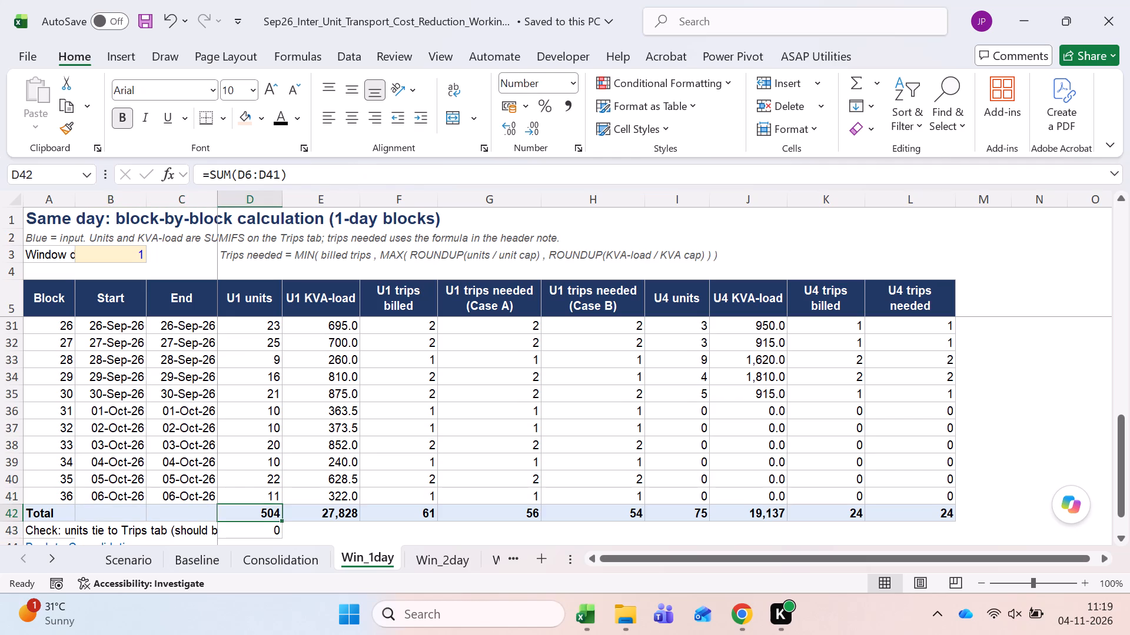
pyautogui.press('Right')
pyautogui.press('Right')
pyautogui.press('Right')
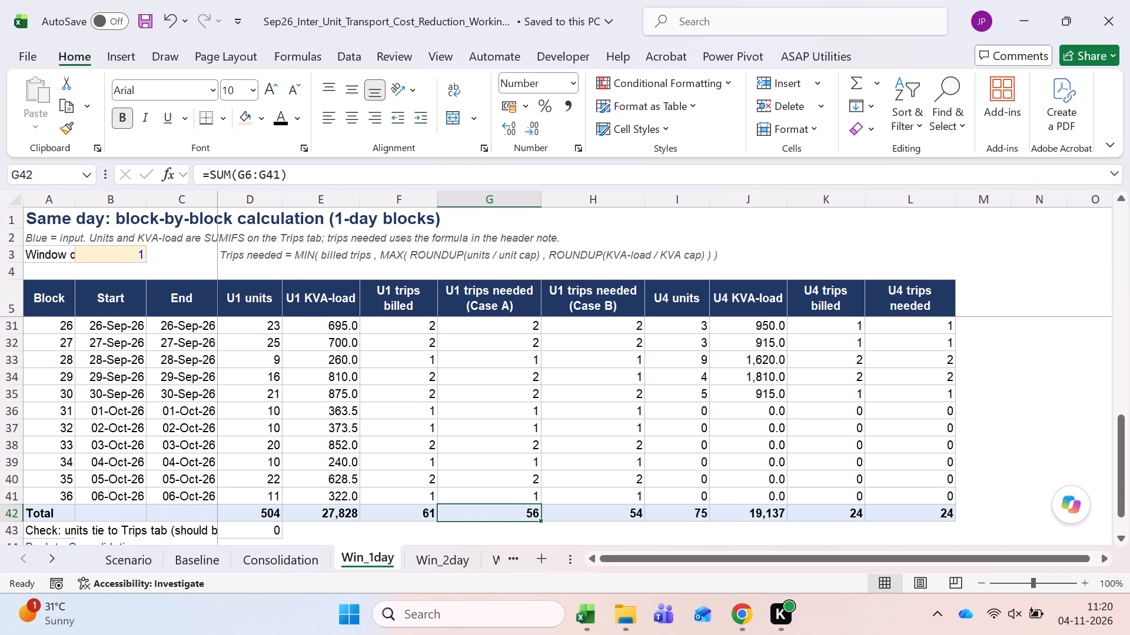
pyautogui.press('Up')
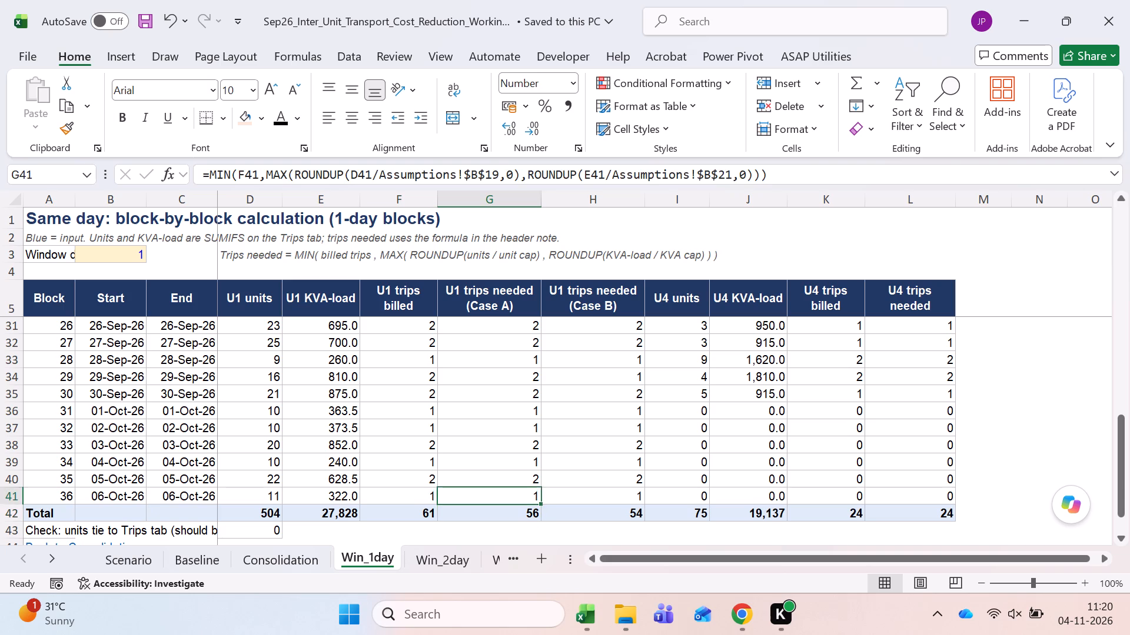
pyautogui.press('Up')
pyautogui.press('Up')
pyautogui.hotkey('ctrl', 'Up')
pyautogui.press('Down')
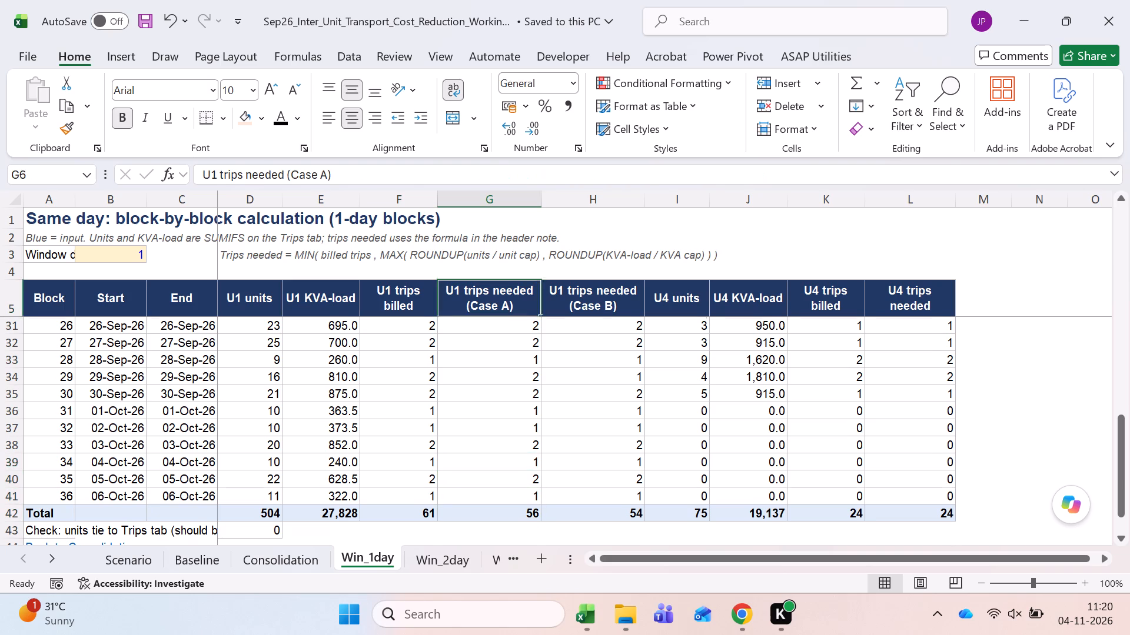
pyautogui.press('Down')
pyautogui.press('Down')
pyautogui.press('Up')
pyautogui.press('Up')
pyautogui.press('Right')
pyautogui.press('Right')
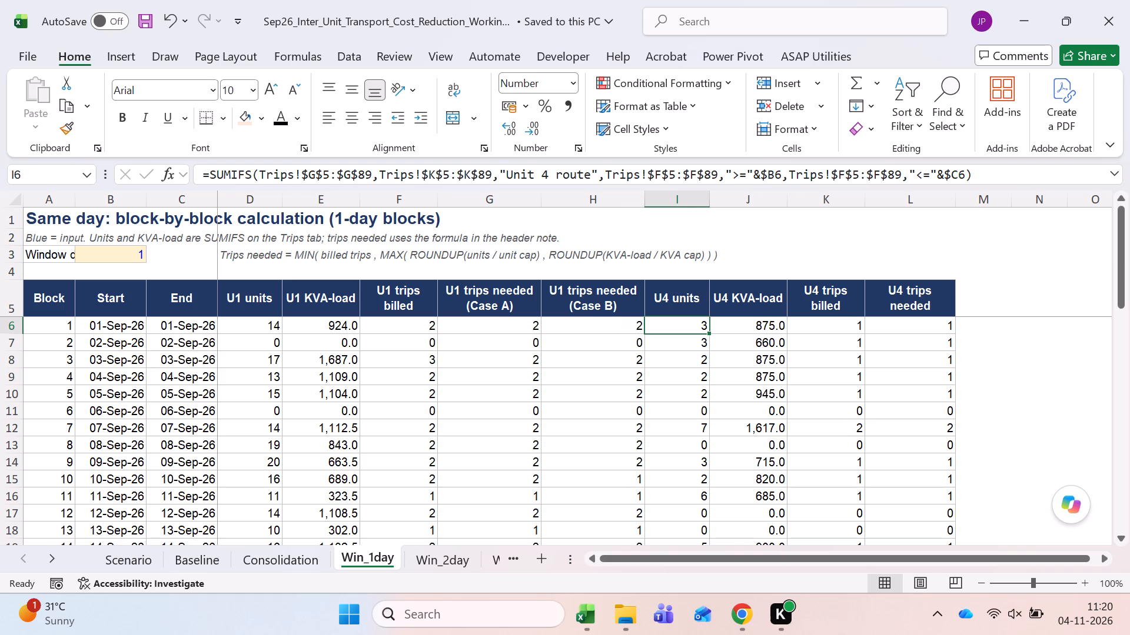
pyautogui.press('Left')
pyautogui.press('Left')
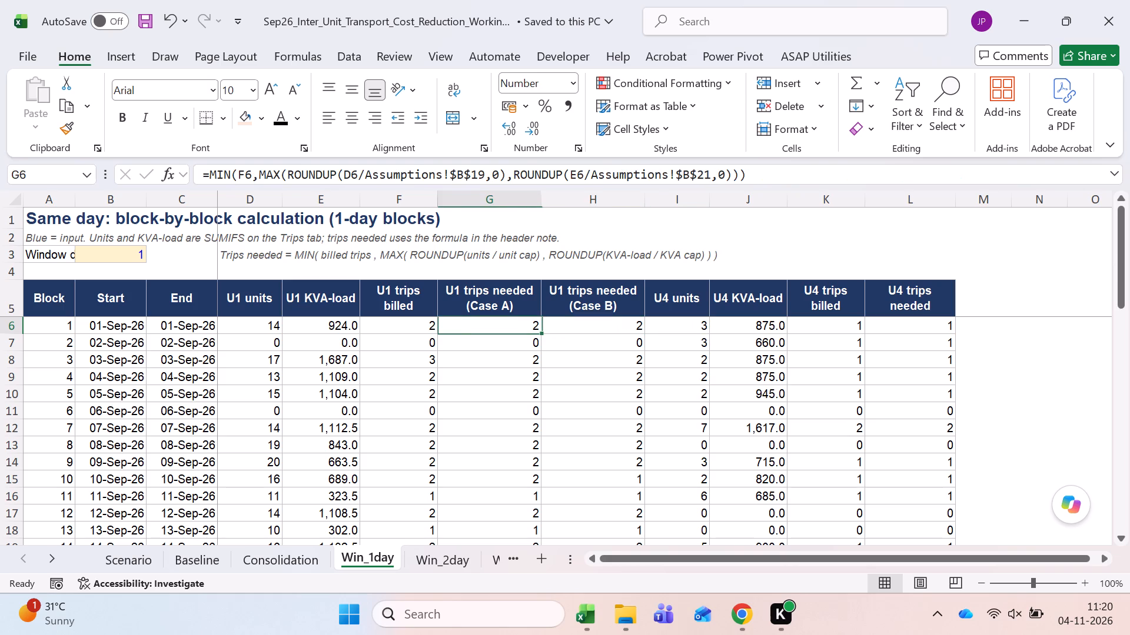
pyautogui.hotkey('ctrl', 'Down')
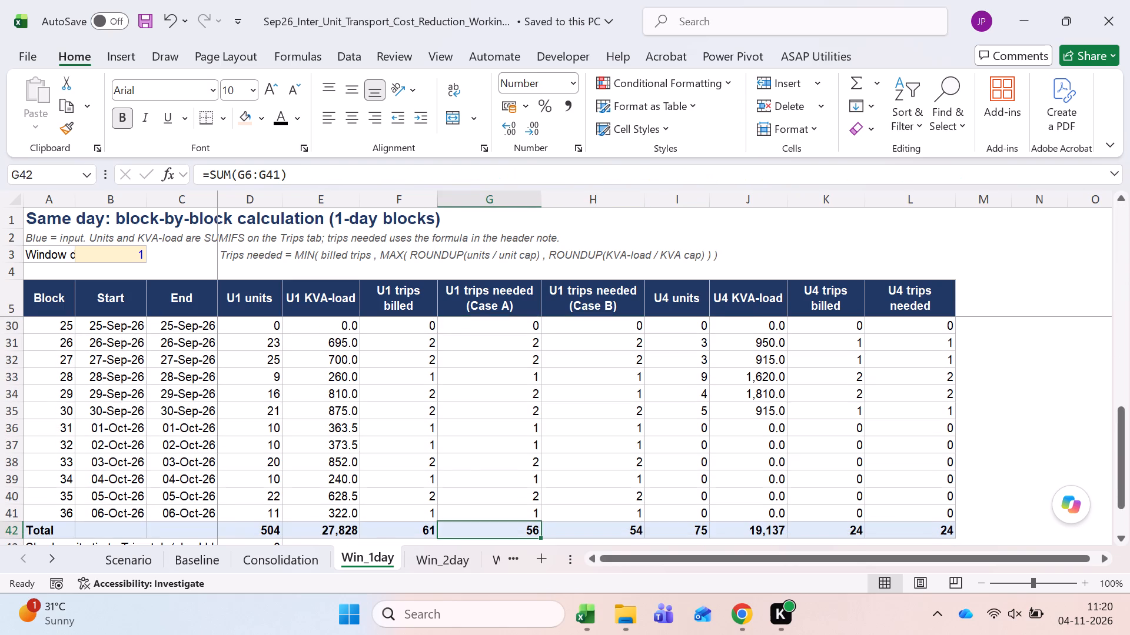
# Trace Consolidation's 2-day window Case A Unit 4 trips formula to its source on Win_2day, and view the neighbouring Case B Unit 1 formula.
pyautogui.hotkey('ctrl', 'pageup')
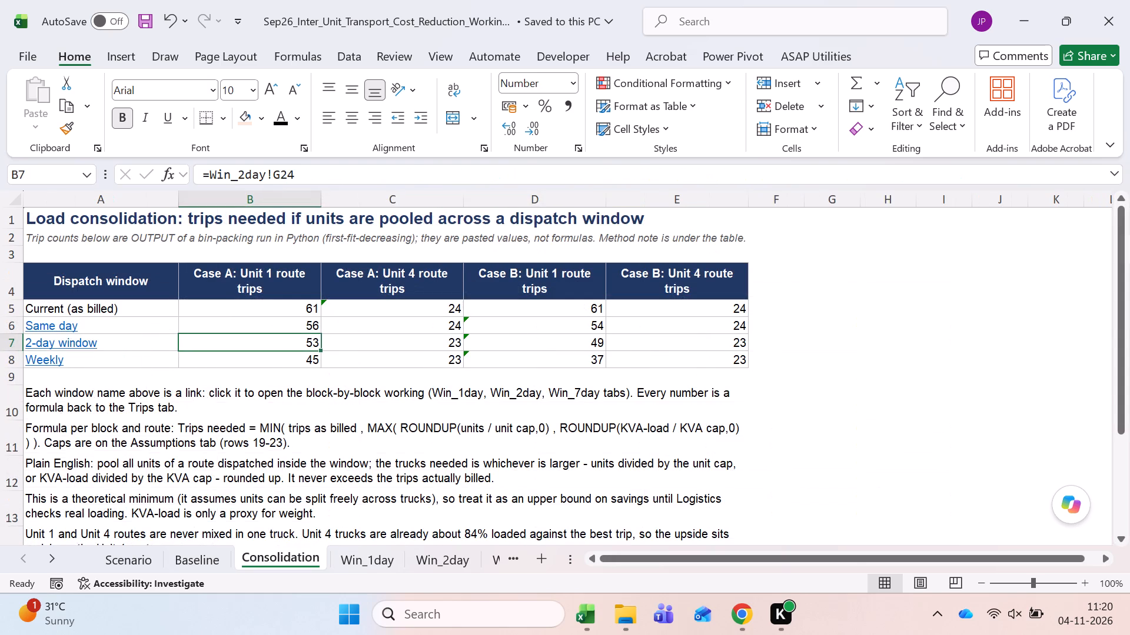
pyautogui.hotkey('ctrl', 'pagedown')
pyautogui.hotkey('ctrl', 'pagedown')
pyautogui.press('Down')
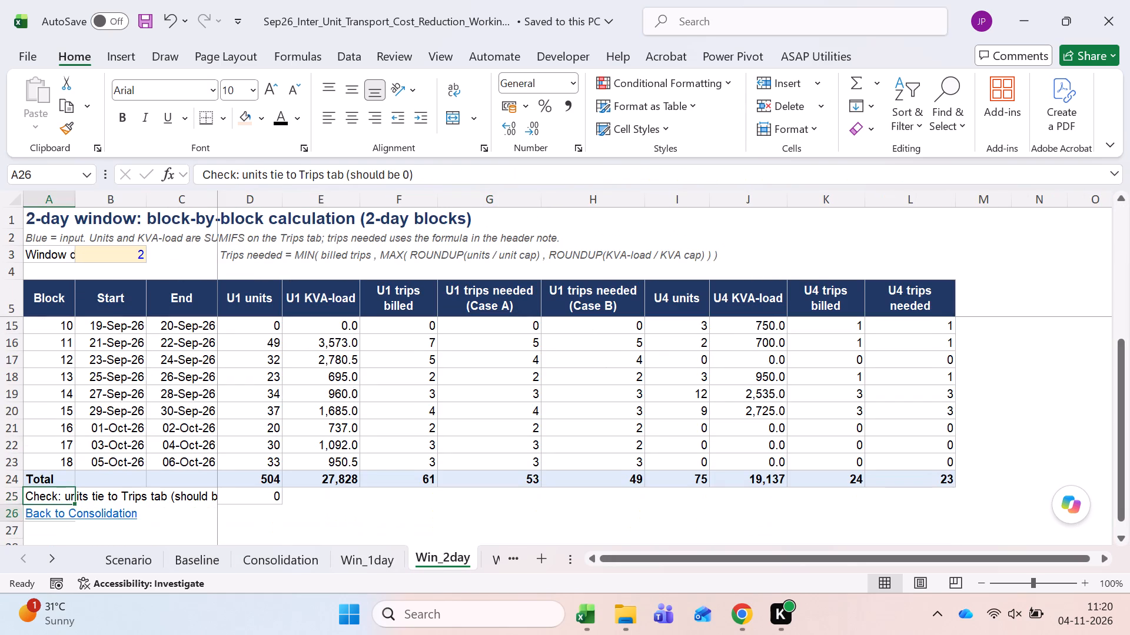
pyautogui.hotkey('ctrl', 'pageup')
pyautogui.hotkey('ctrl', 'pageup')
pyautogui.press('Right')
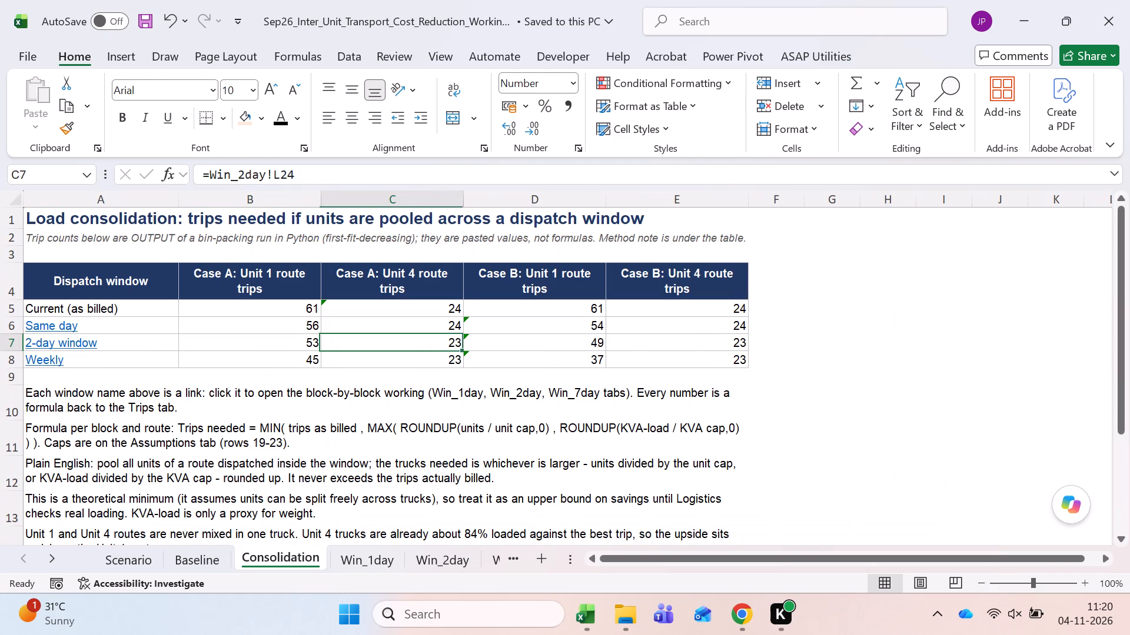
pyautogui.hotkey('ctrl', '[')
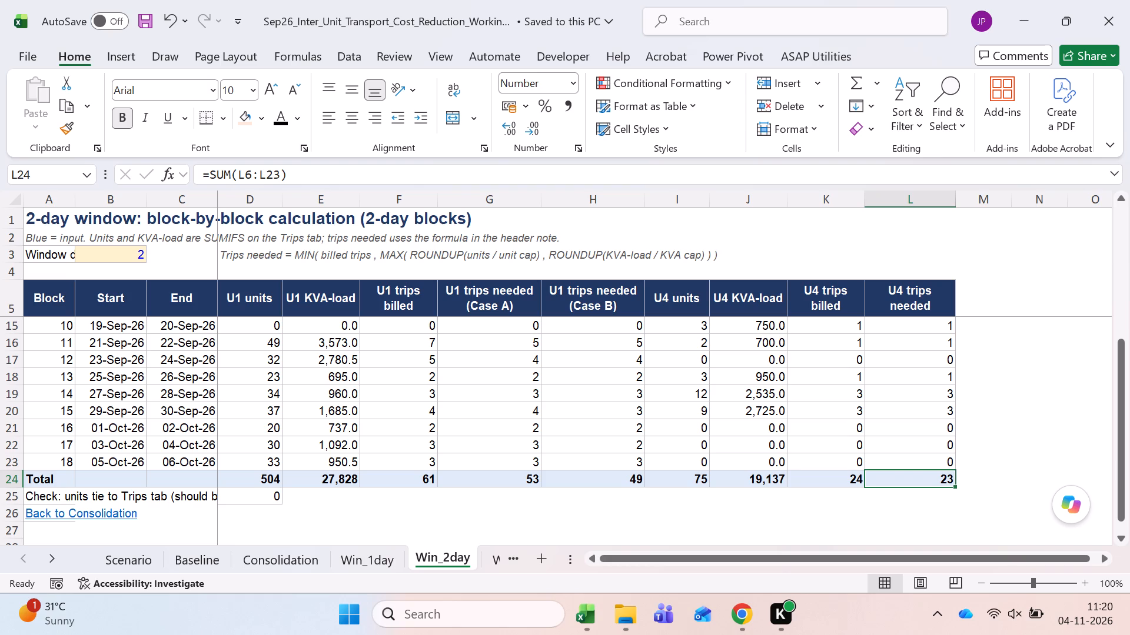
pyautogui.hotkey('ctrl', 'pageup')
pyautogui.hotkey('ctrl', 'pageup')
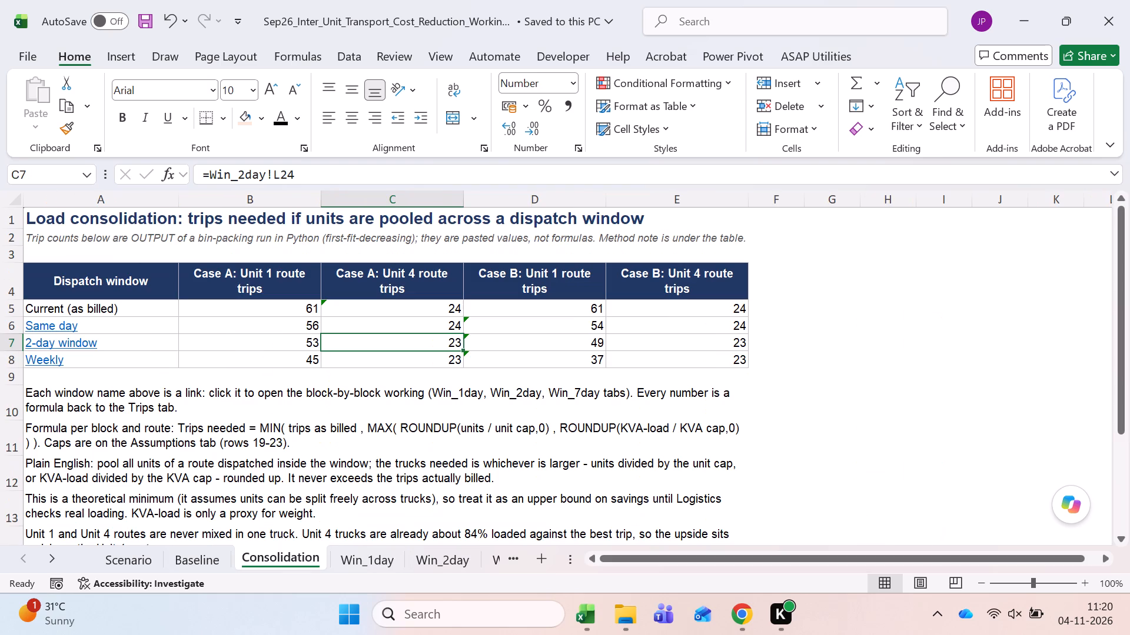
pyautogui.press('Right')
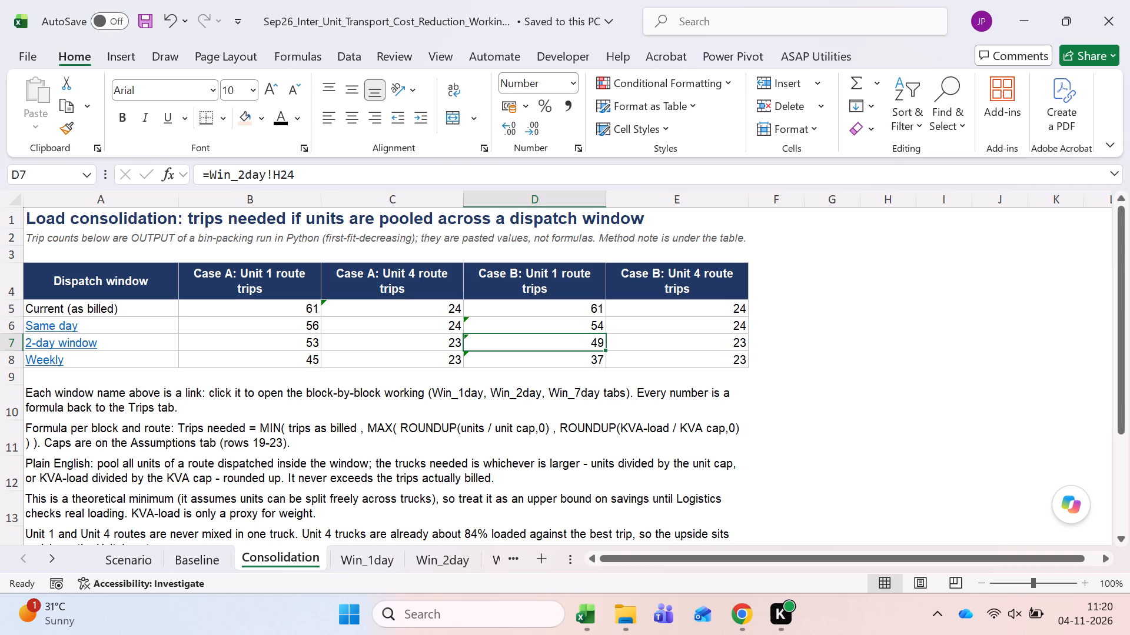
# Trace Consolidation's 2-day window Case B Unit 1 trips formula to its Win_2day total and compare the neighbouring Case A and Win_1day totals.
pyautogui.hotkey('ctrl', '[')
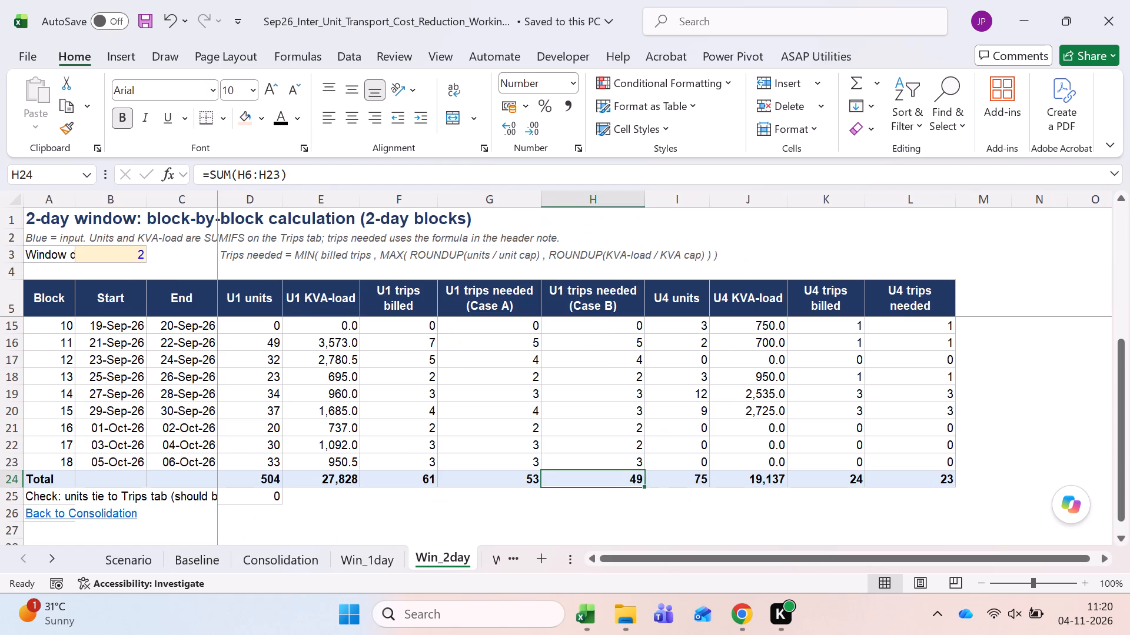
pyautogui.press('Left')
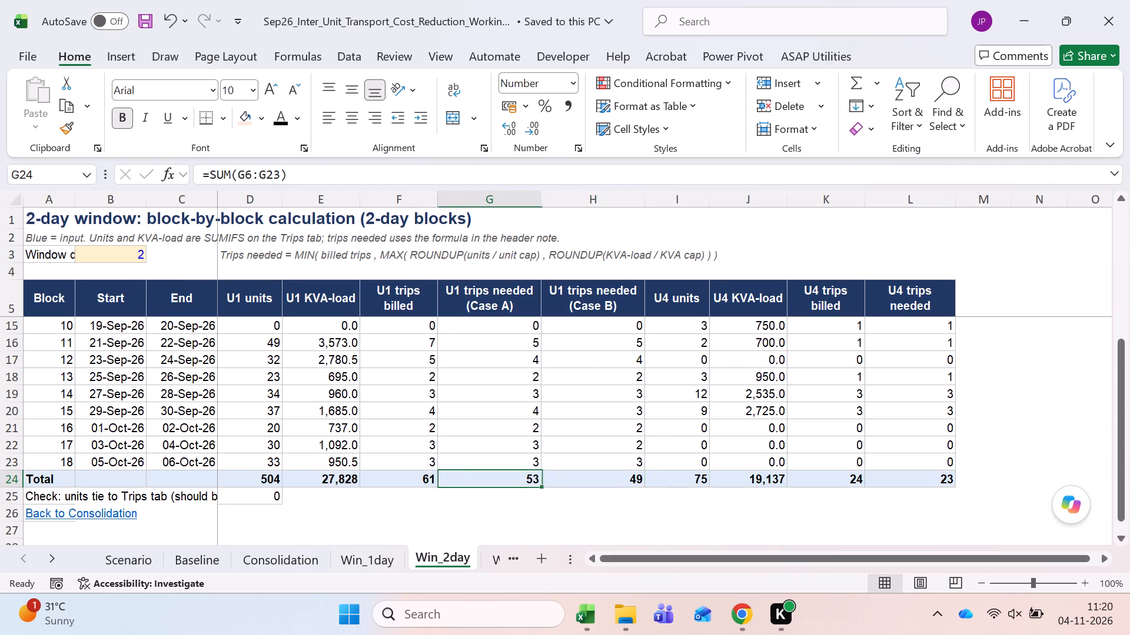
pyautogui.hotkey('shift', 'Right')
pyautogui.hotkey('shift', 'Right')
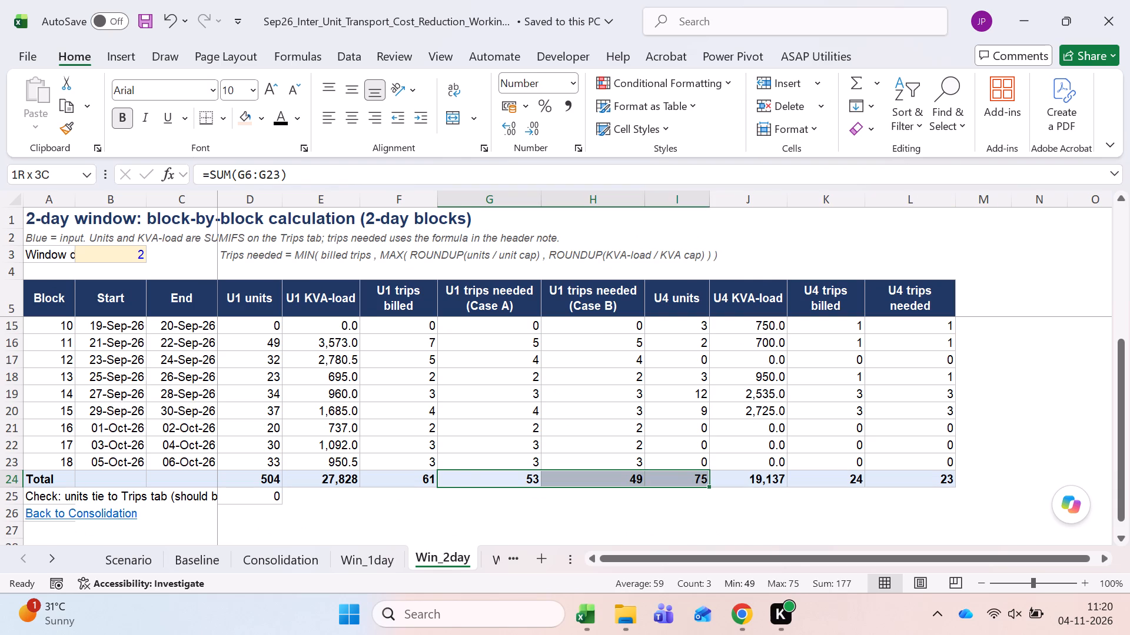
pyautogui.press('Up')
pyautogui.press('Down')
pyautogui.hotkey('ctrl', 'pageup')
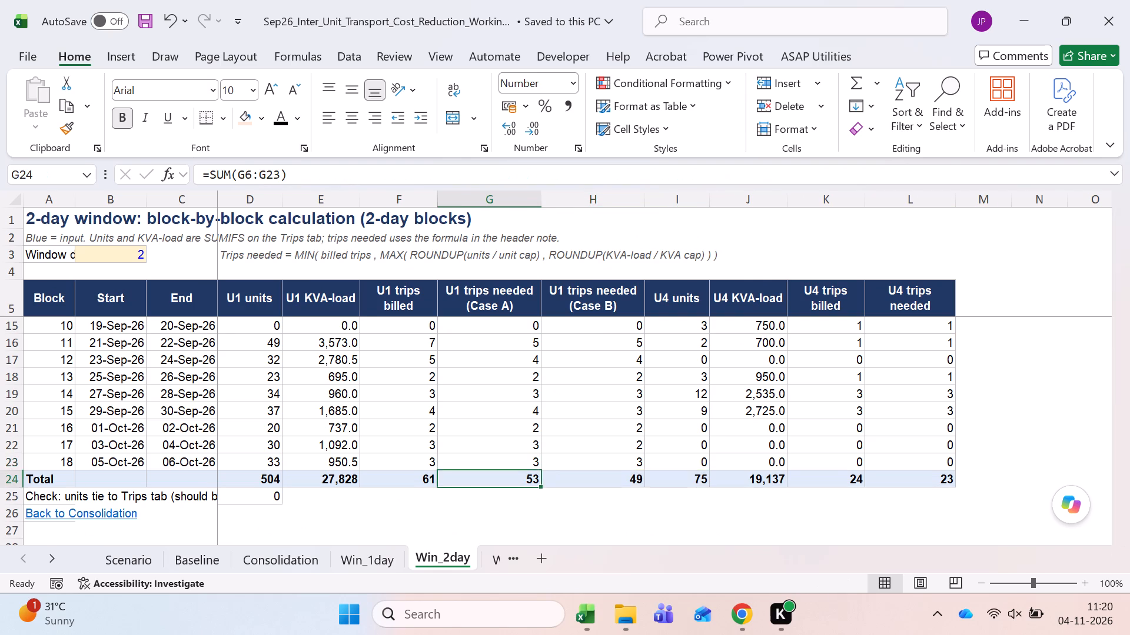
pyautogui.hotkey('ctrl', 'pageup')
pyautogui.hotkey('ctrl', 'pagedown')
pyautogui.hotkey('ctrl', 'pageup')
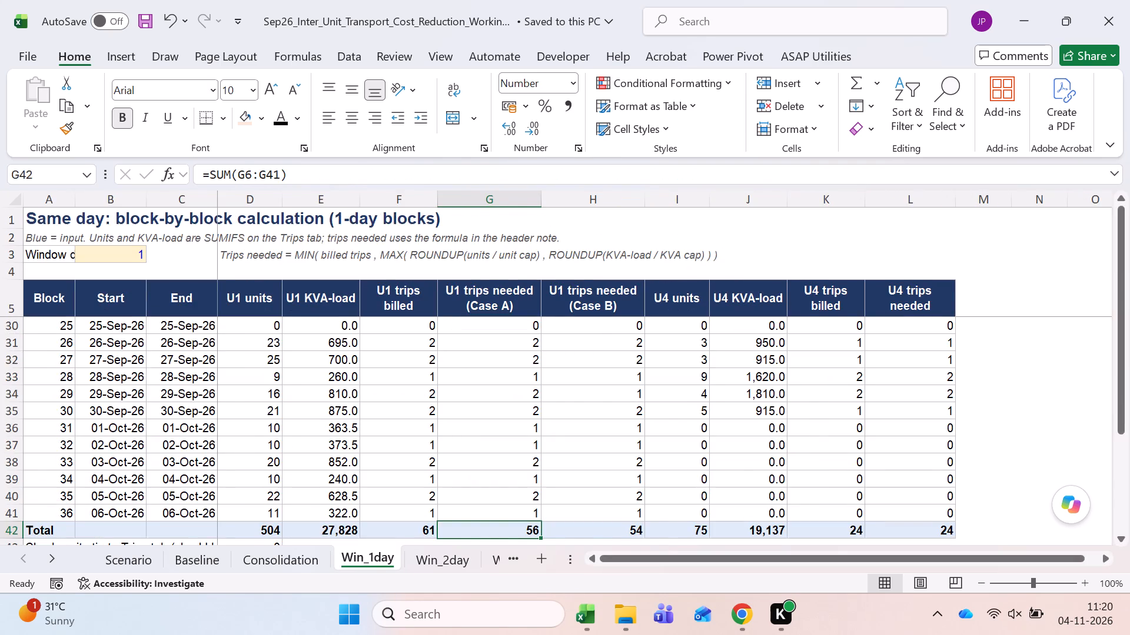
# Switch to Scenario and inspect the Unit 1 route formula for Cost after Lever 1.
pyautogui.hotkey('ctrl', 'pageup')
pyautogui.hotkey('ctrl', 'pageup')
pyautogui.hotkey('ctrl', 'pageup')
pyautogui.hotkey('ctrl', 'pageup')
pyautogui.scroll(-1, 499, 450)
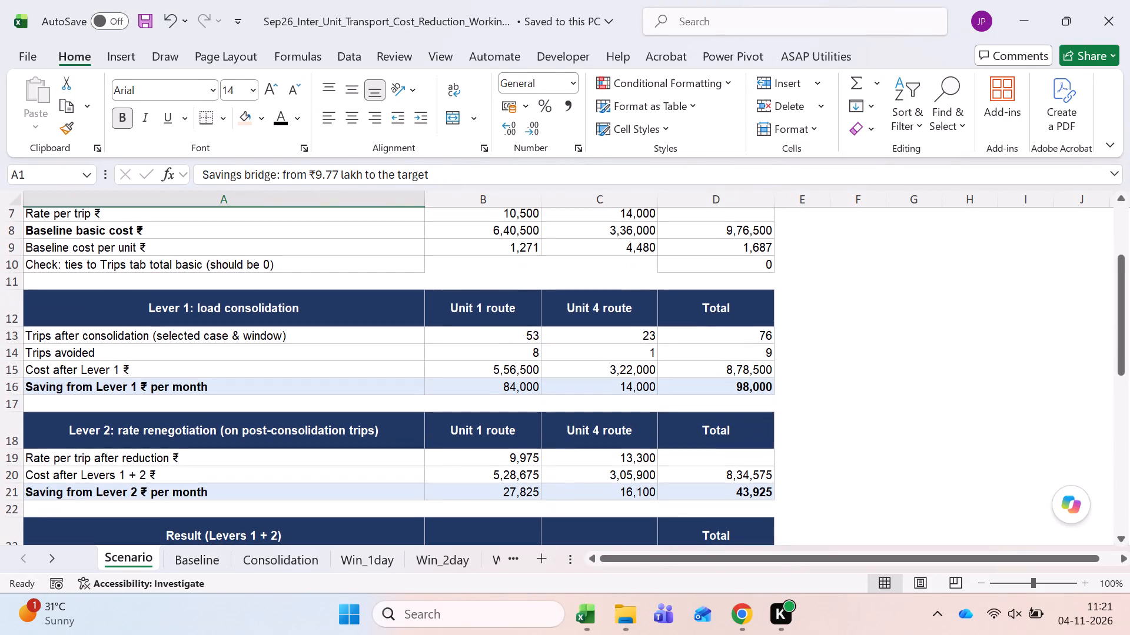
pyautogui.click(513, 367)
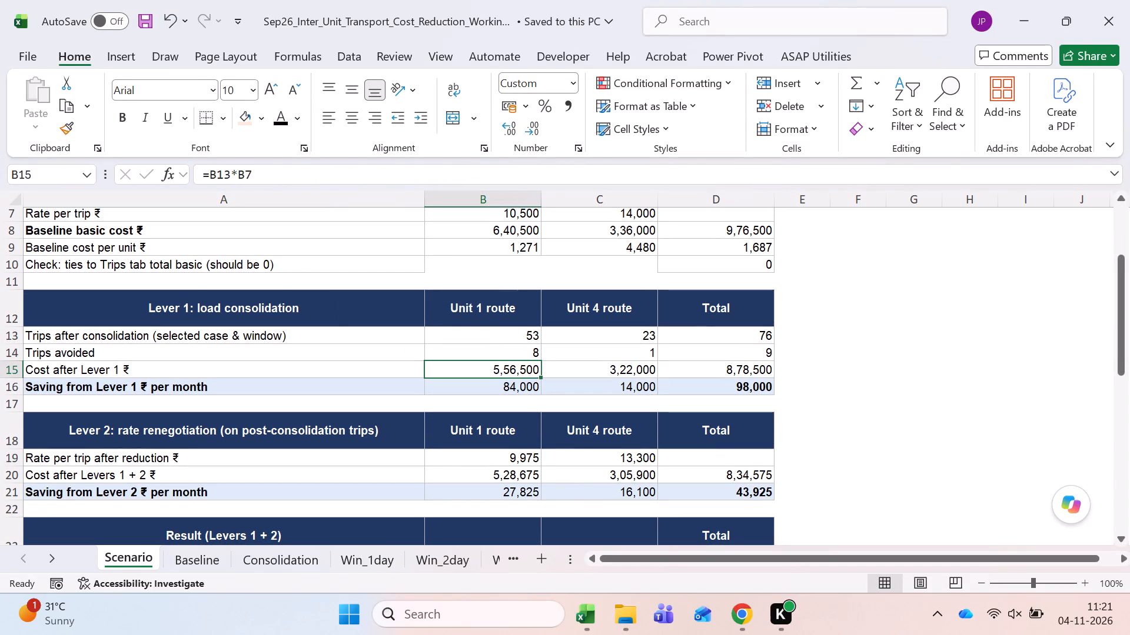
pyautogui.press('F2')
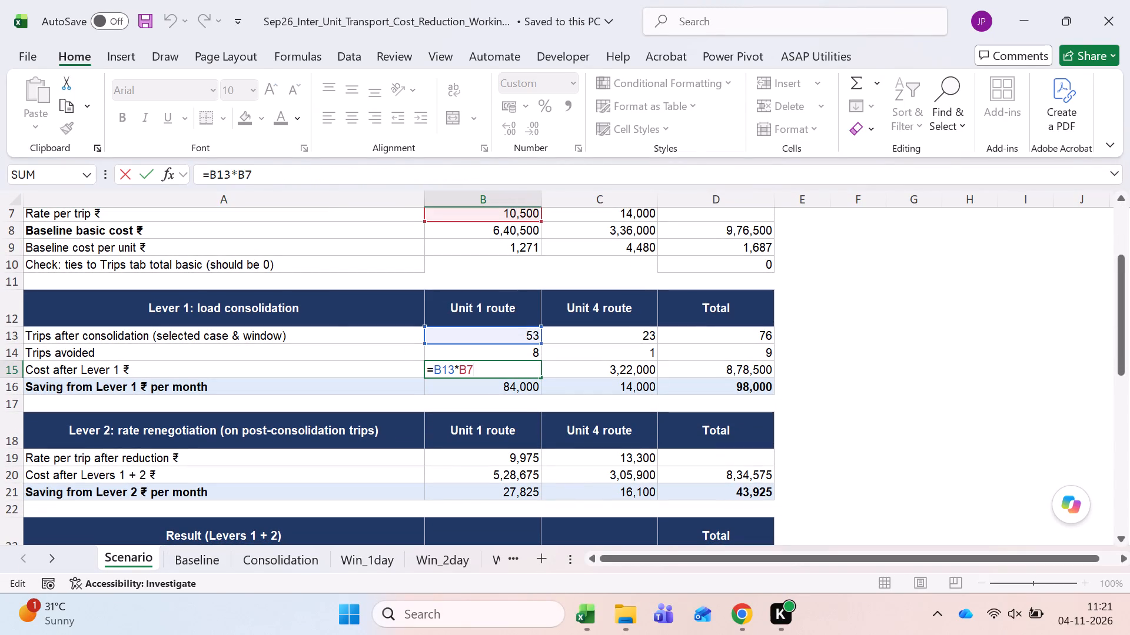
pyautogui.press('Escape')
# Review the Scenario rows from the Lever 1 saving down through Lever 2, the combined result and the contingent Lever 3 GST block.
pyautogui.press('Down')
pyautogui.press('Down')
pyautogui.press('Down')
pyautogui.press('Down')
pyautogui.press('Down')
pyautogui.press('Down')
pyautogui.press('Down')
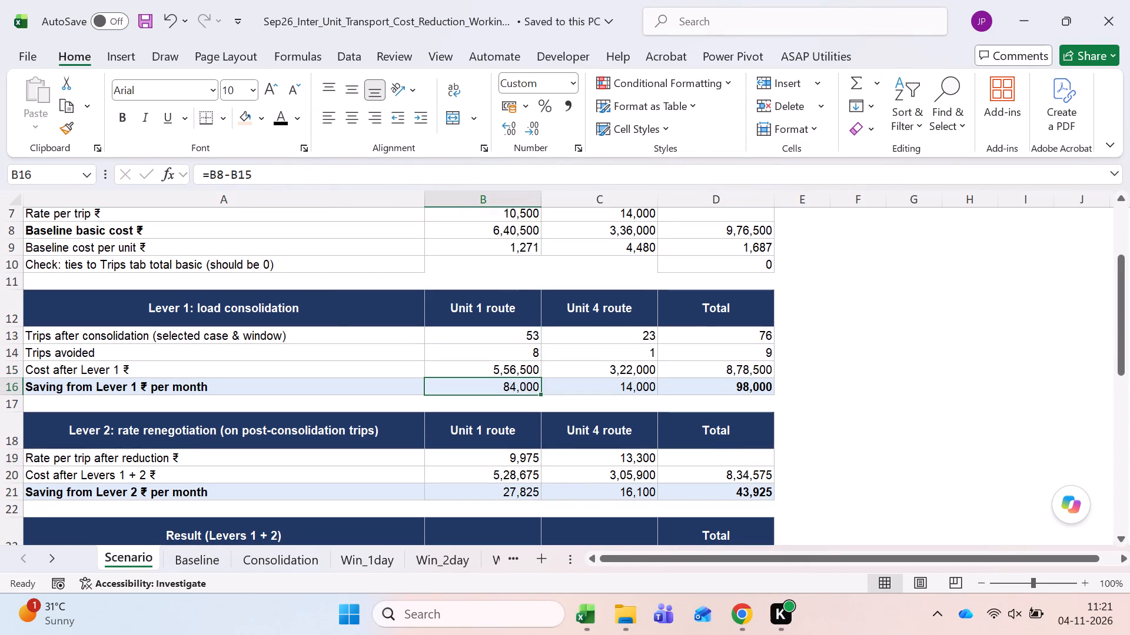
pyautogui.press('Down')
pyautogui.press('Down')
pyautogui.press('Down')
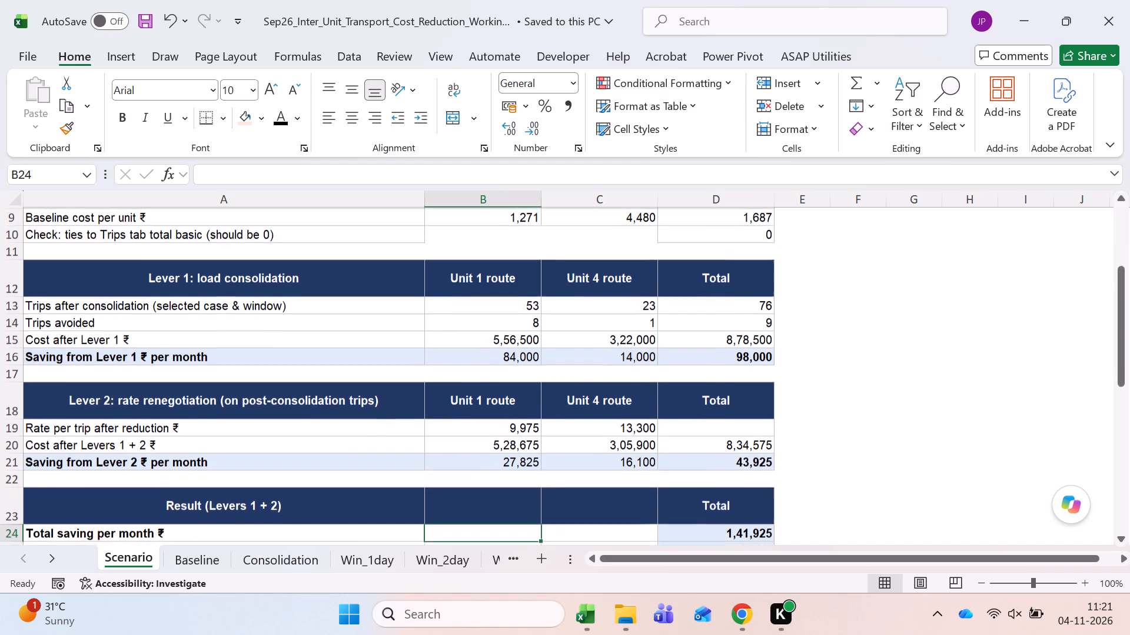
pyautogui.press('Down')
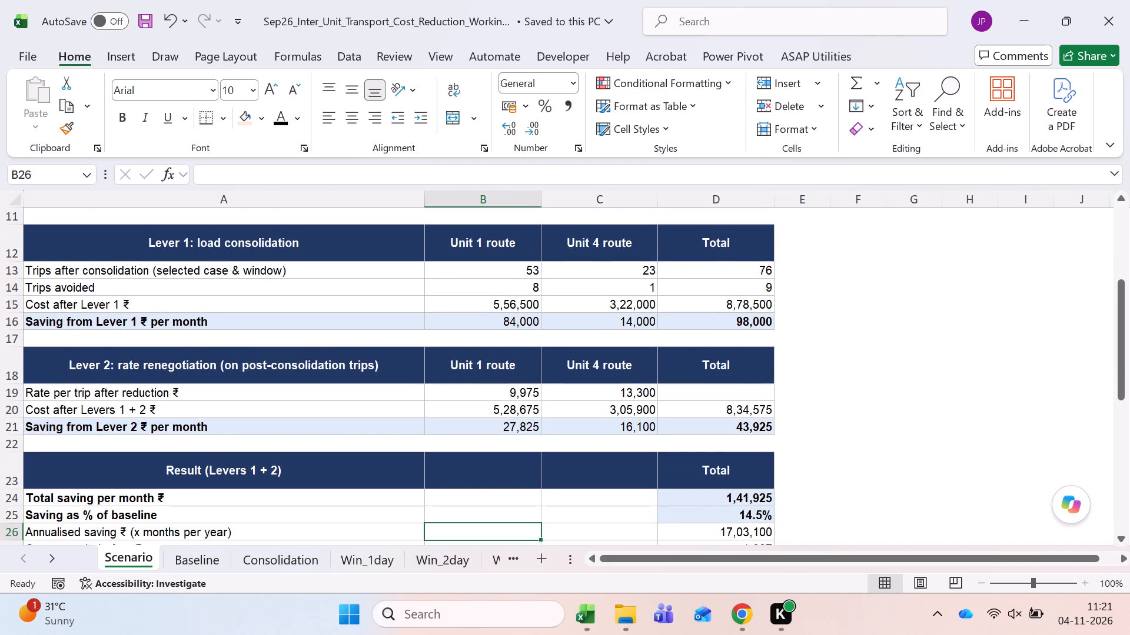
pyautogui.press('Down')
pyautogui.press('Down')
pyautogui.press('Down')
pyautogui.press('Down')
pyautogui.press('Down')
pyautogui.press('Down')
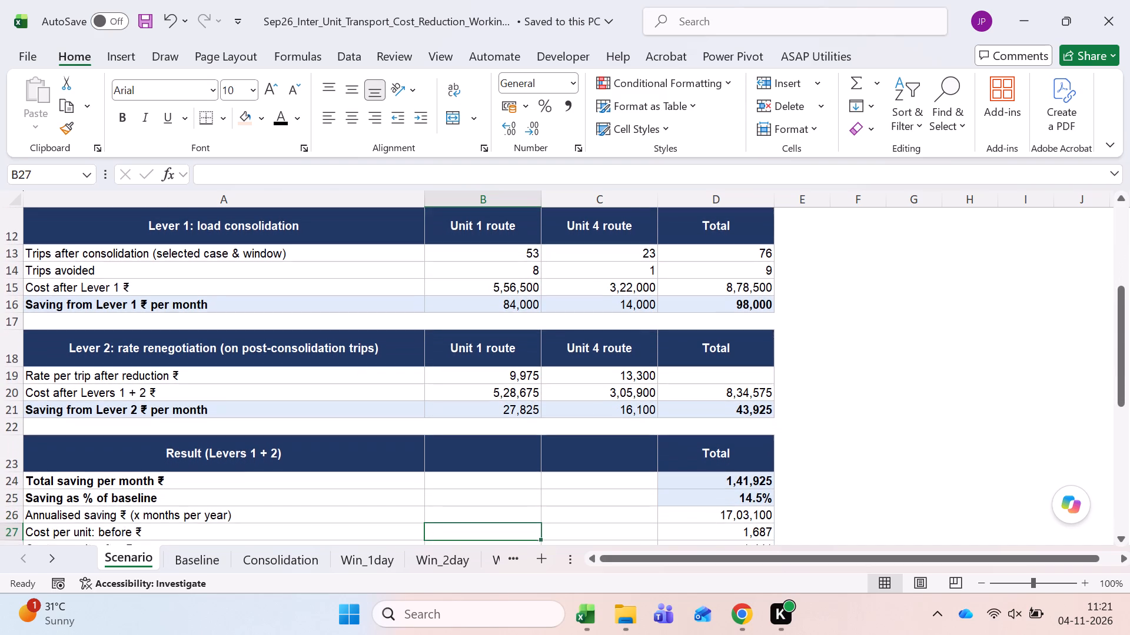
pyautogui.press('Down')
pyautogui.press('Down')
pyautogui.press('Down')
pyautogui.press('Down')
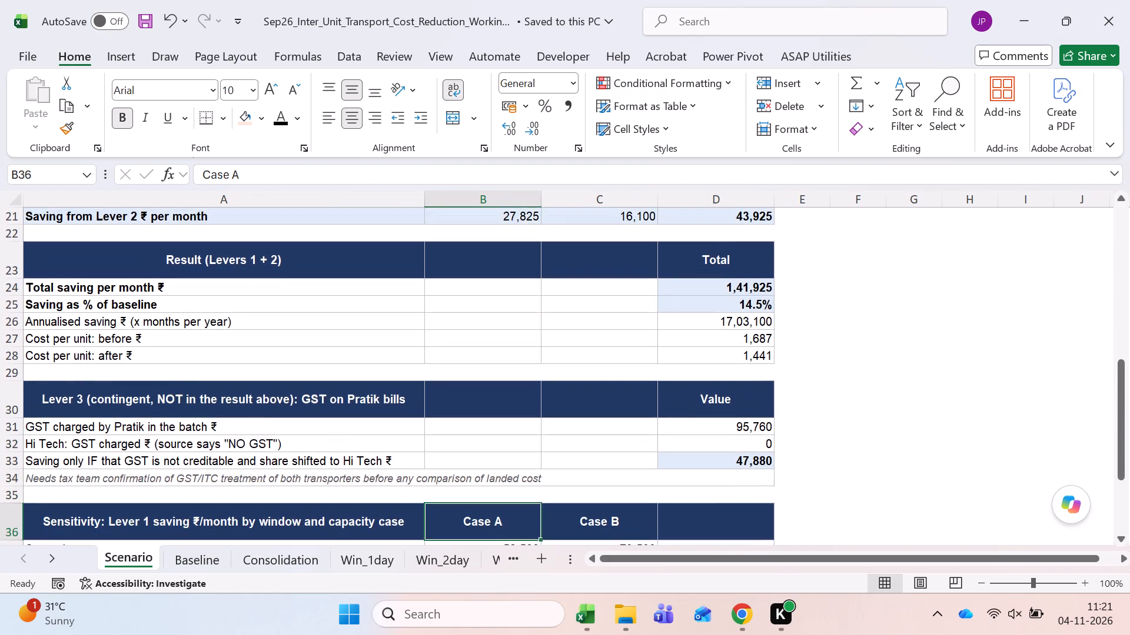
# Examine the Case A formulas for the 2-day and Weekly windows in Scenario's Lever 1 sensitivity table.
pyautogui.press('Down')
pyautogui.press('Down')
pyautogui.press('Down')
pyautogui.press('Down')
pyautogui.press('Down')
pyautogui.press('Down')
pyautogui.press('Up')
pyautogui.press('Up')
pyautogui.press('Up')
pyautogui.press('Up')
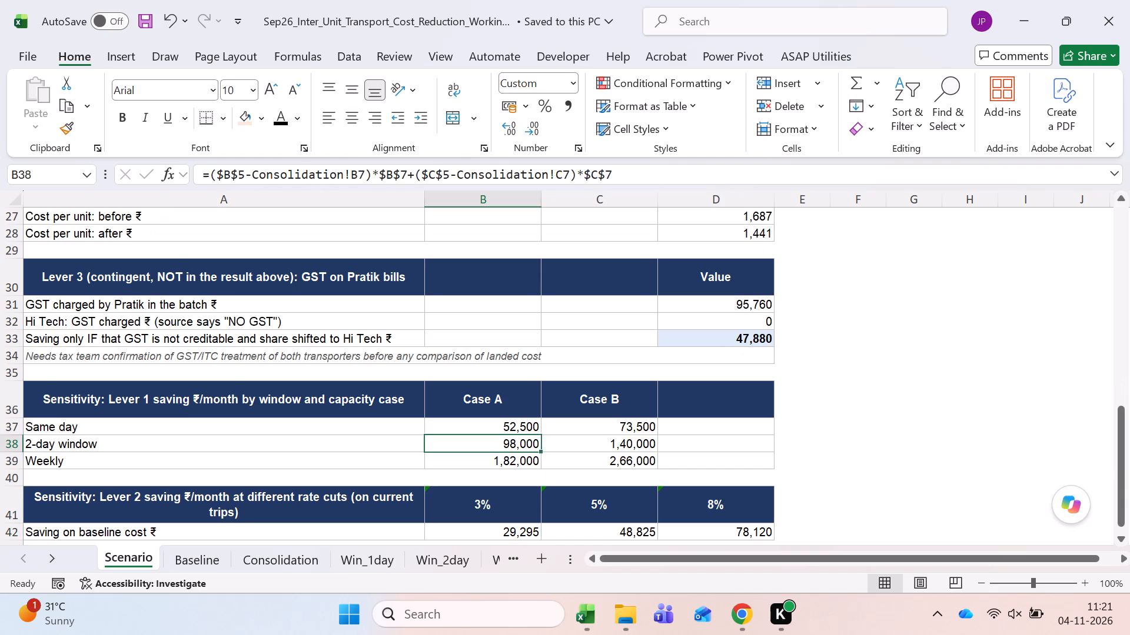
pyautogui.press('Down')
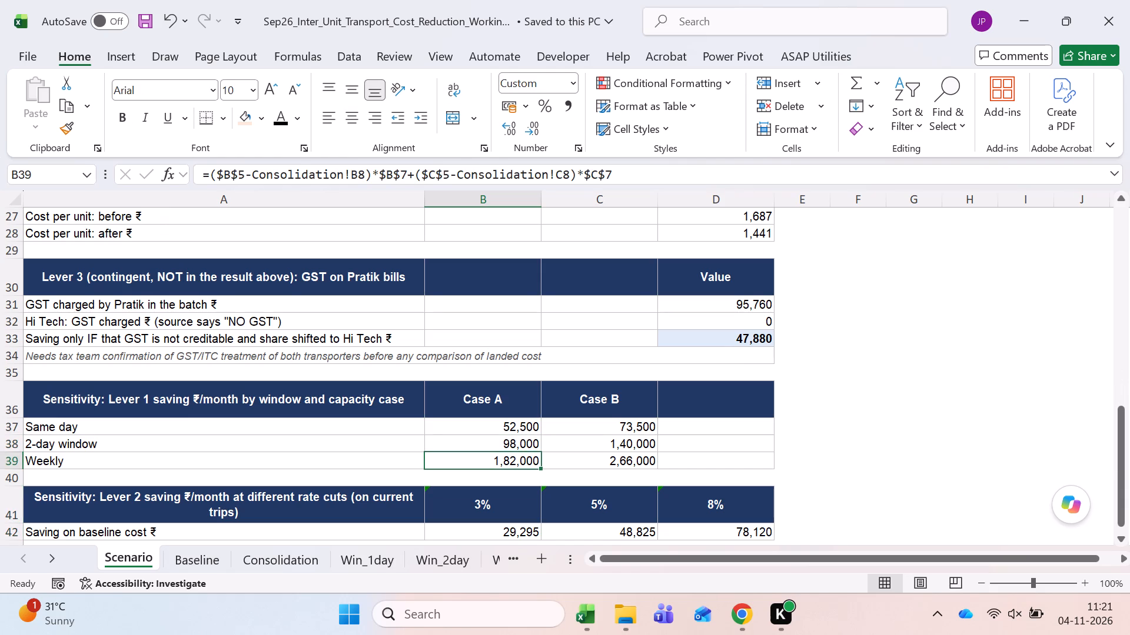
pyautogui.press('F2')
pyautogui.press('Escape')
# Inspect the Saving on baseline cost formulas for the 3%, 5% and 8% rate cuts in Scenario's Lever 2 sensitivity table.
pyautogui.press('Down')
pyautogui.press('Down')
pyautogui.press('Down')
pyautogui.press('Down')
pyautogui.press('Down')
pyautogui.press('Down')
pyautogui.press('Down')
pyautogui.press('Down')
pyautogui.press('Down')
pyautogui.press('Down')
pyautogui.press('Down')
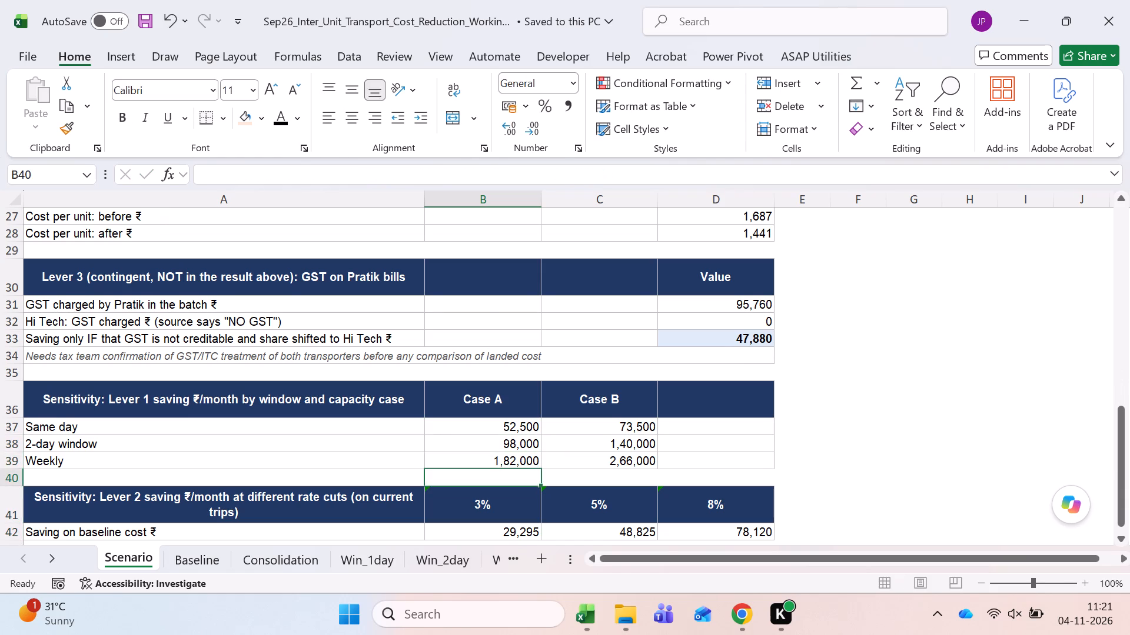
pyautogui.press('Up')
pyautogui.press('Up')
pyautogui.press('Up')
pyautogui.press('Up')
pyautogui.press('Up')
pyautogui.press('Up')
pyautogui.press('Up')
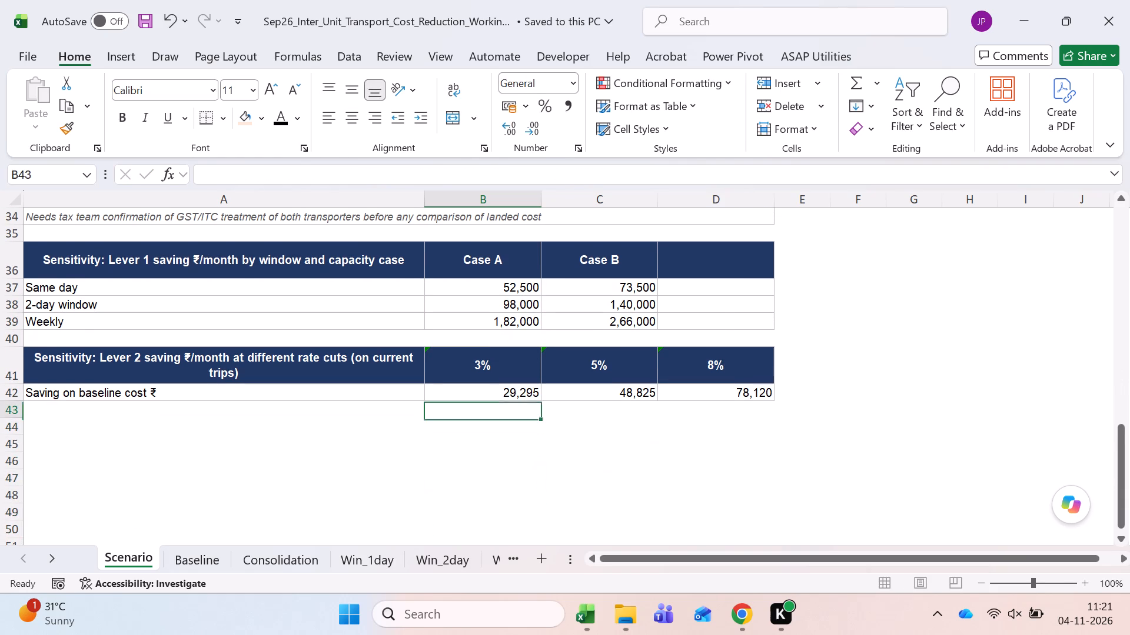
pyautogui.press('Up')
pyautogui.press('F2')
pyautogui.press('Escape')
pyautogui.press('Right')
pyautogui.press('F2')
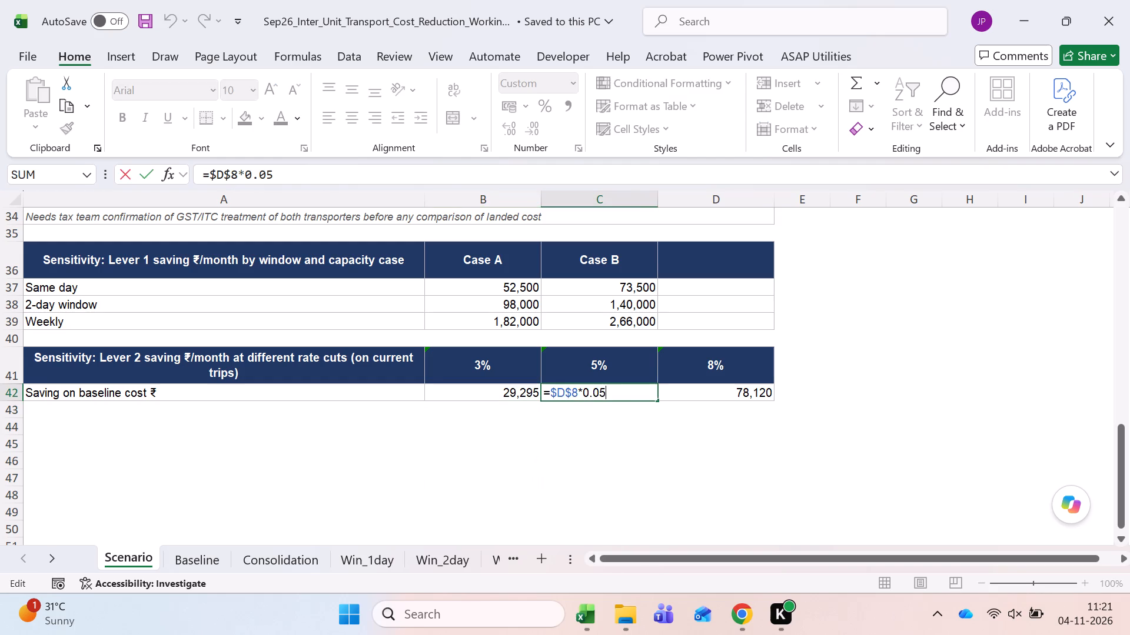
pyautogui.press('Escape')
pyautogui.press('Right')
pyautogui.press('F2')
pyautogui.press('Escape')
# Review the Scenario sheet back up from the sensitivity tables to the Savings bridge title.
pyautogui.press('Left')
pyautogui.press('Left')
pyautogui.press('Left')
pyautogui.press('Left')
pyautogui.press('Up')
pyautogui.press('Up')
pyautogui.press('Up')
pyautogui.press('Up')
pyautogui.press('Up')
pyautogui.press('Up')
pyautogui.press('Up')
pyautogui.press('Up')
pyautogui.press('Up')
pyautogui.press('Up')
pyautogui.press('Up')
pyautogui.press('Up')
pyautogui.press('Up')
pyautogui.press('Up')
pyautogui.press('Up')
pyautogui.press('Up')
pyautogui.press('Up')
pyautogui.press('Up')
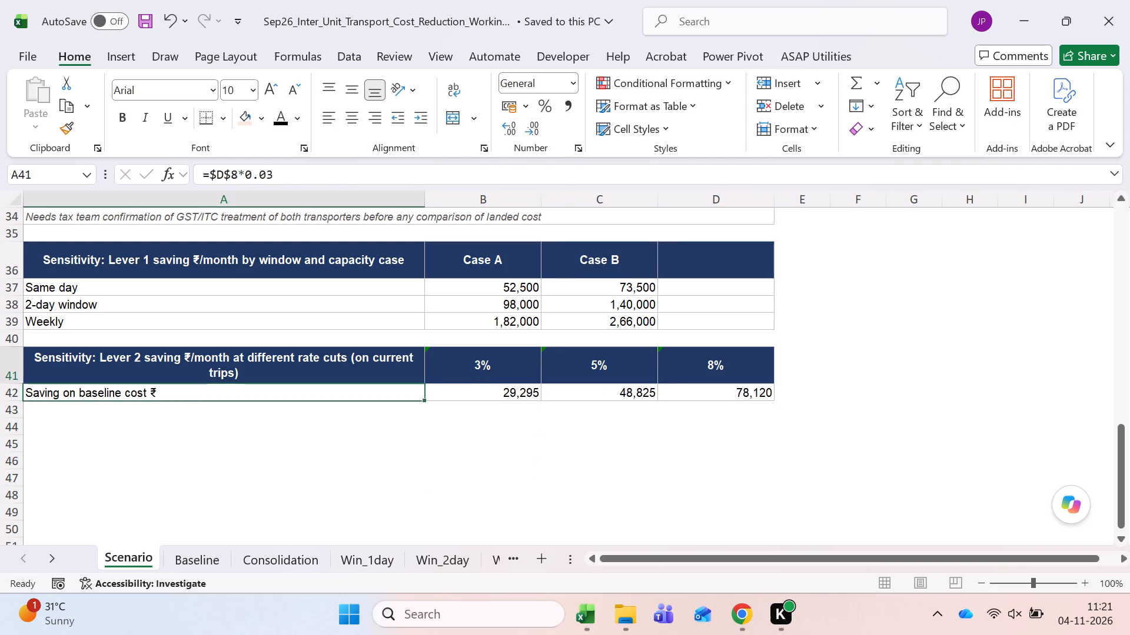
pyautogui.press('Up')
pyautogui.press('Up')
pyautogui.press('Up')
pyautogui.press('Up')
pyautogui.press('Up')
pyautogui.press('Up')
pyautogui.press('Up')
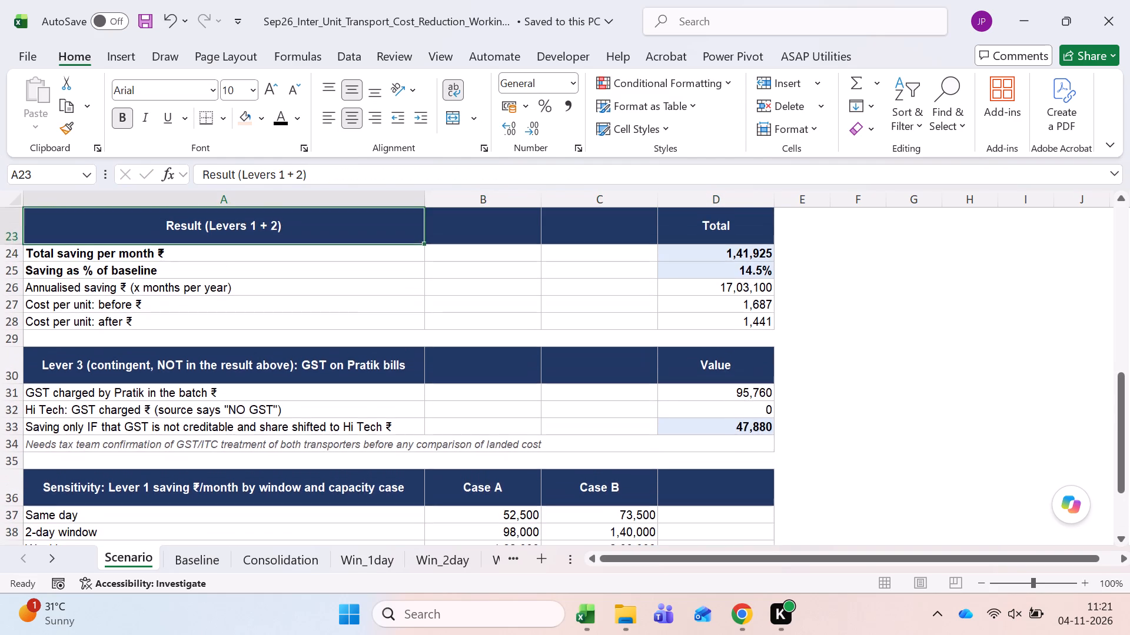
pyautogui.press('Up')
pyautogui.press('Up')
pyautogui.press('Up')
pyautogui.press('Up')
pyautogui.press('Up')
pyautogui.press('Up')
pyautogui.press('Up')
pyautogui.press('Up')
pyautogui.press('Up')
pyautogui.press('Up')
pyautogui.press('Up')
pyautogui.press('Up')
pyautogui.press('Up')
pyautogui.press('Up')
pyautogui.press('Up')
pyautogui.press('Up')
pyautogui.press('Up')
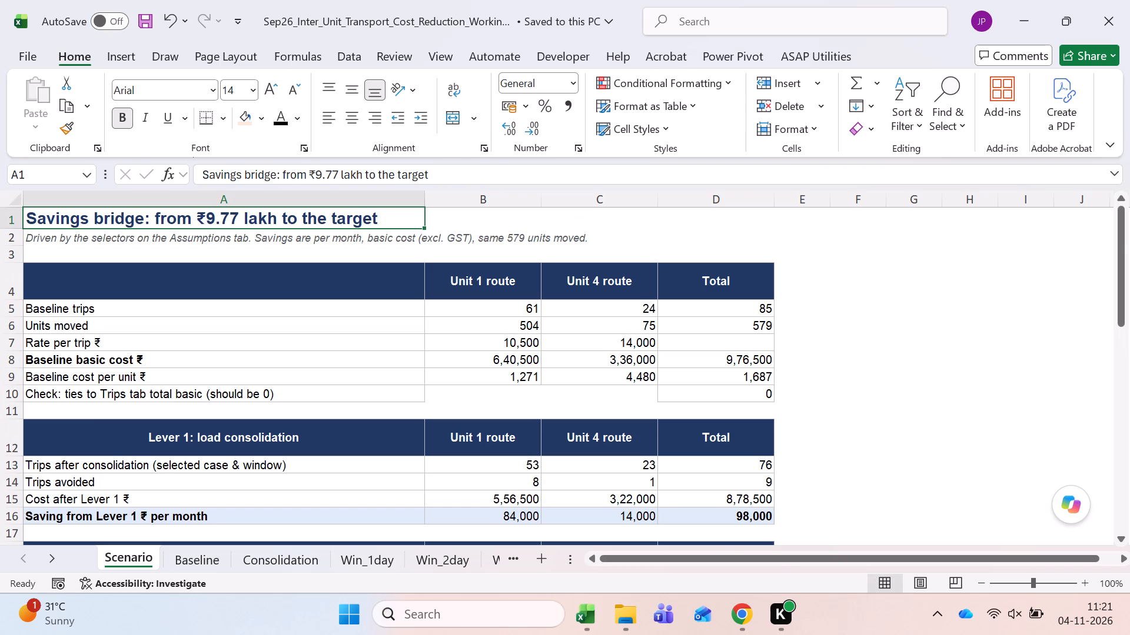
# Go through the sheets after Scenario as far as Data, and view the trip-level table on Trips.
pyautogui.press('Down')
pyautogui.press('Down')
pyautogui.hotkey('ctrl', 'pagedown')
pyautogui.hotkey('ctrl', 'pagedown')
pyautogui.hotkey('ctrl', 'pagedown')
pyautogui.hotkey('ctrl', 'pagedown')
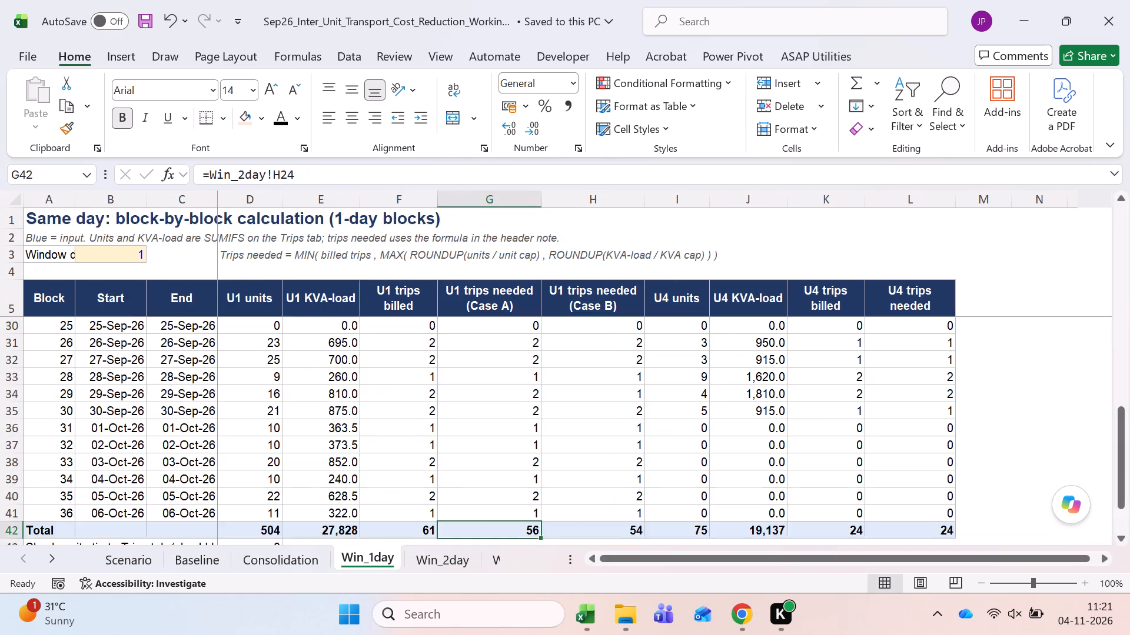
pyautogui.hotkey('ctrl', 'pagedown')
pyautogui.hotkey('ctrl', 'pagedown')
pyautogui.hotkey('ctrl', 'pagedown')
pyautogui.hotkey('ctrl', 'pagedown')
pyautogui.hotkey('ctrl', 'pagedown')
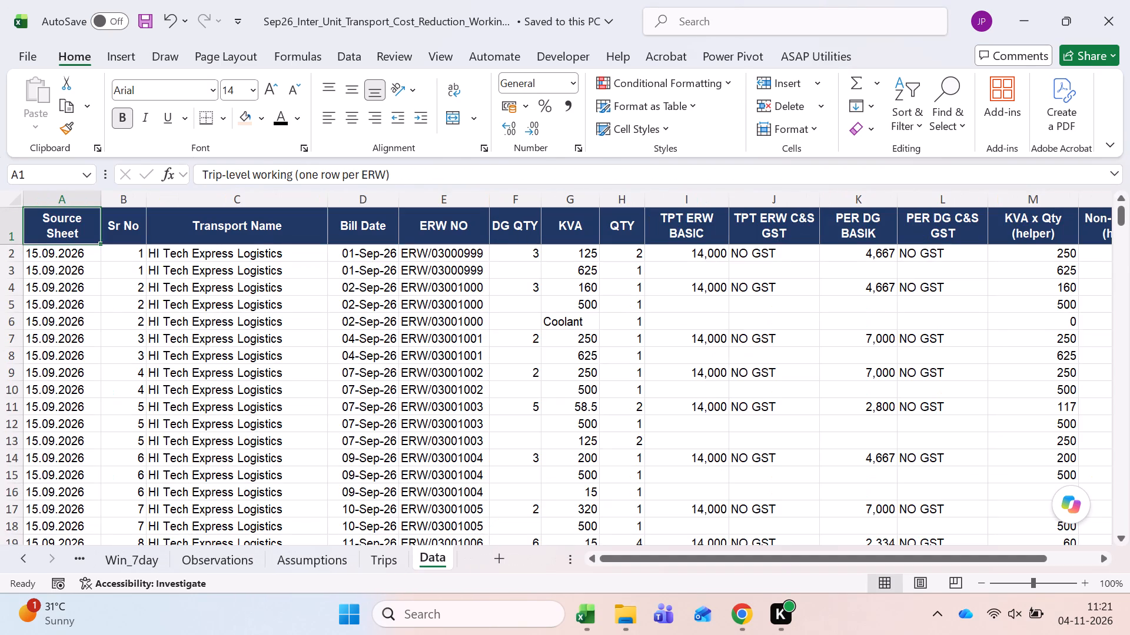
pyautogui.hotkey('ctrl', 'pagedown')
pyautogui.hotkey('ctrl', 'pageup')
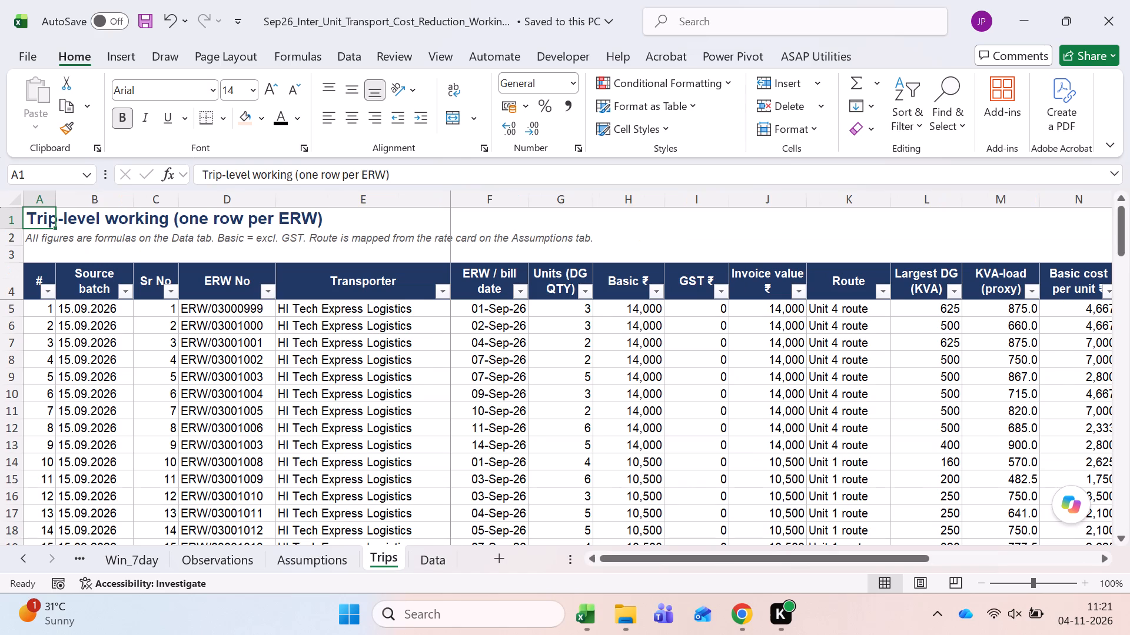
# Examine the first bill rows on Data across the Source Sheet, Sr No, Transport Name, Bill Date and ERW NO columns.
pyautogui.hotkey('ctrl', 'pagedown')
pyautogui.hotkey('ctrl', 'Left')
pyautogui.hotkey('ctrl', 'Left')
pyautogui.press('Down')
pyautogui.press('Down')
pyautogui.press('Down')
pyautogui.press('Right')
pyautogui.press('Right')
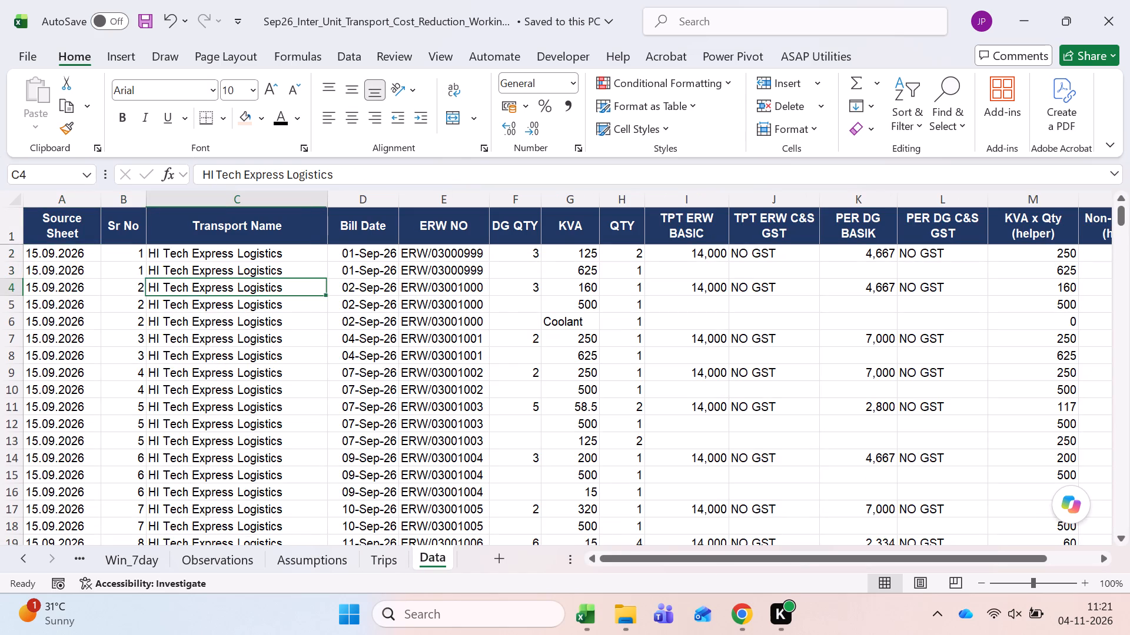
pyautogui.press('Up')
pyautogui.press('Up')
pyautogui.press('Right')
pyautogui.press('Right')
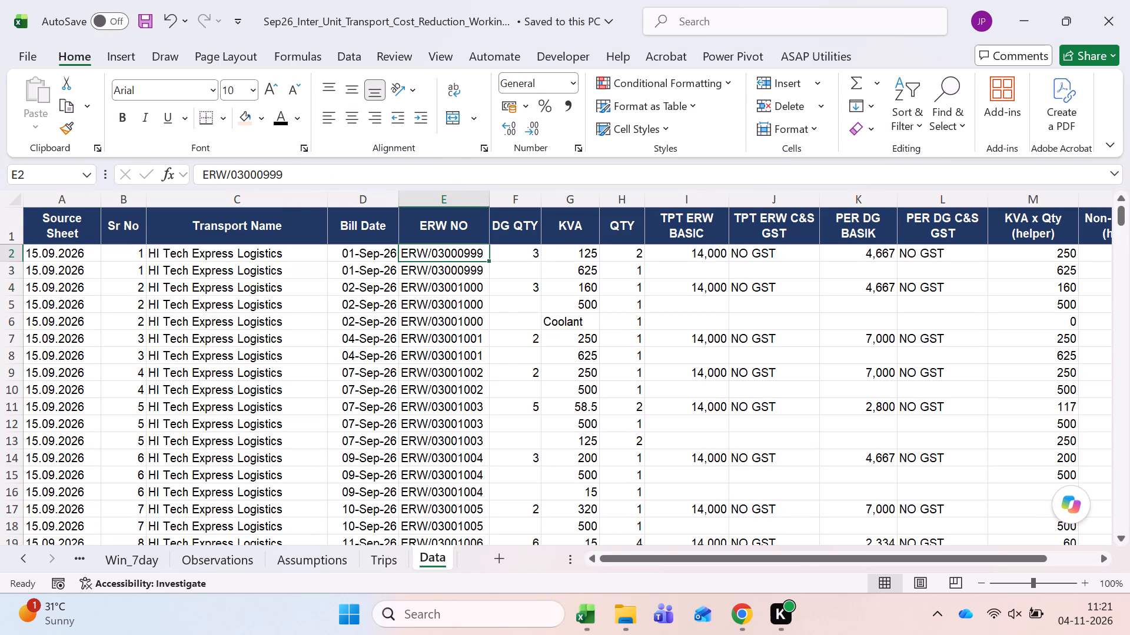
pyautogui.press('Left')
pyautogui.press('Left')
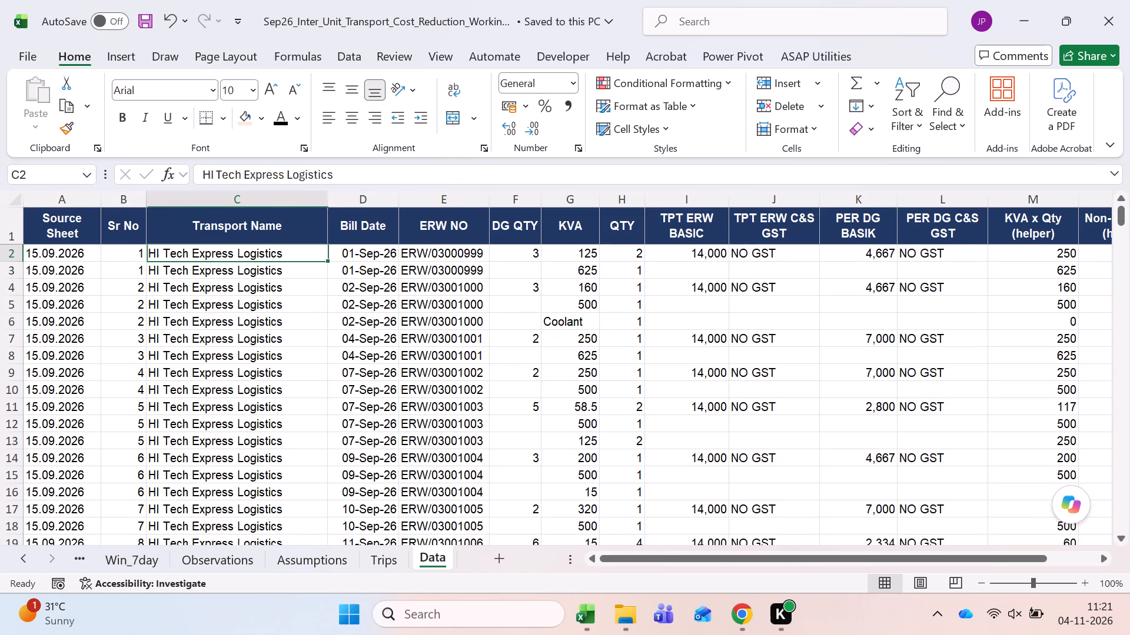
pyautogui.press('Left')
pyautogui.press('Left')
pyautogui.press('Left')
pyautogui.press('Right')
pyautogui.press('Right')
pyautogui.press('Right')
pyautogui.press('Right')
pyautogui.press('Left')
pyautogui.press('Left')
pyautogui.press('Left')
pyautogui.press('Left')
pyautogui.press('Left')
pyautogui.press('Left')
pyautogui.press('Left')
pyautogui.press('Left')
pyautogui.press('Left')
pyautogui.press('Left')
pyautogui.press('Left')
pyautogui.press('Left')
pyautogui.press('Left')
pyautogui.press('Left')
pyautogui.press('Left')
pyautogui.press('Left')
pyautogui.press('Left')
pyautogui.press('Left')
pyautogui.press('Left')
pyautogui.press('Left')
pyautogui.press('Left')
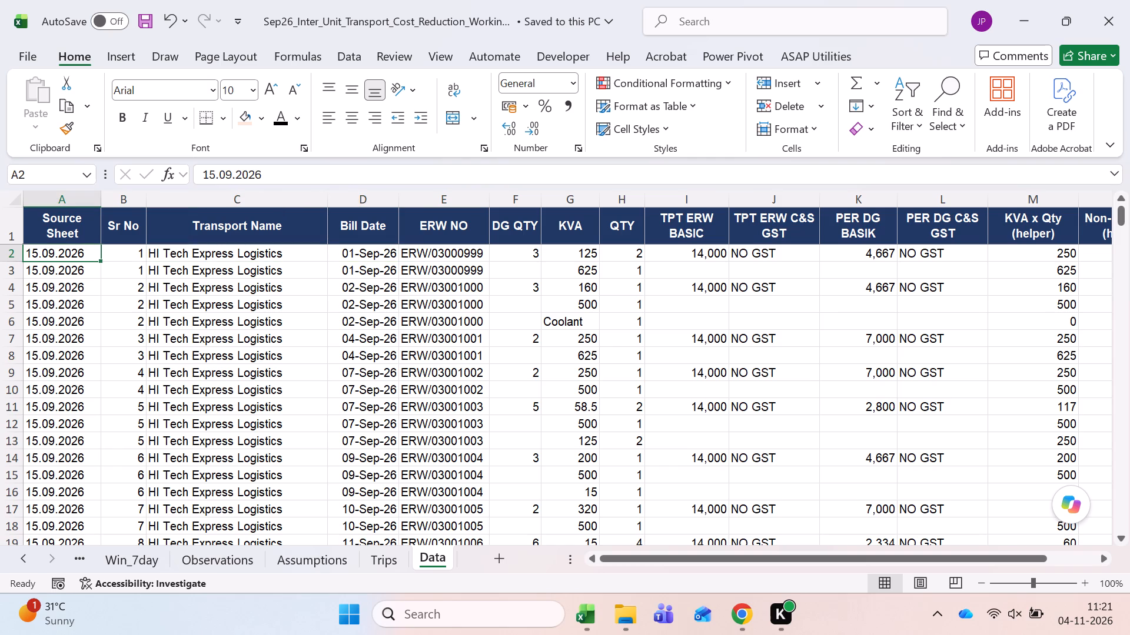
# Make the Bill Date to QTY cells of the first five data rows (D2:H6) bold on Data.
pyautogui.press('Right')
pyautogui.press('Right')
pyautogui.press('Right')
pyautogui.press('Right')
pyautogui.press('Left')
pyautogui.hotkey('shift', 'Right')
pyautogui.hotkey('shift', 'Right')
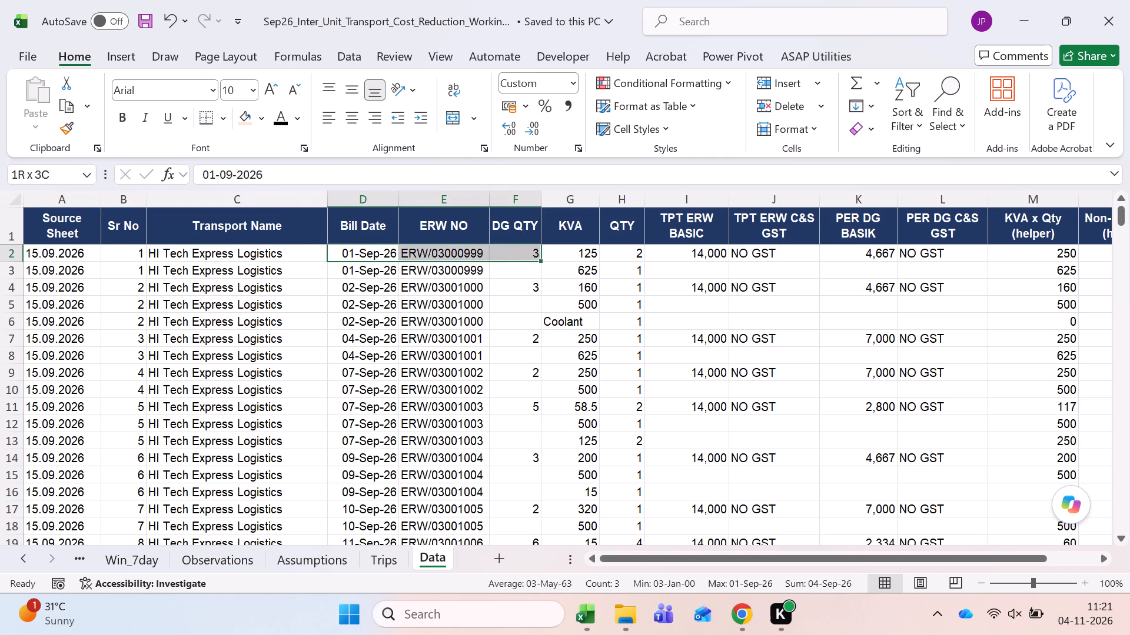
pyautogui.hotkey('shift', 'Right')
pyautogui.hotkey('shift', 'Right')
pyautogui.hotkey('shift', 'Down')
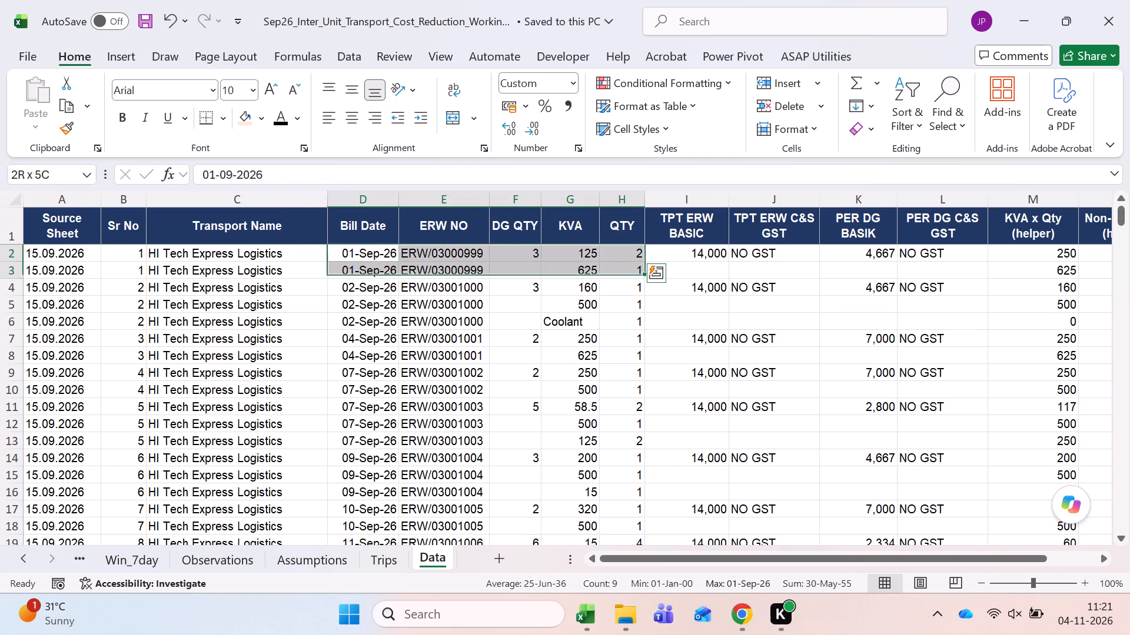
pyautogui.hotkey('shift', 'Down')
pyautogui.hotkey('shift', 'Down')
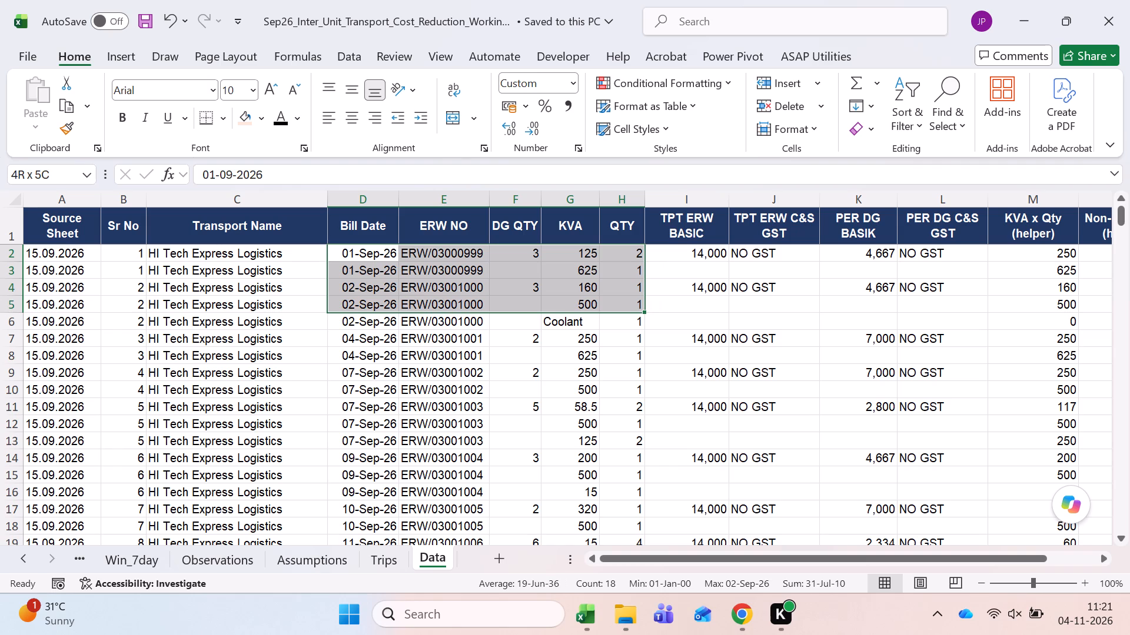
pyautogui.hotkey('shift', 'Down')
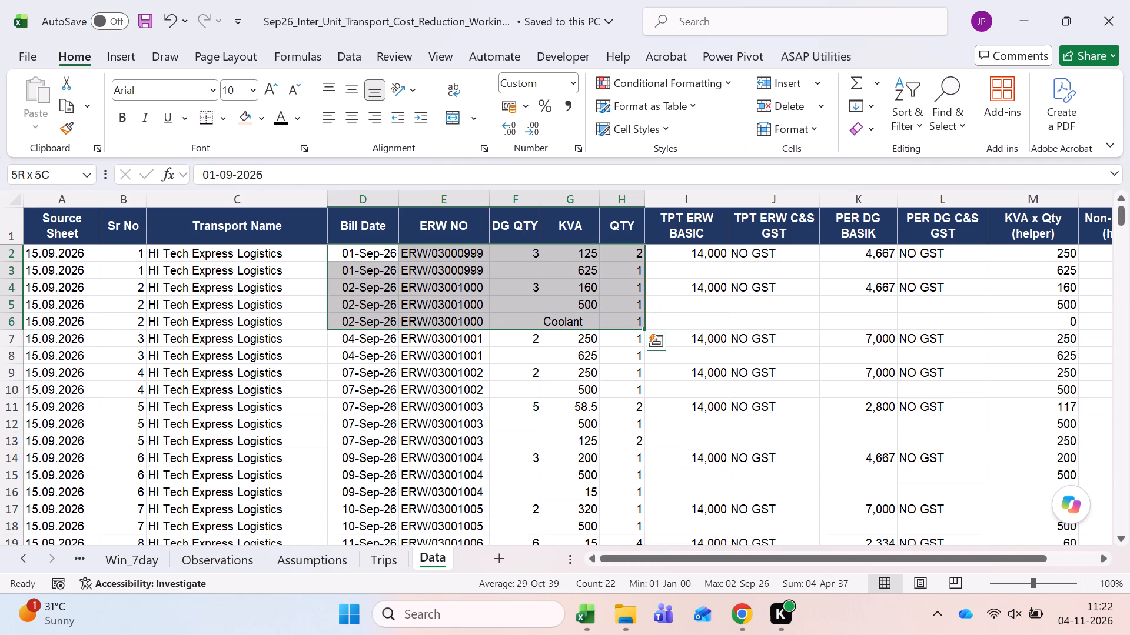
pyautogui.hotkey('ctrl', 'b')
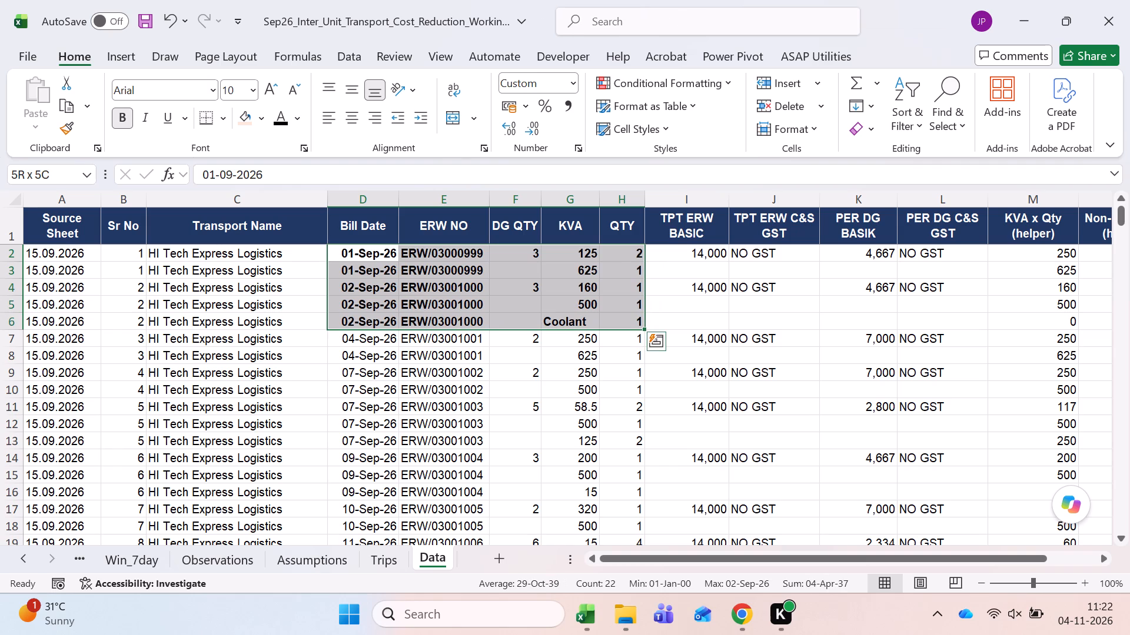
# Check the KVA and QTY entries in the first bill rows on Data.
pyautogui.press('Right')
pyautogui.press('Right')
pyautogui.press('Right')
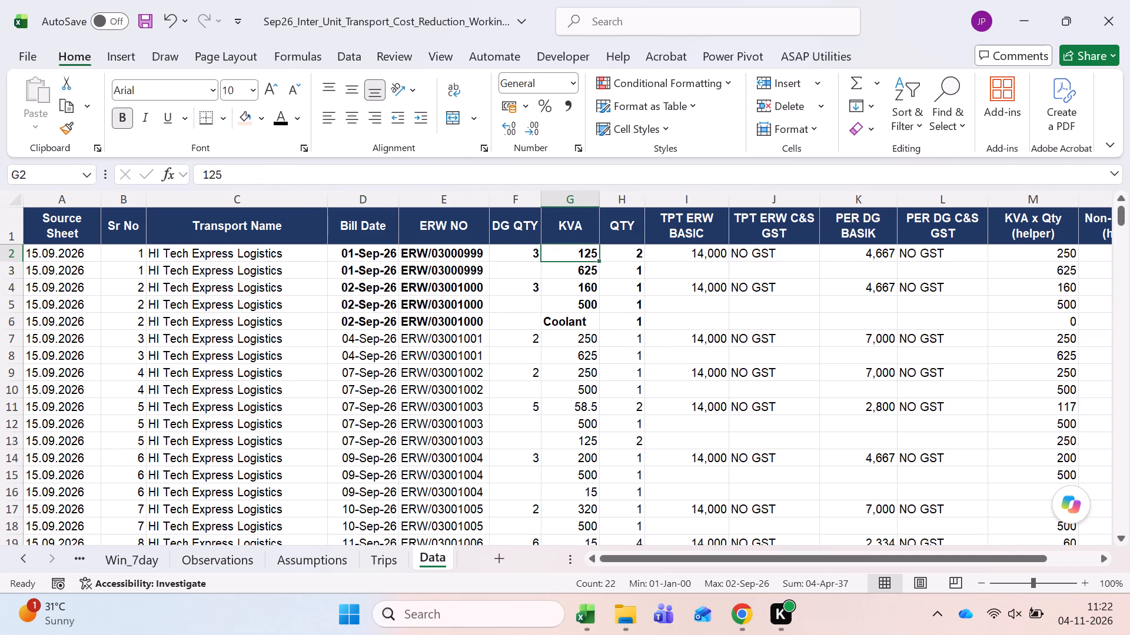
pyautogui.press('Right')
pyautogui.hotkey('shift', 'Down')
pyautogui.hotkey('shift', 'Down')
pyautogui.hotkey('shift', 'Down')
pyautogui.hotkey('shift', 'Down')
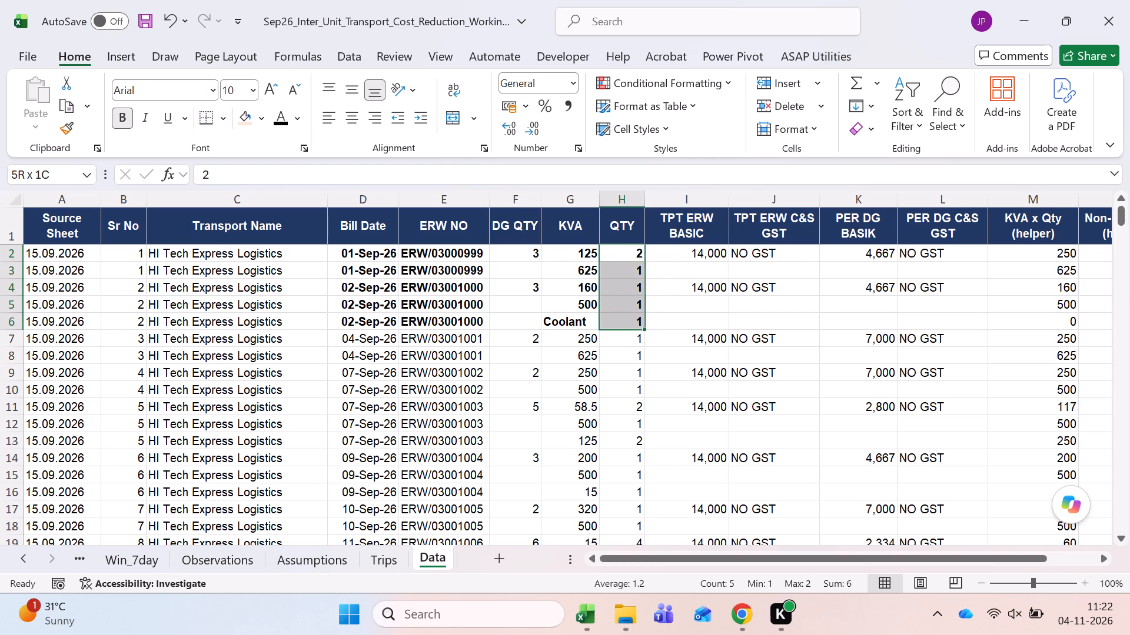
pyautogui.hotkey('shift', 'Up')
pyautogui.hotkey('shift', 'Down')
pyautogui.hotkey('shift', 'Up')
# Go back to Win_2day and inspect block 1's U1 trips needed (Case A) formula.
pyautogui.hotkey('ctrl', 'pageup')
pyautogui.hotkey('ctrl', 'pageup')
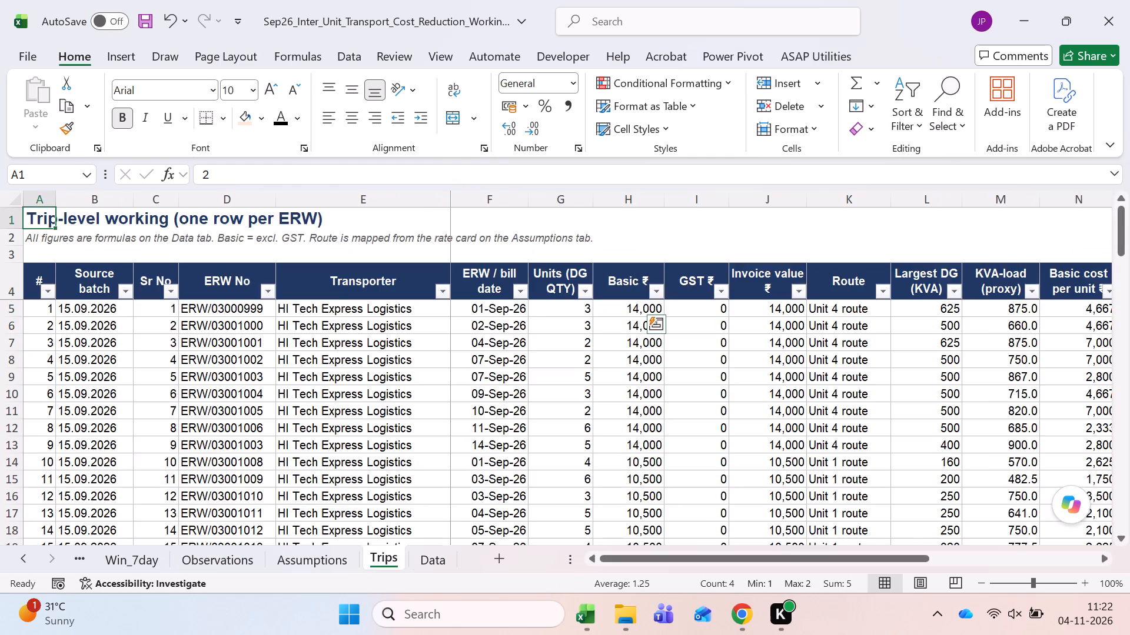
pyautogui.hotkey('ctrl', 'pageup')
pyautogui.hotkey('ctrl', 'pageup')
pyautogui.hotkey('ctrl', 'pageup')
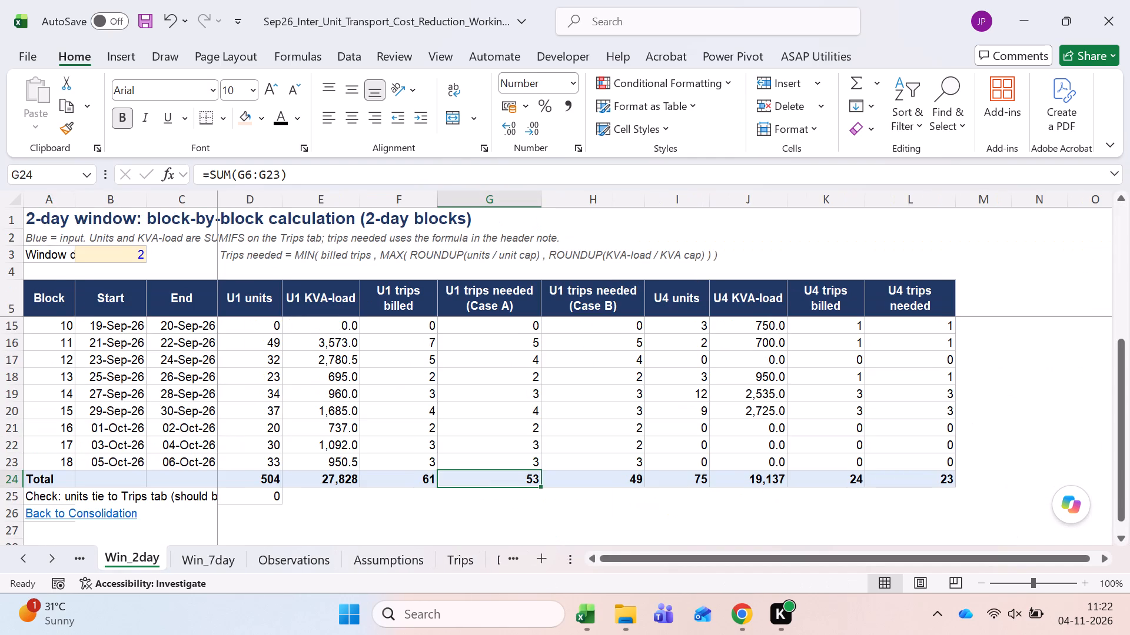
pyautogui.hotkey('ctrl', 'Up')
pyautogui.press('Down')
pyautogui.press('Down')
pyautogui.press('Down')
pyautogui.press('Up')
pyautogui.press('Up')
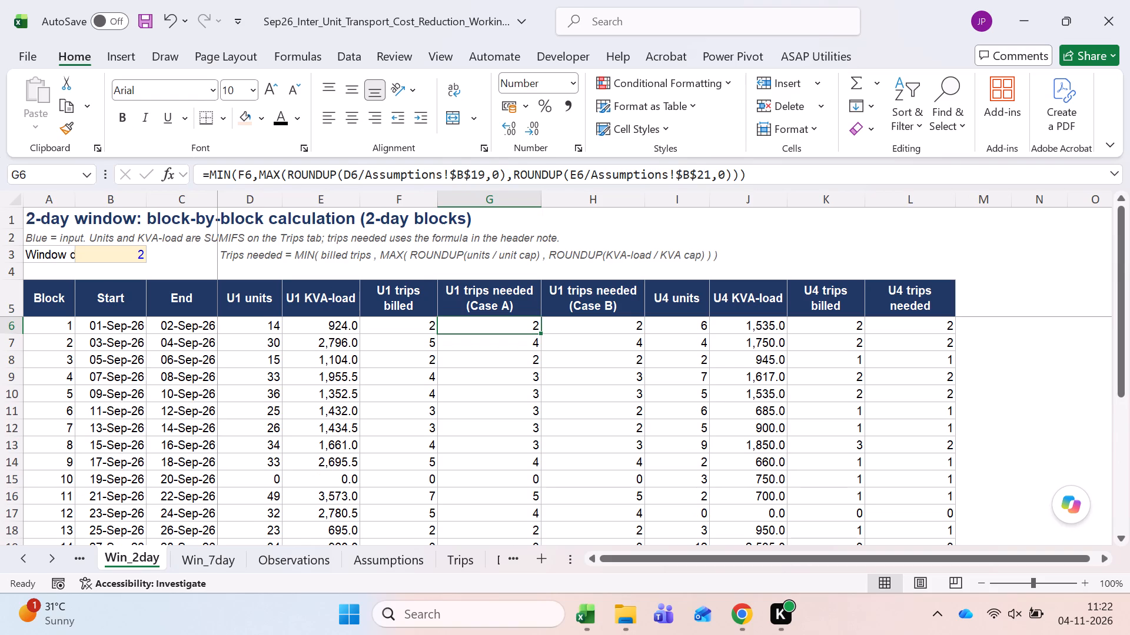
# Inspect block 1's U1 trips needed (Case B), U1 trips billed and U1 units formulas on Win_2day.
pyautogui.hotkey('shift', 'space')
pyautogui.press('Right')
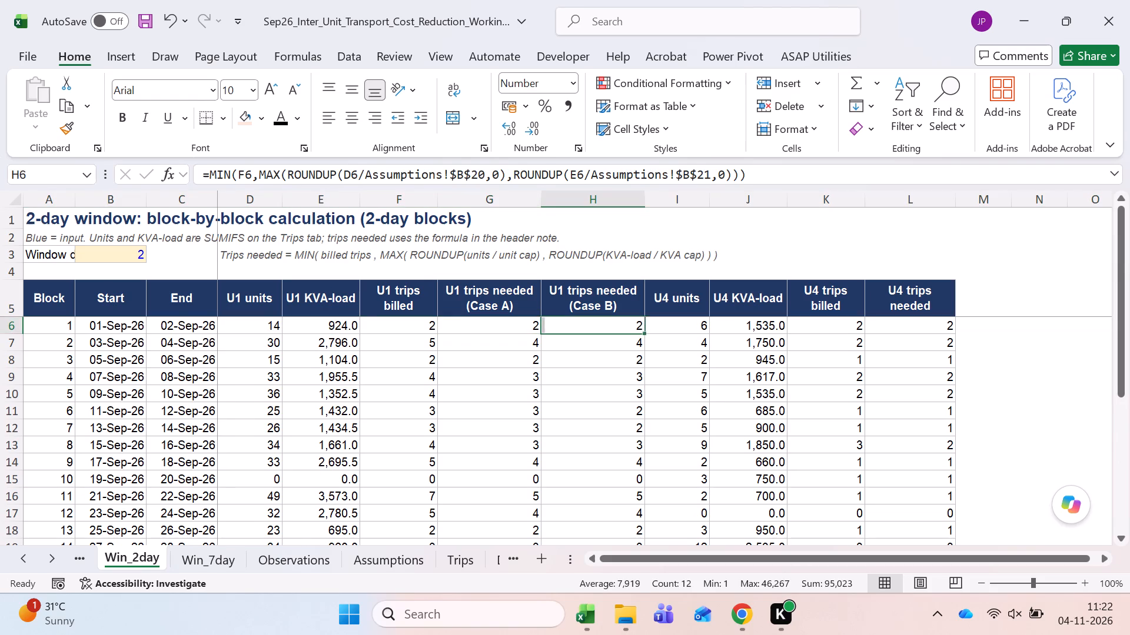
pyautogui.press('Left')
pyautogui.hotkey('shift', 'Right')
pyautogui.press('Left')
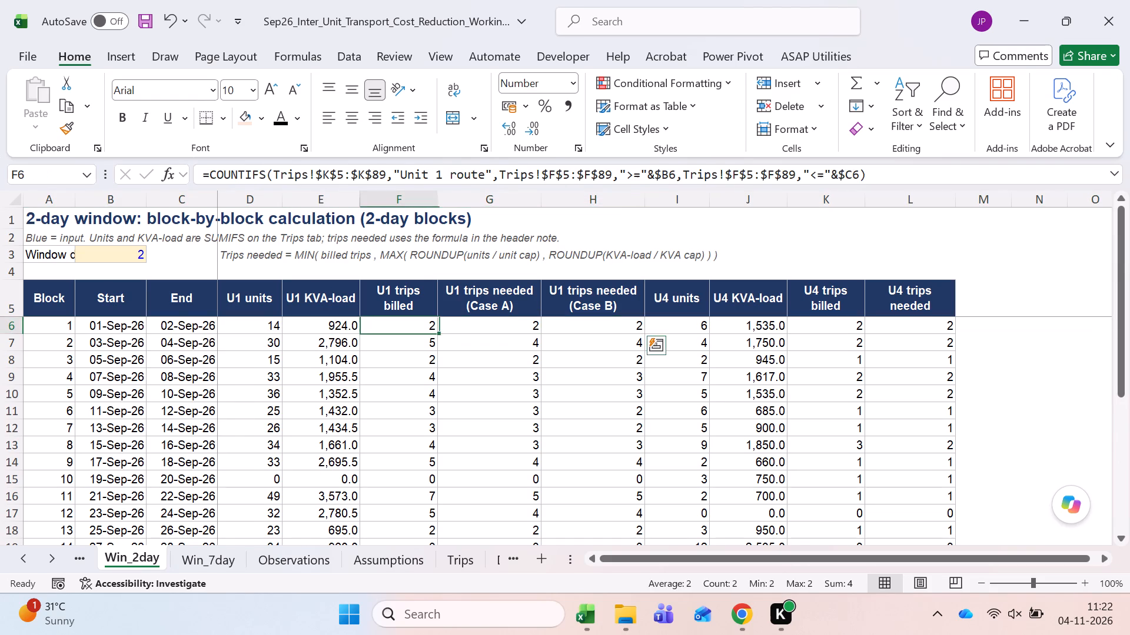
pyautogui.press('Left')
pyautogui.press('Left')
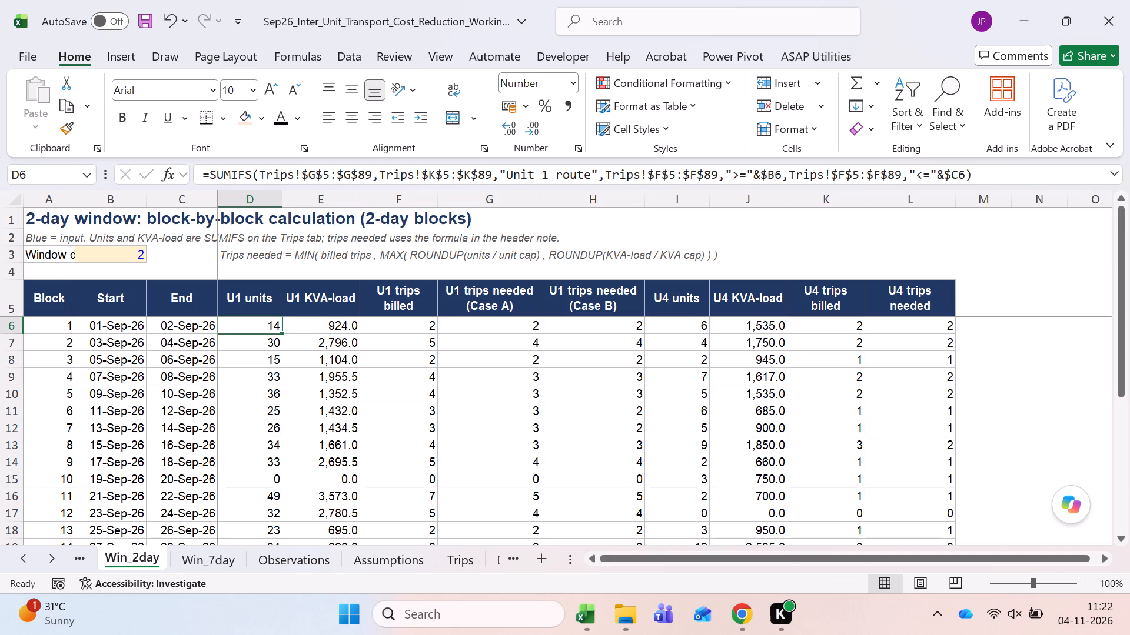
# Review block 1 on Win_2day from its block number and End date formula across to U1 trips needed (Case B).
pyautogui.press('Left')
pyautogui.press('Left')
pyautogui.press('Left')
pyautogui.press('Left')
pyautogui.press('Left')
pyautogui.press('Left')
pyautogui.press('Left')
pyautogui.press('Left')
pyautogui.press('Left')
pyautogui.press('Left')
pyautogui.press('Left')
pyautogui.press('Left')
pyautogui.press('Left')
pyautogui.press('Left')
pyautogui.press('Left')
pyautogui.press('Left')
pyautogui.press('Right')
pyautogui.press('Right')
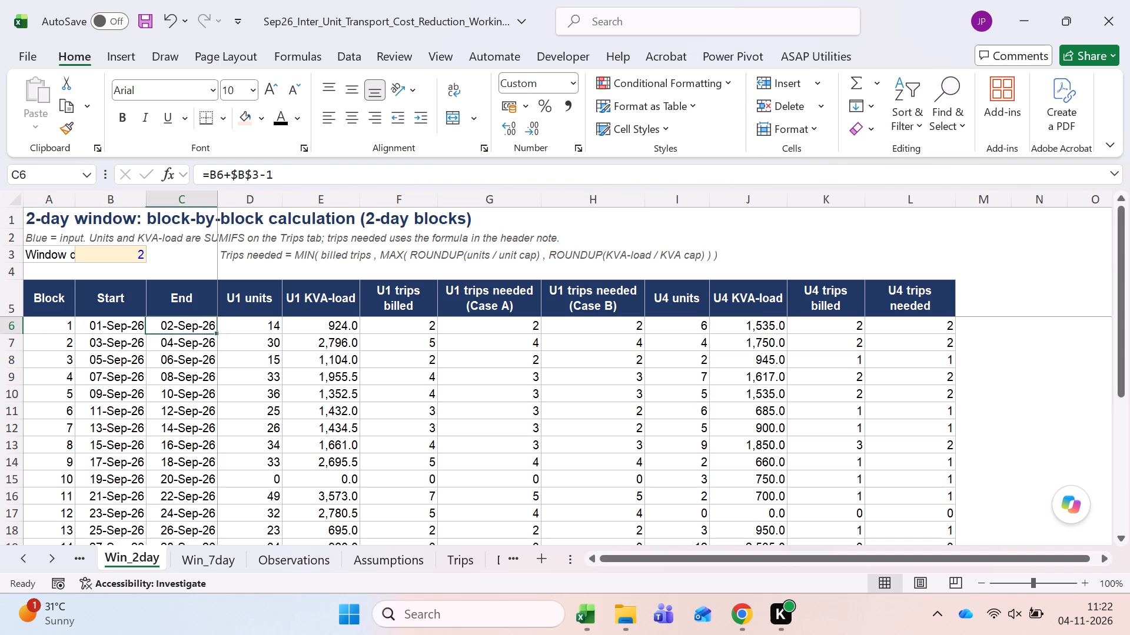
pyautogui.press('Right')
pyautogui.press('Right')
pyautogui.press('Right')
pyautogui.press('Right')
pyautogui.press('Right')
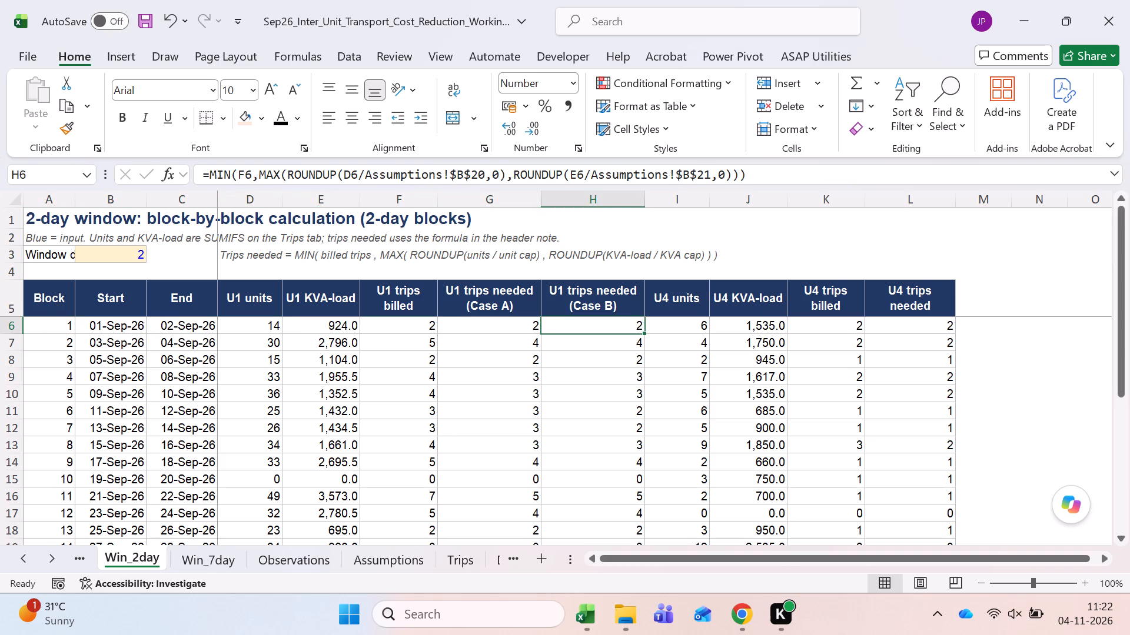
# Save the workbook.
pyautogui.hotkey('ctrl', 's')
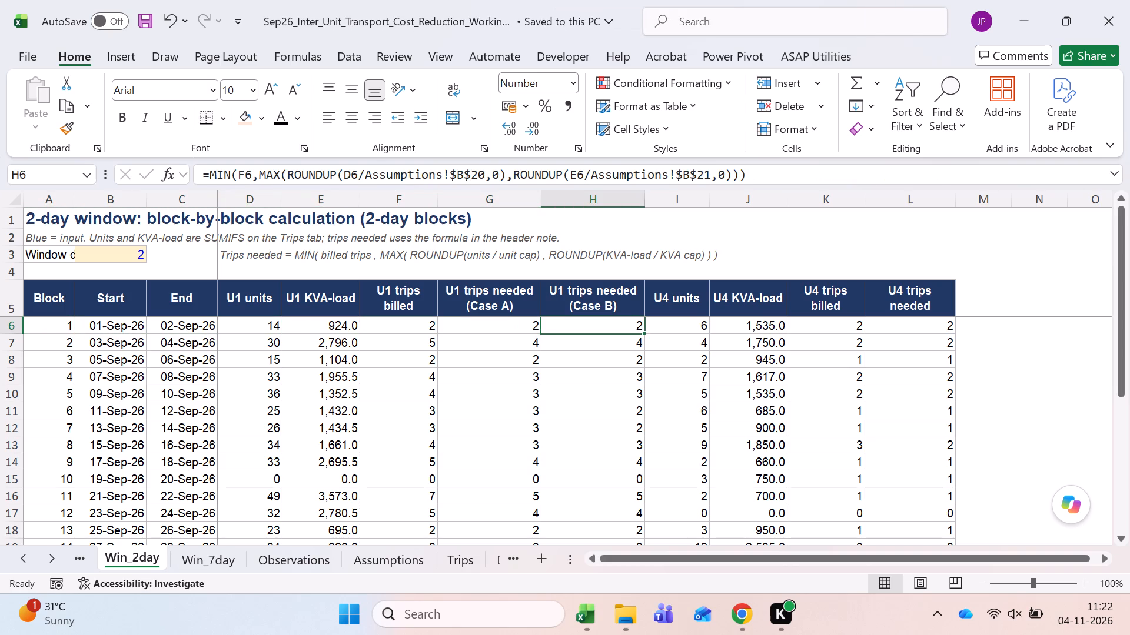